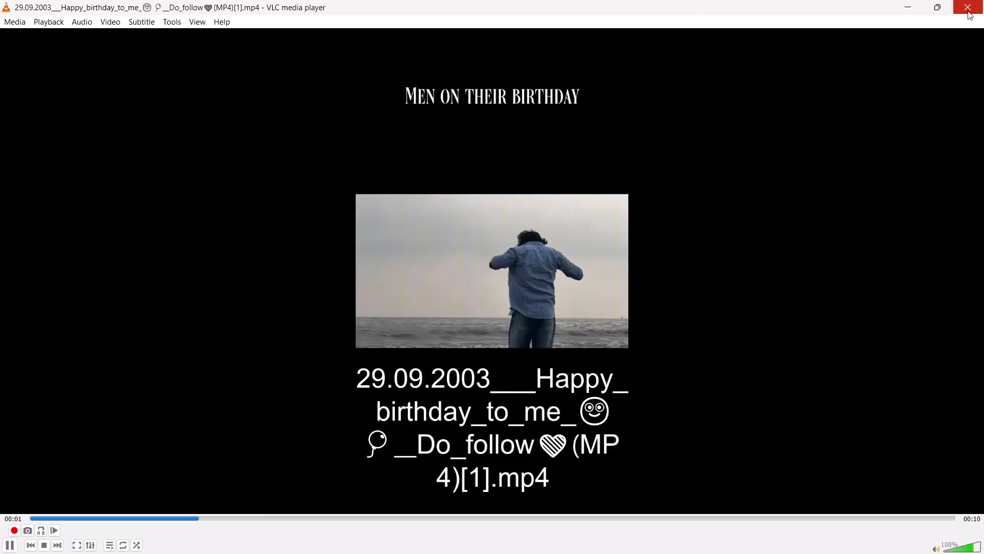
Close the birthday video playback and the SnapTube Video folder window.
{"action": "left_click", "coordinate": [968, 11]}
{"action": "left_click", "coordinate": [861, 46]}
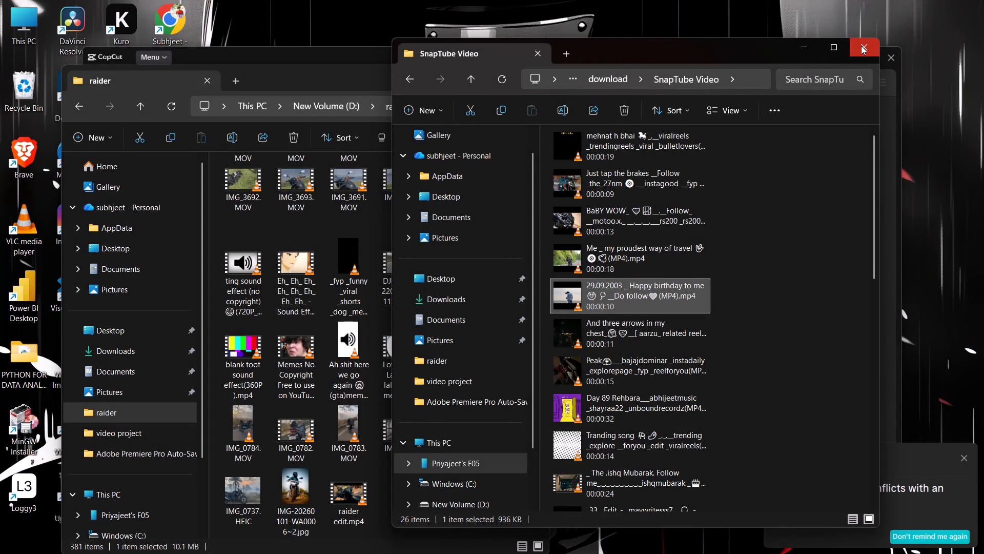
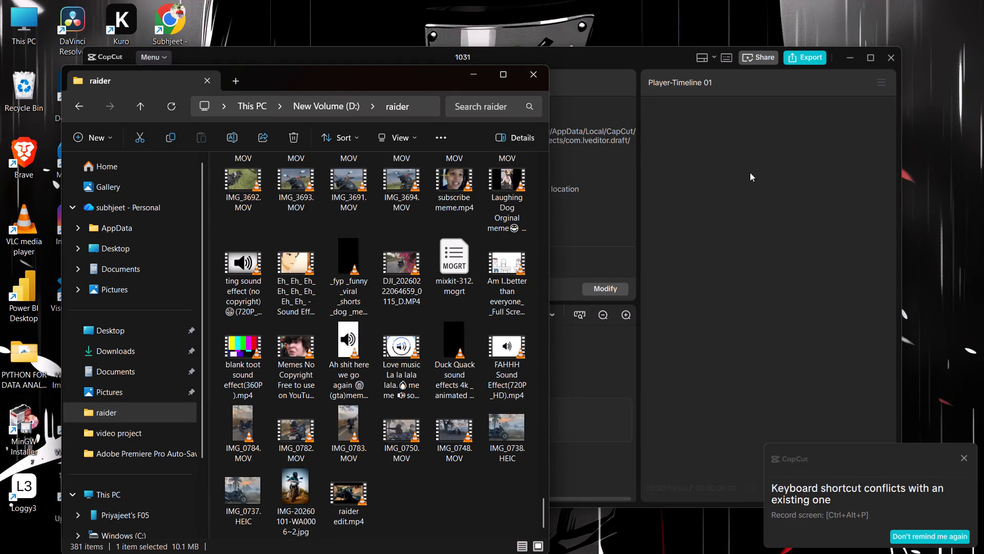
Move the raider folder window aside so that it sits clear of CapCut's media import area.
{"action": "left_click_drag", "start_coordinate": [392, 83], "coordinate": [483, 76]}
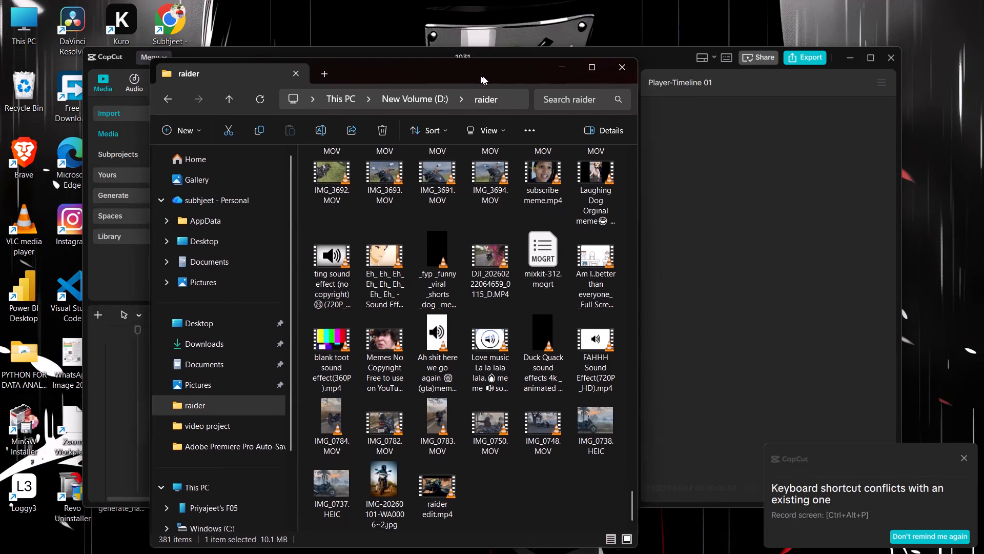
{"action": "left_click_drag", "start_coordinate": [483, 76], "coordinate": [796, 72]}
Play the "Just tap the brakes" video near the start of the raider folder, and close the player.
{"action": "scroll", "coordinate": [734, 302], "scroll_direction": "up", "scroll_amount": 10}
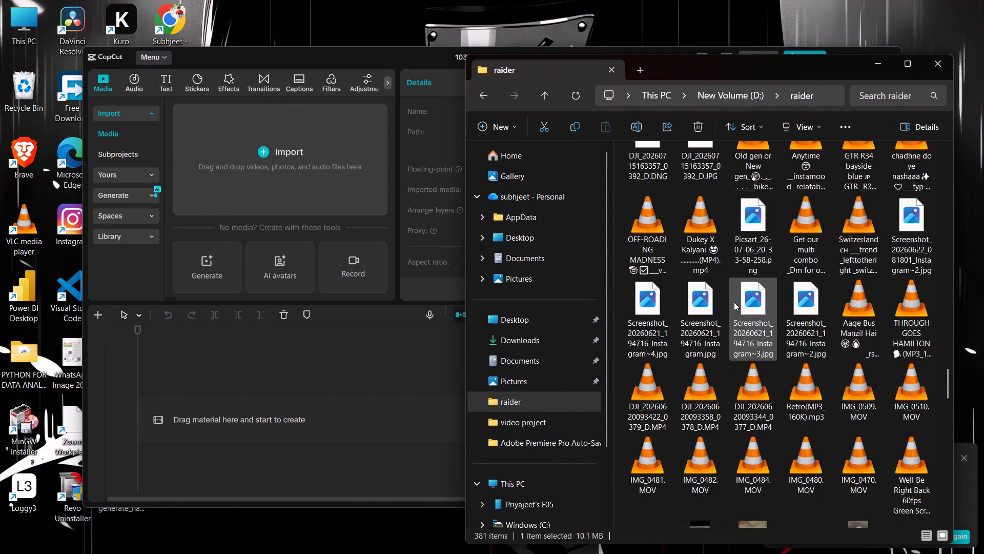
{"action": "scroll", "coordinate": [734, 302], "scroll_direction": "up", "scroll_amount": 5}
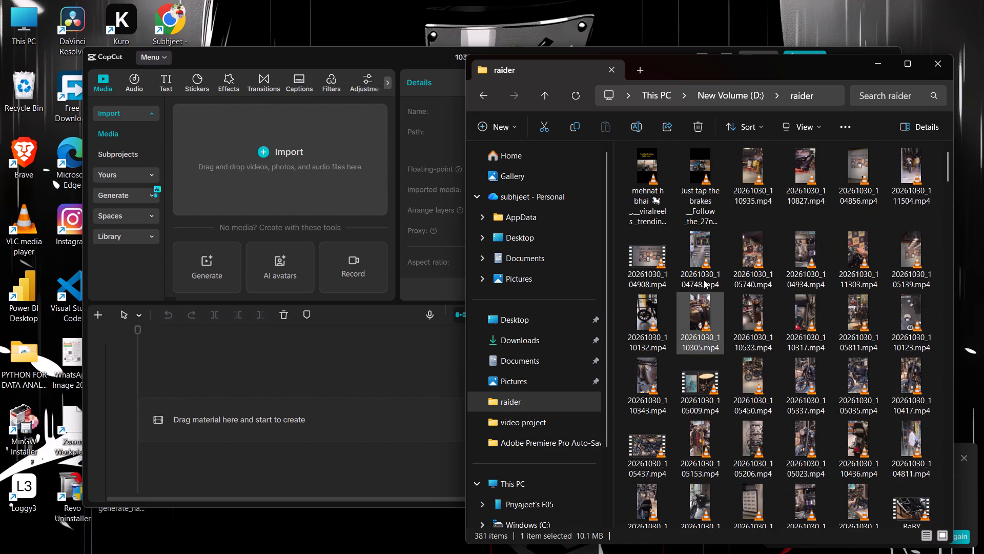
{"action": "double_click", "coordinate": [688, 191]}
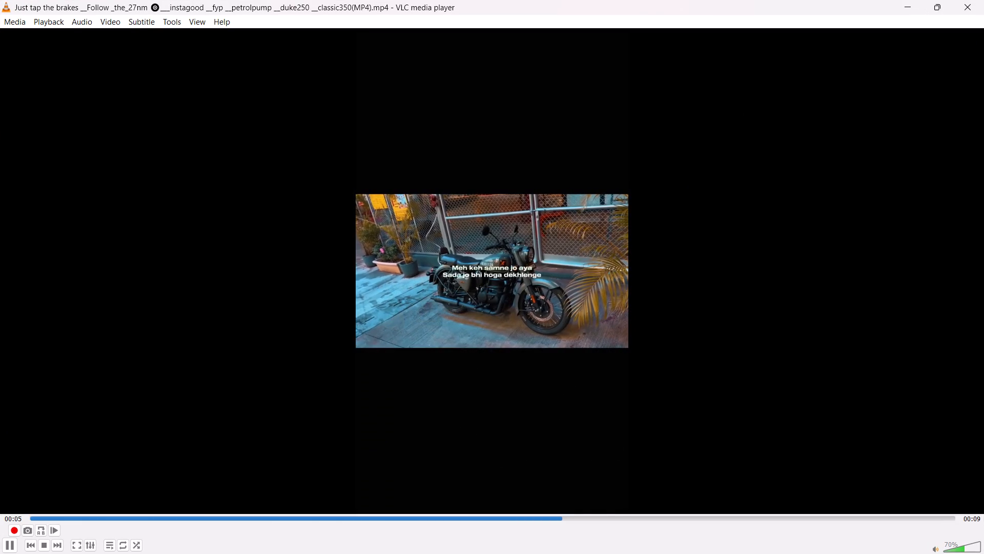
{"action": "left_click", "coordinate": [974, 8]}
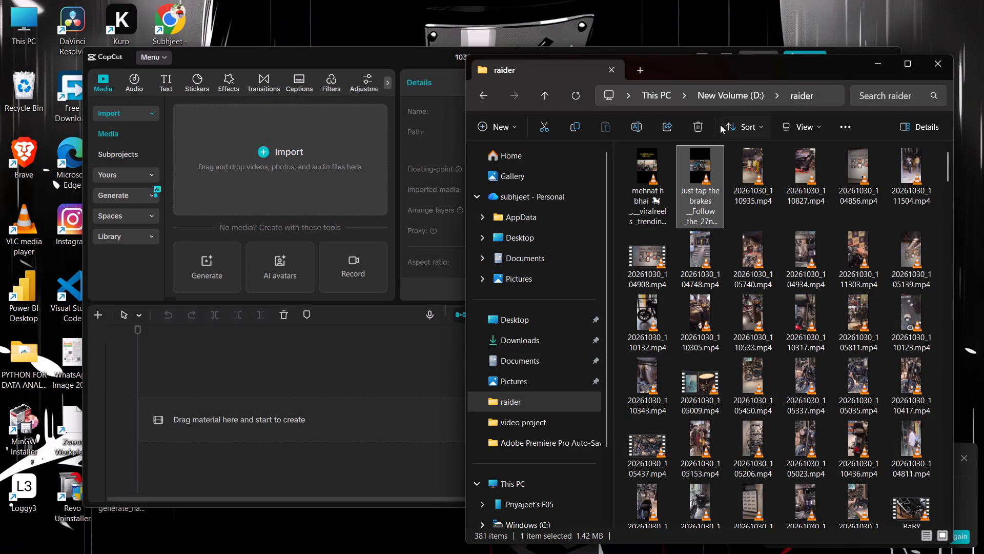
Preview the "mehnat h bhai" video from the raider folder, and import it into the CapCut project's media.
{"action": "double_click", "coordinate": [651, 175]}
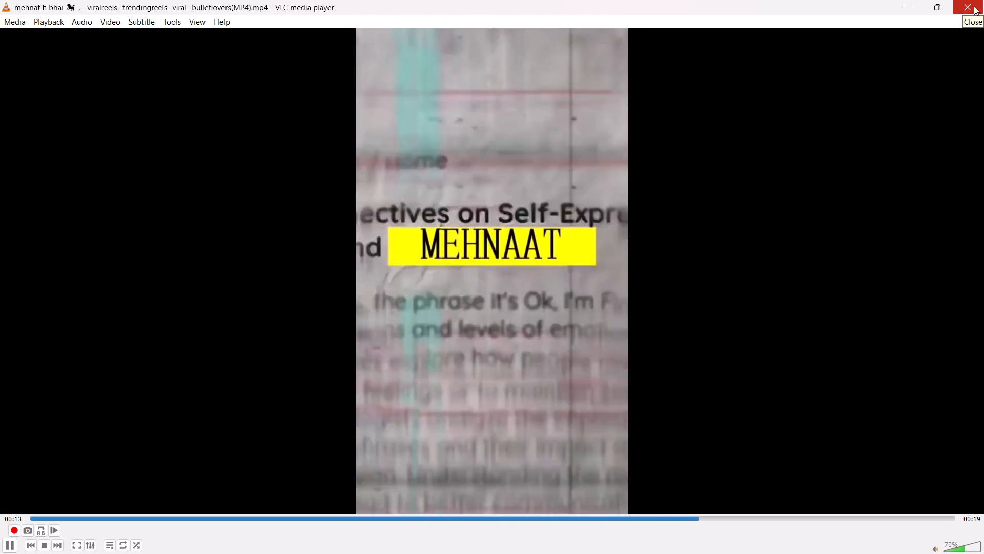
{"action": "left_click", "coordinate": [974, 6]}
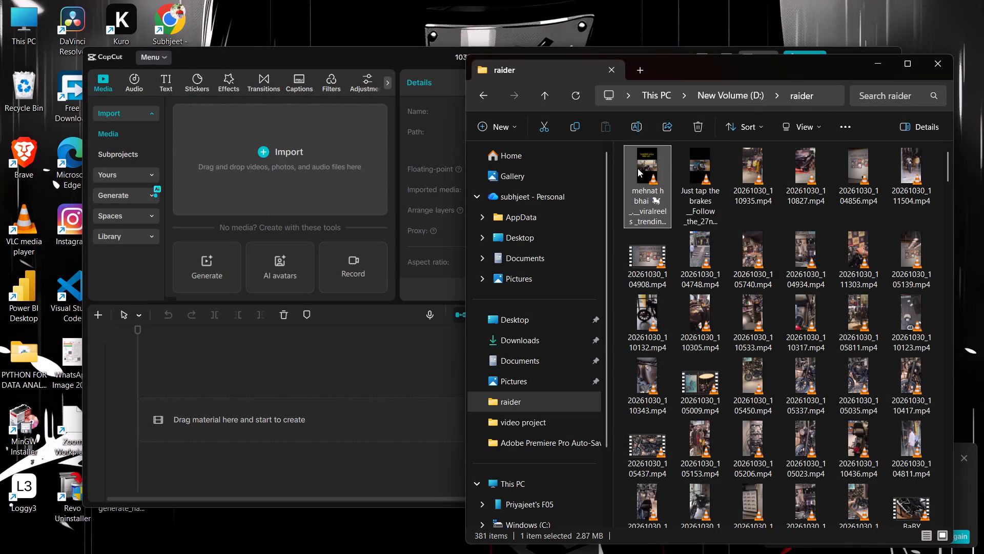
{"action": "left_click_drag", "start_coordinate": [638, 168], "coordinate": [230, 146]}
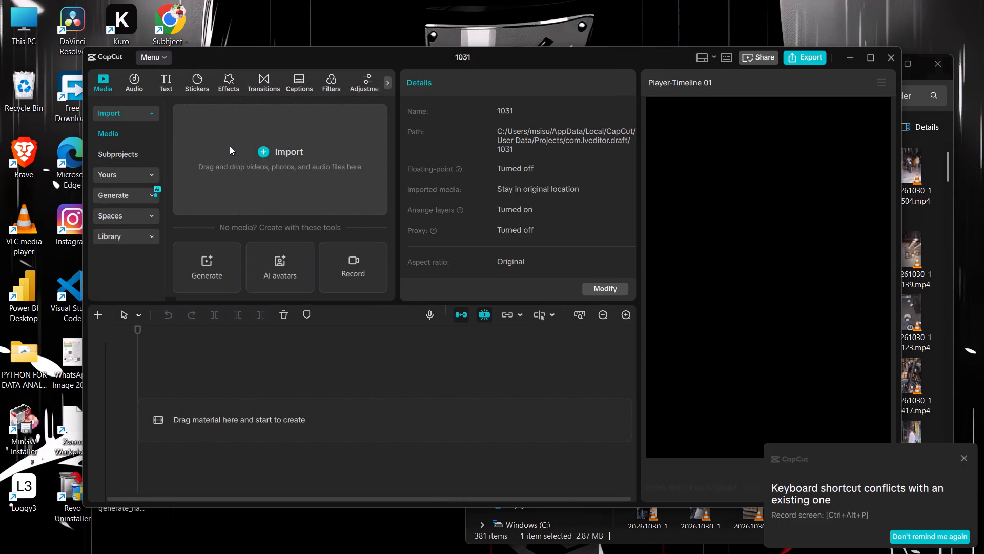
Return to the raider folder and briefly preview 20261030_110935.mp4, closing the player.
{"action": "left_click", "coordinate": [919, 80]}
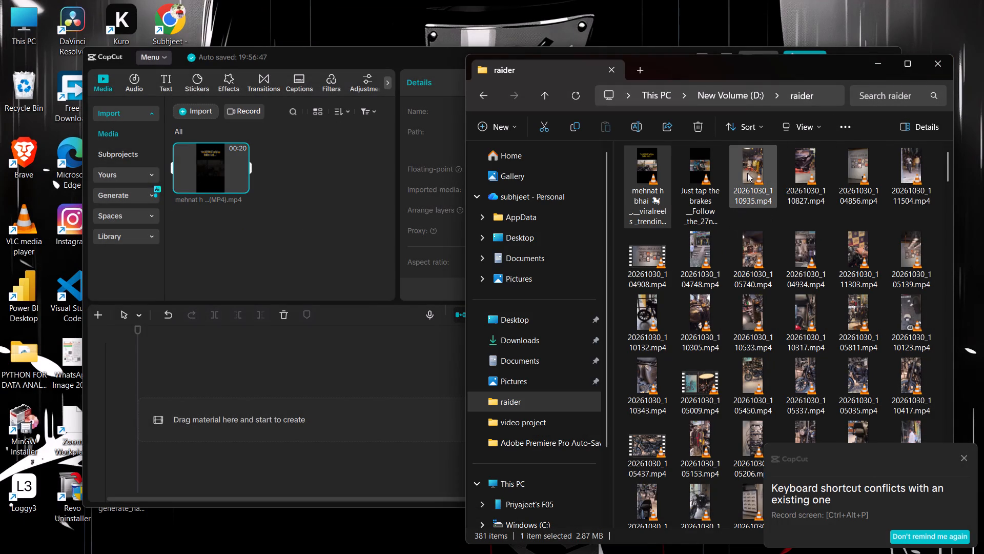
{"action": "double_click", "coordinate": [747, 173]}
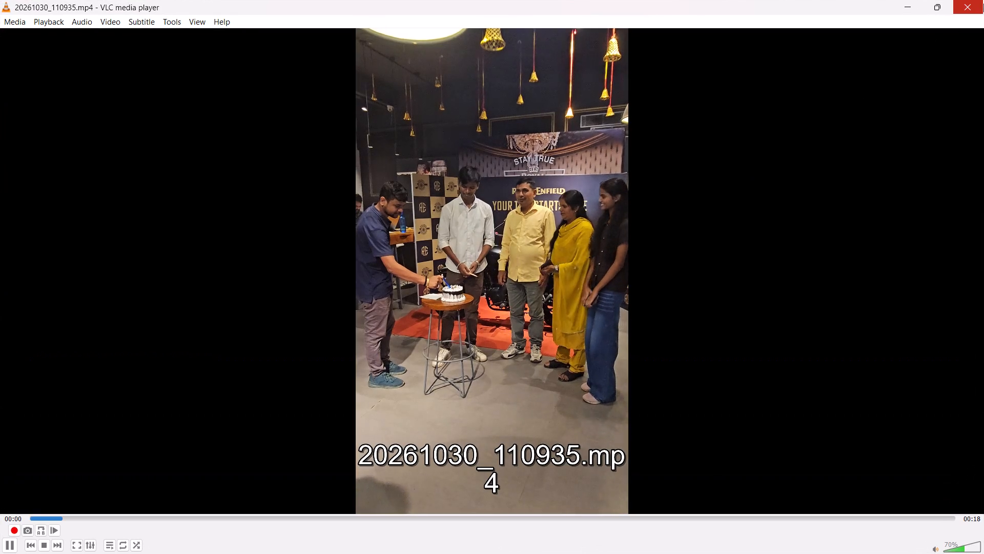
{"action": "left_click", "coordinate": [979, 3]}
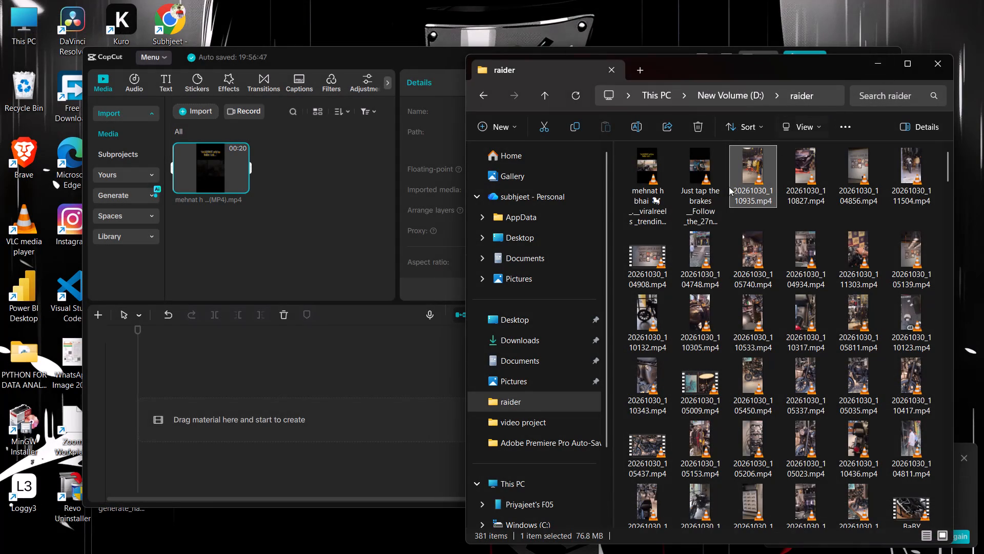
Import the 24 clips in the four rows from 20261030_104908.mp4 through 20261030_104811.mp4 into the CapCut media library.
{"action": "left_click_drag", "start_coordinate": [621, 235], "coordinate": [919, 485]}
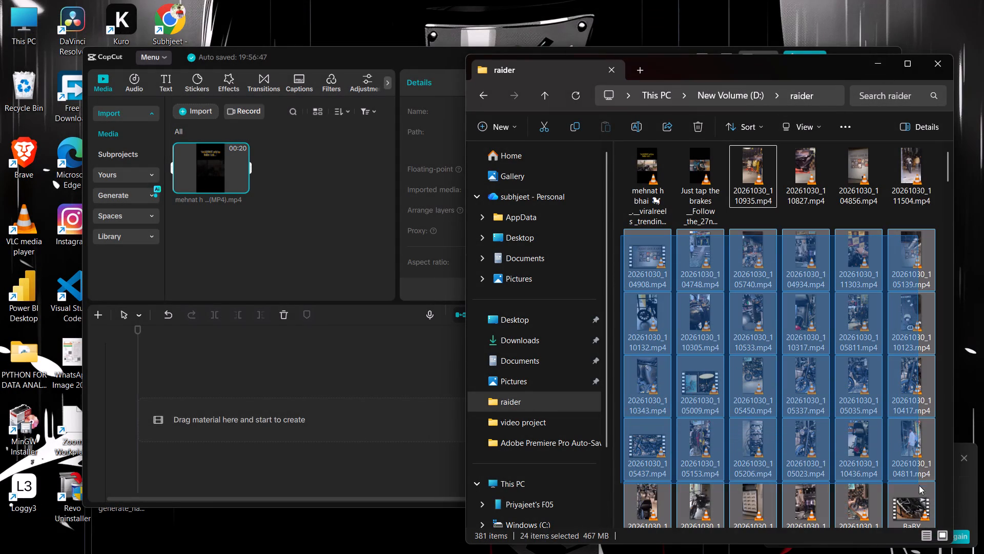
{"action": "left_click_drag", "start_coordinate": [919, 485], "coordinate": [947, 261]}
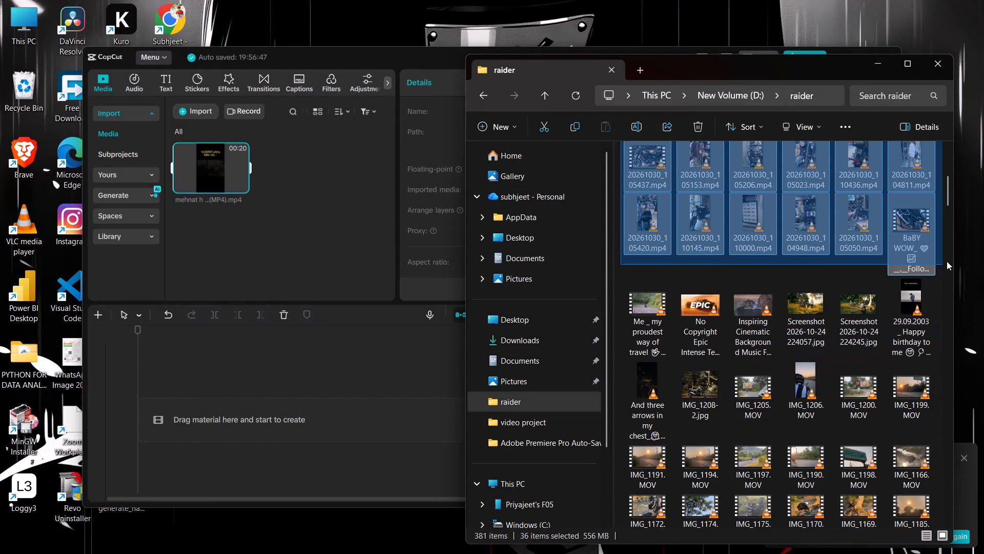
{"action": "left_click_drag", "start_coordinate": [947, 261], "coordinate": [924, 187]}
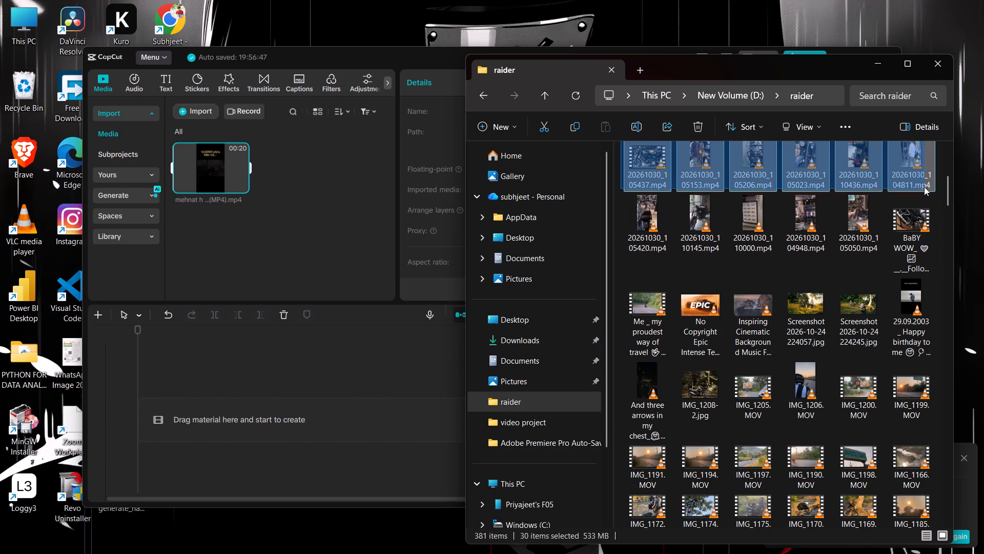
{"action": "left_click_drag", "start_coordinate": [924, 187], "coordinate": [924, 180]}
{"action": "left_click_drag", "start_coordinate": [840, 162], "coordinate": [804, 156]}
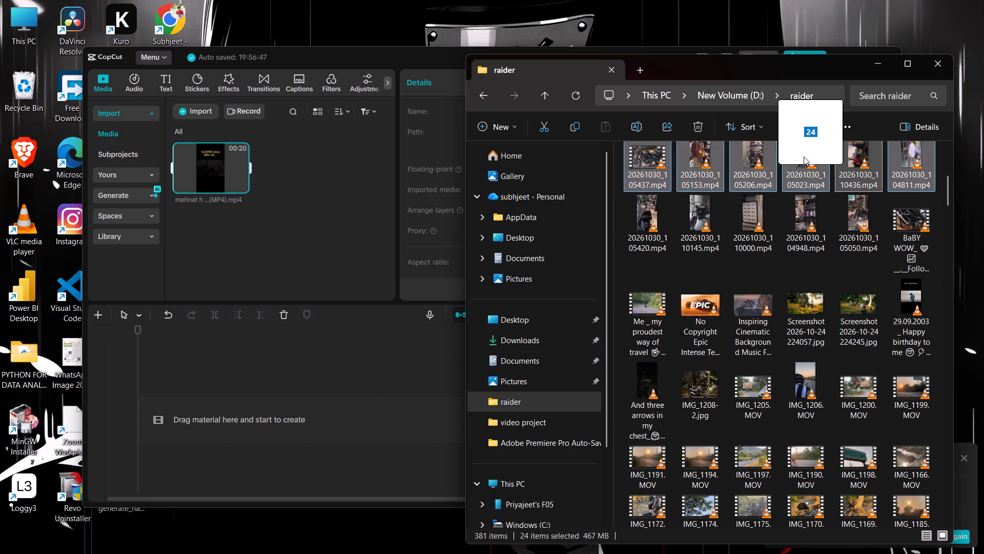
{"action": "left_click_drag", "start_coordinate": [804, 156], "coordinate": [319, 212]}
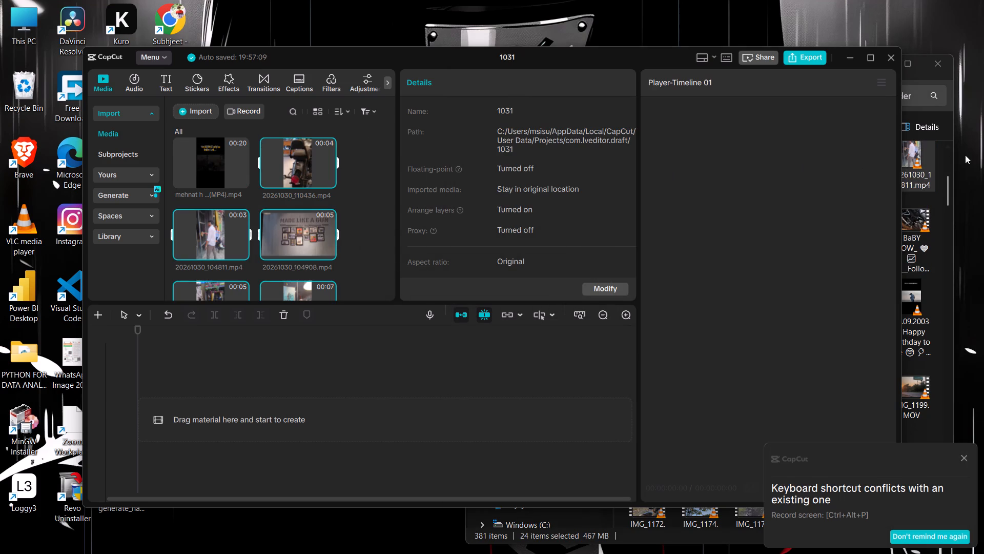
Import the four first-row clips 20261030_110935, 110827, 104856 and 111504 from the raider folder into the CapCut media library.
{"action": "left_click", "coordinate": [944, 162]}
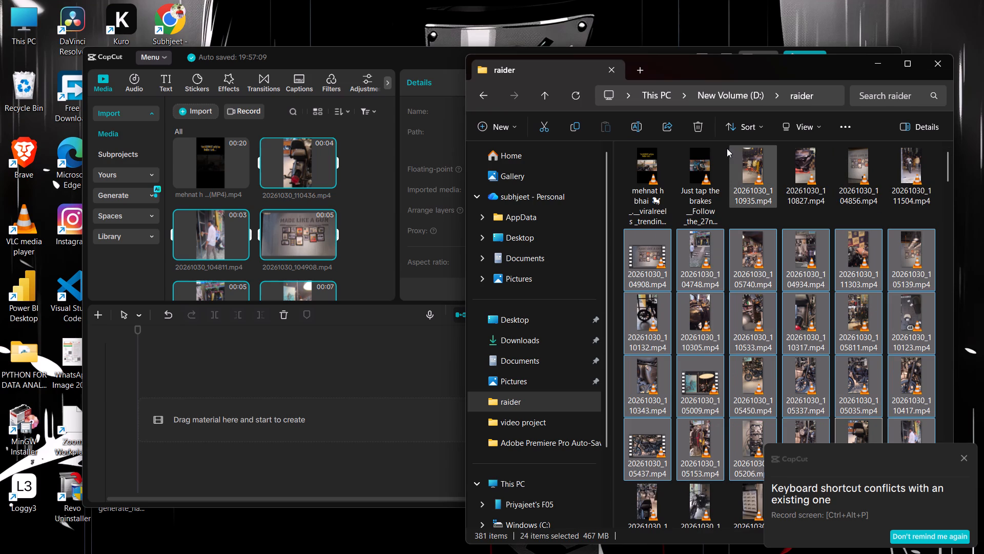
{"action": "left_click_drag", "start_coordinate": [727, 148], "coordinate": [924, 177]}
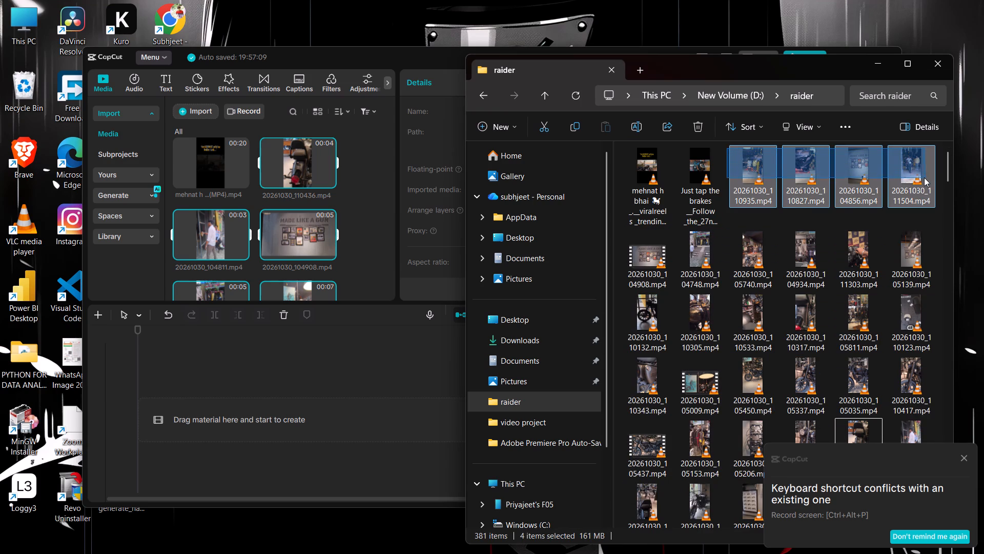
{"action": "left_click_drag", "start_coordinate": [924, 177], "coordinate": [924, 177]}
{"action": "left_click_drag", "start_coordinate": [907, 168], "coordinate": [341, 225]}
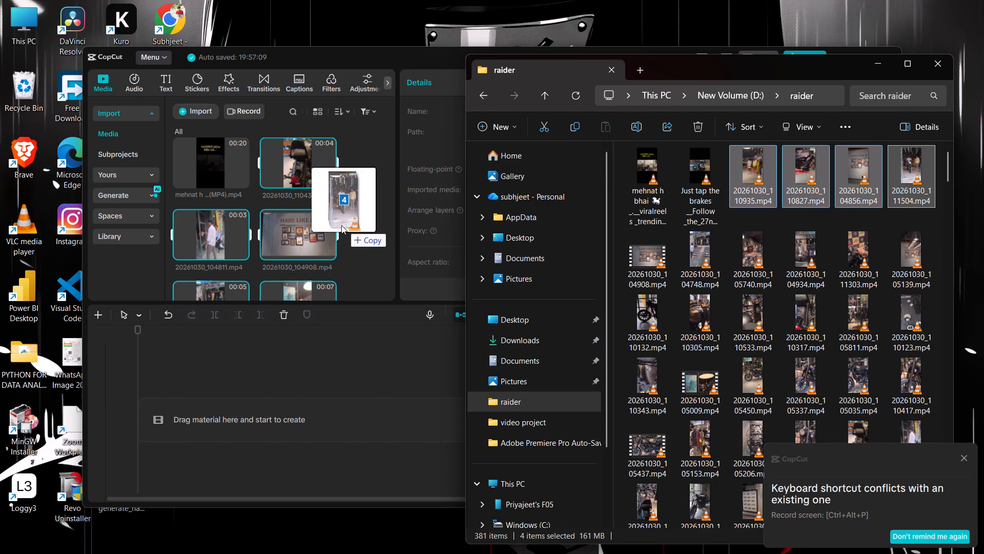
{"action": "left_click_drag", "start_coordinate": [341, 225], "coordinate": [339, 225]}
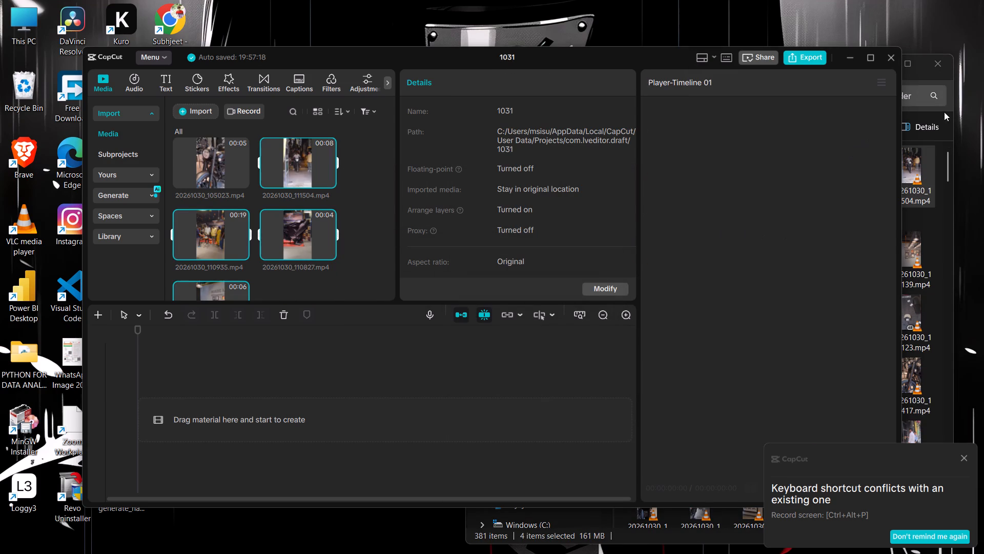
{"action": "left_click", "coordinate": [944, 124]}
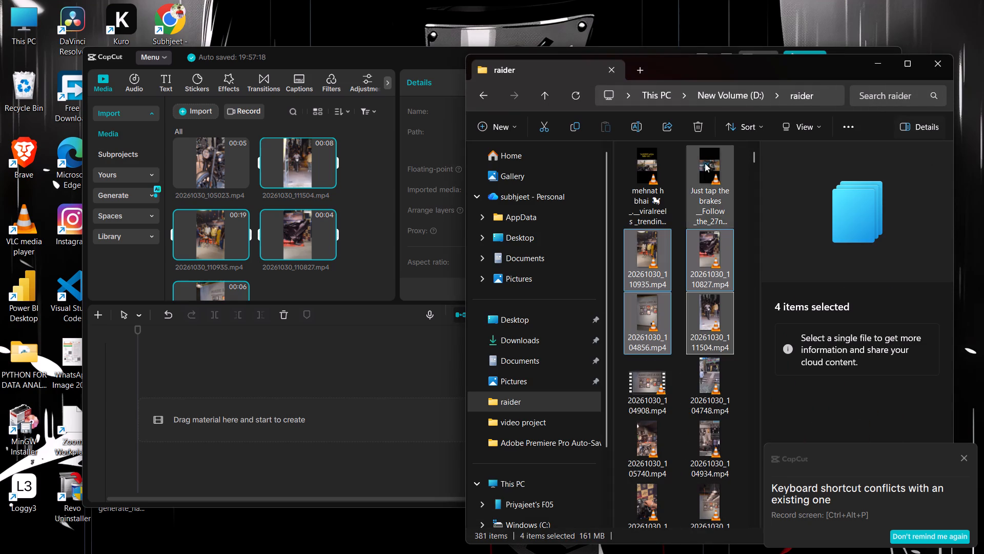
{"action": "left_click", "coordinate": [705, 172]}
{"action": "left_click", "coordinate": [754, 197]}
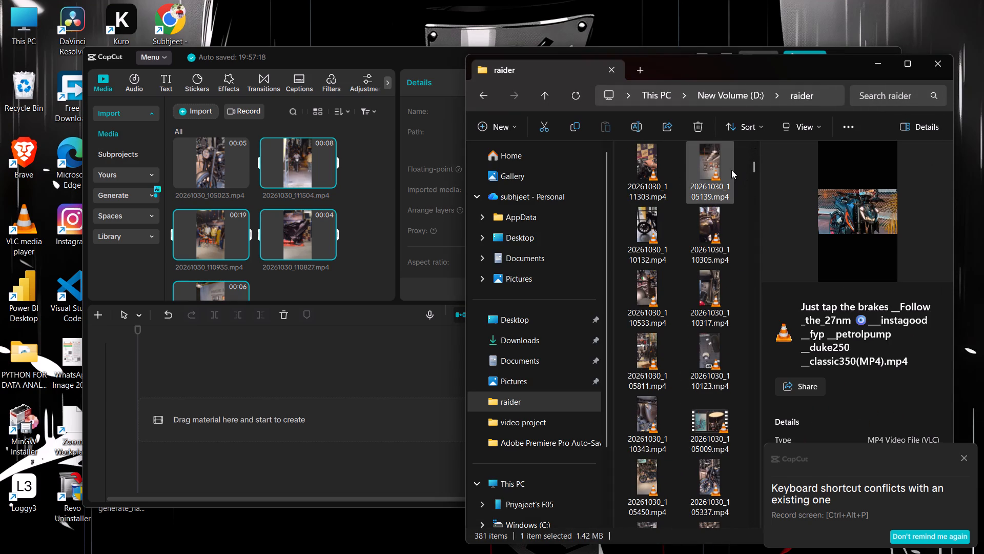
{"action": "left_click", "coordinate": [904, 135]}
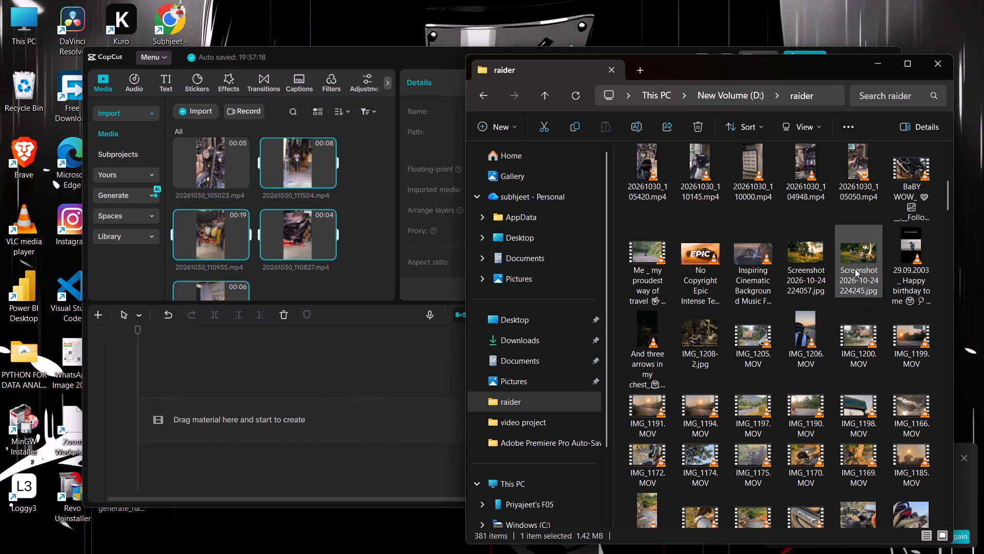
Find 20261030_105050.mp4 in the raider folder, preview it and close the player.
{"action": "scroll", "coordinate": [855, 269], "scroll_direction": "up", "scroll_amount": 3}
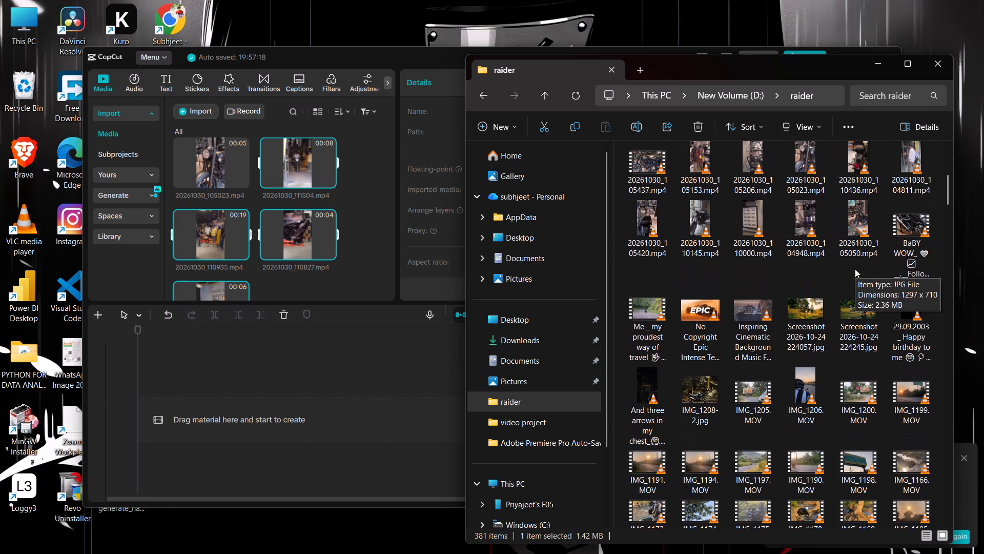
{"action": "scroll", "coordinate": [855, 269], "scroll_direction": "up", "scroll_amount": 1}
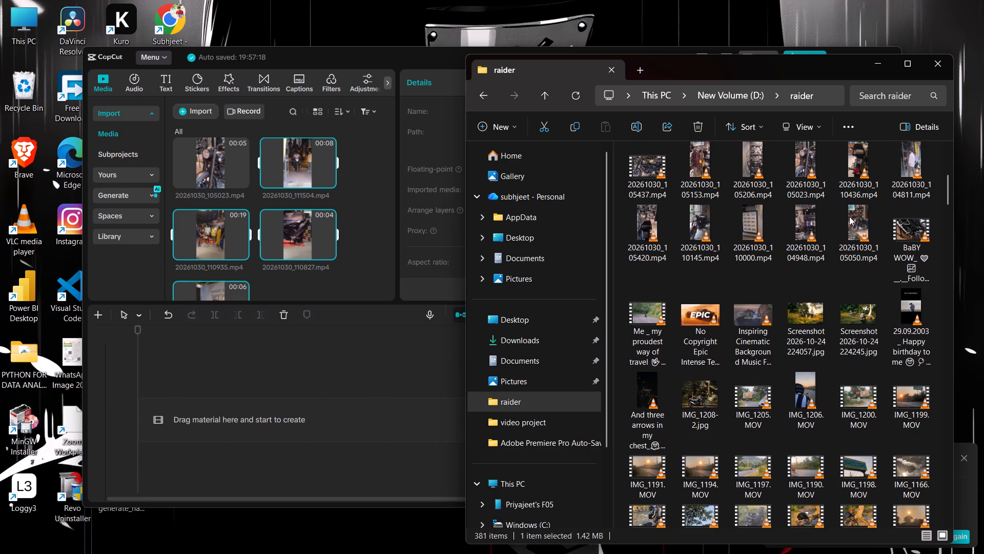
{"action": "double_click", "coordinate": [849, 216]}
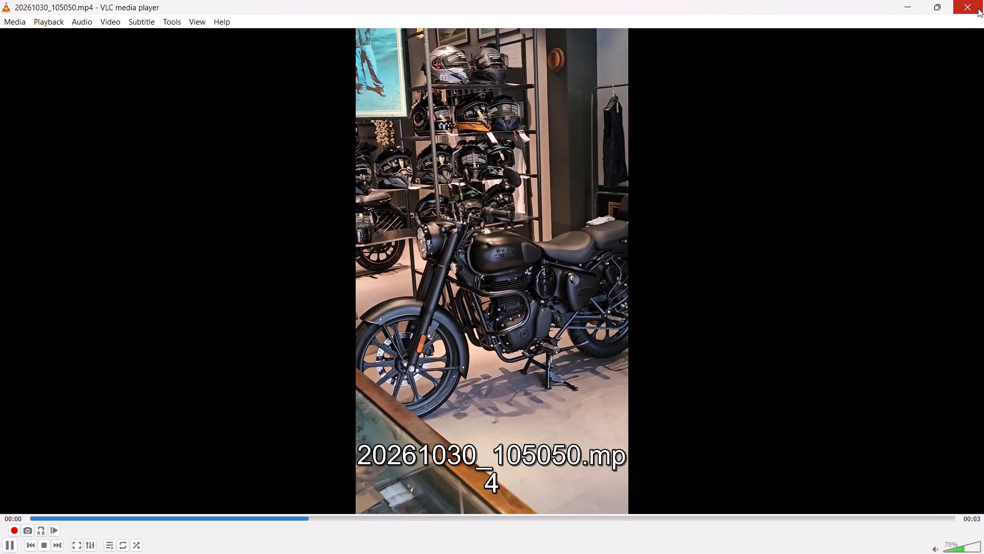
{"action": "left_click", "coordinate": [975, 10]}
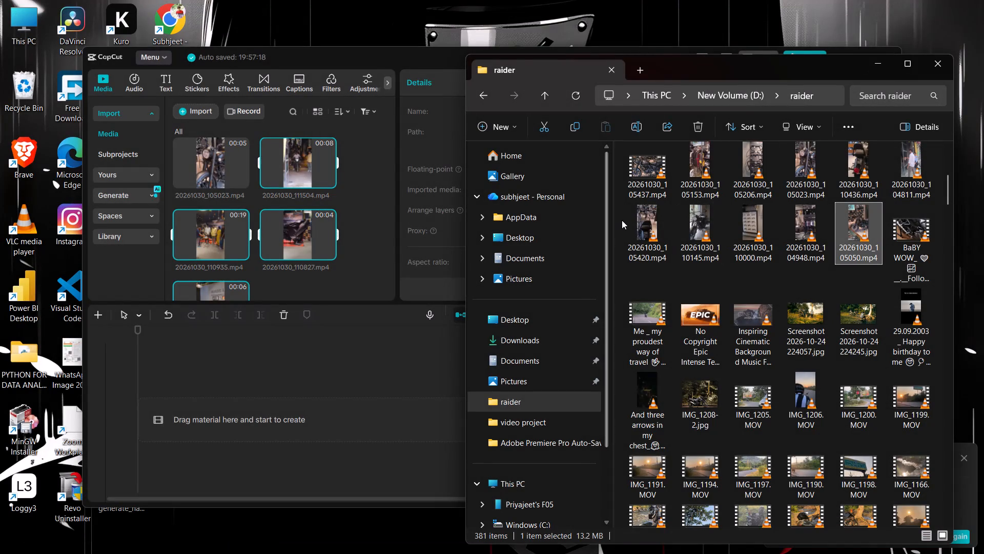
Import the five clips in the row from 20261030_105420.mp4 to 20261030_105050.mp4 into the CapCut media library.
{"action": "left_click_drag", "start_coordinate": [622, 220], "coordinate": [873, 241]}
{"action": "left_click_drag", "start_coordinate": [873, 241], "coordinate": [857, 238]}
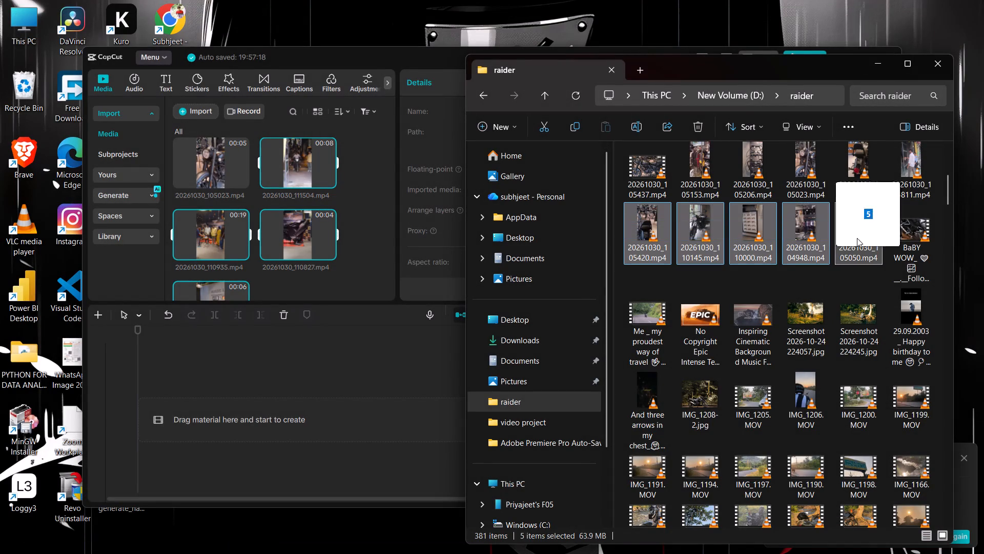
{"action": "left_click_drag", "start_coordinate": [857, 238], "coordinate": [276, 257]}
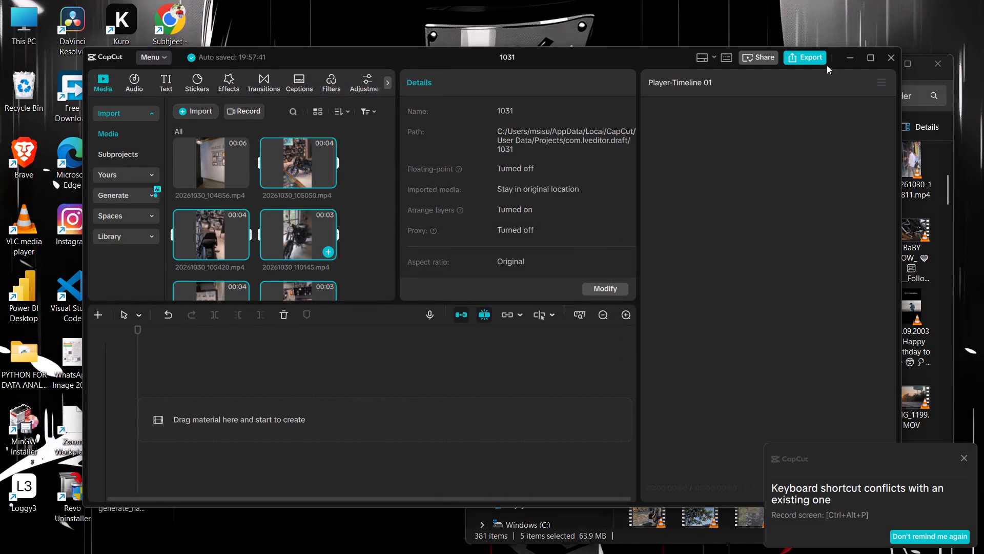
Maximize the CapCut window showing project 1031.
{"action": "left_click", "coordinate": [870, 55]}
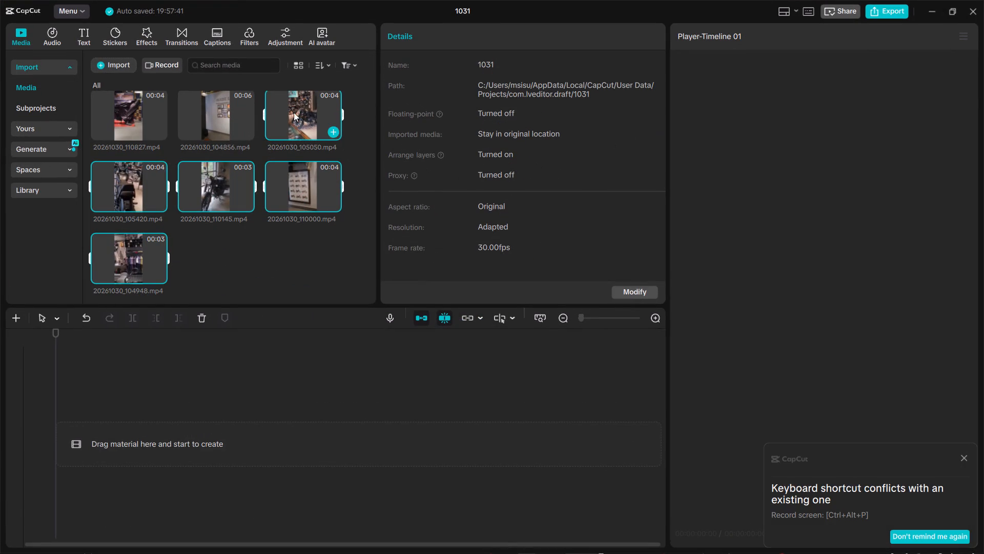
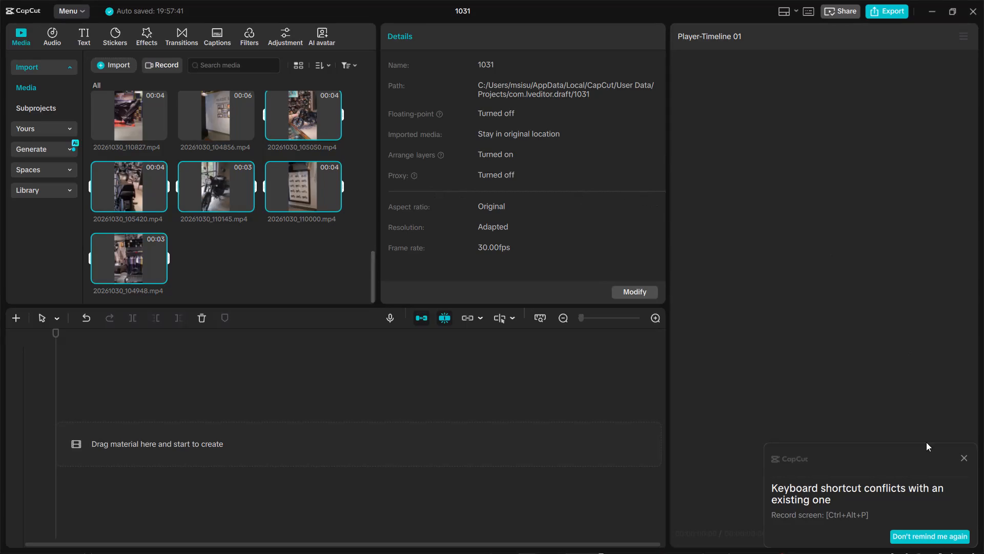
Dismiss the notification about the record-screen keyboard shortcut conflict.
{"action": "left_click", "coordinate": [963, 464]}
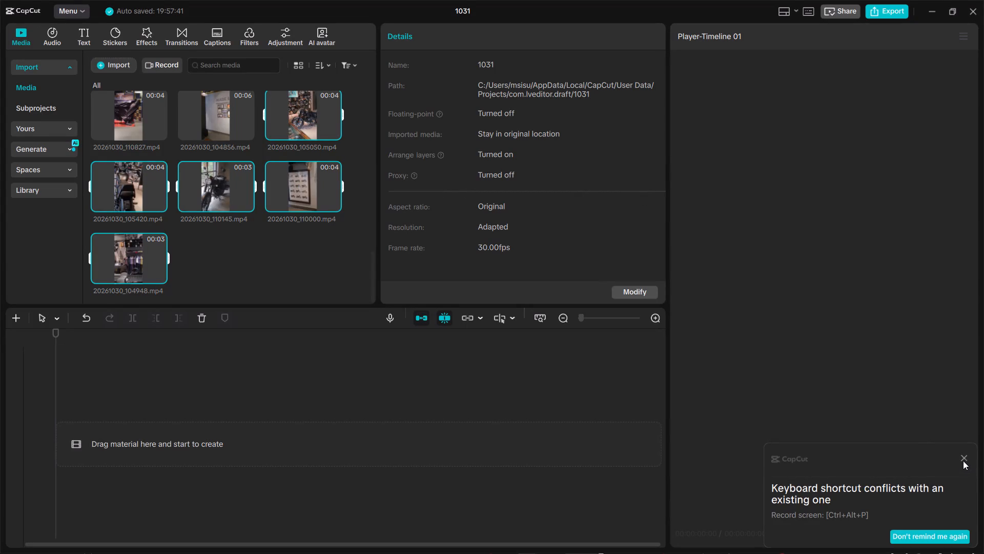
{"action": "left_click", "coordinate": [965, 461]}
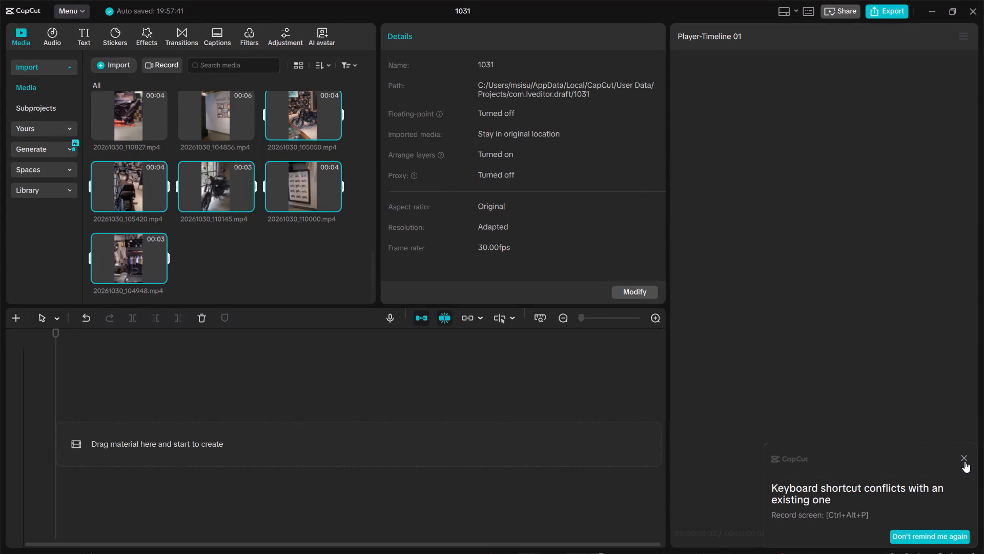
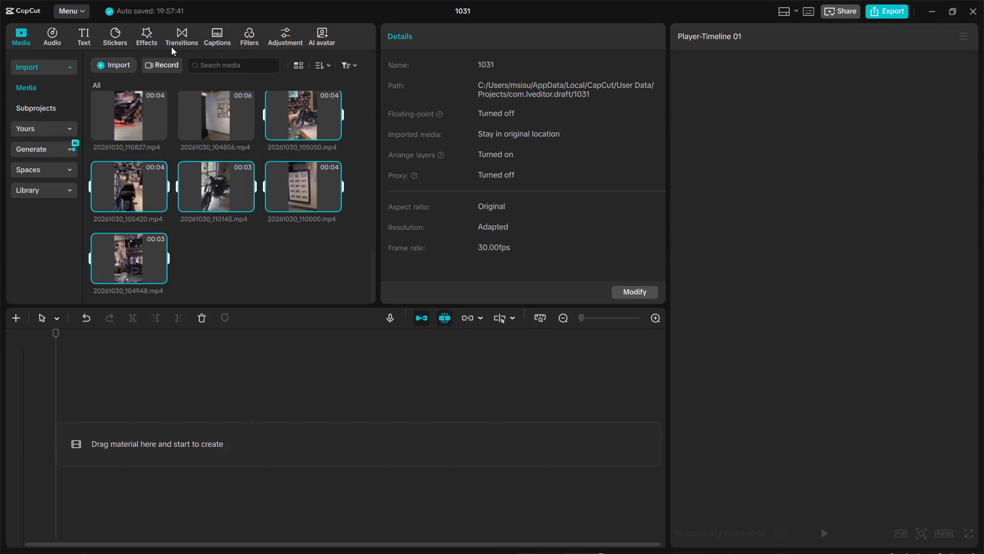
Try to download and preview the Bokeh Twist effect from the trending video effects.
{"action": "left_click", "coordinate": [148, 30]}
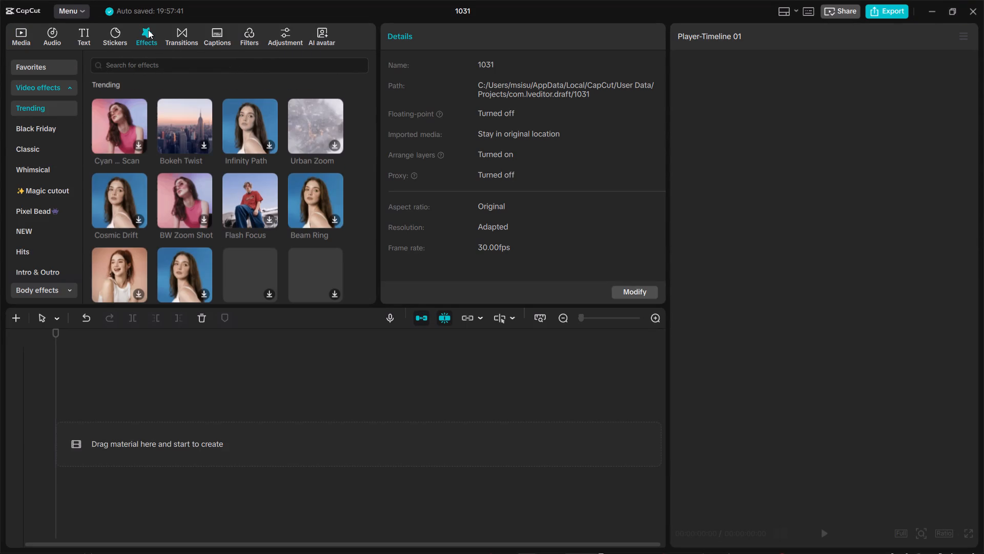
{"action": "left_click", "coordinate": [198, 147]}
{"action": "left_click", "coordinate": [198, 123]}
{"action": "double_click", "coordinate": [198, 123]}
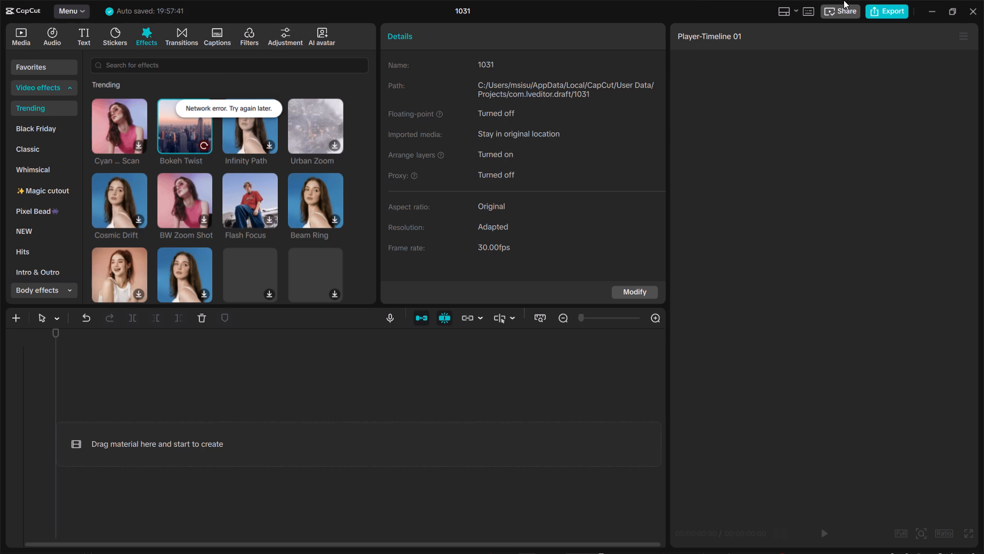
Close project 1031 and exit CapCut completely, back to the desktop.
{"action": "left_click", "coordinate": [981, 10]}
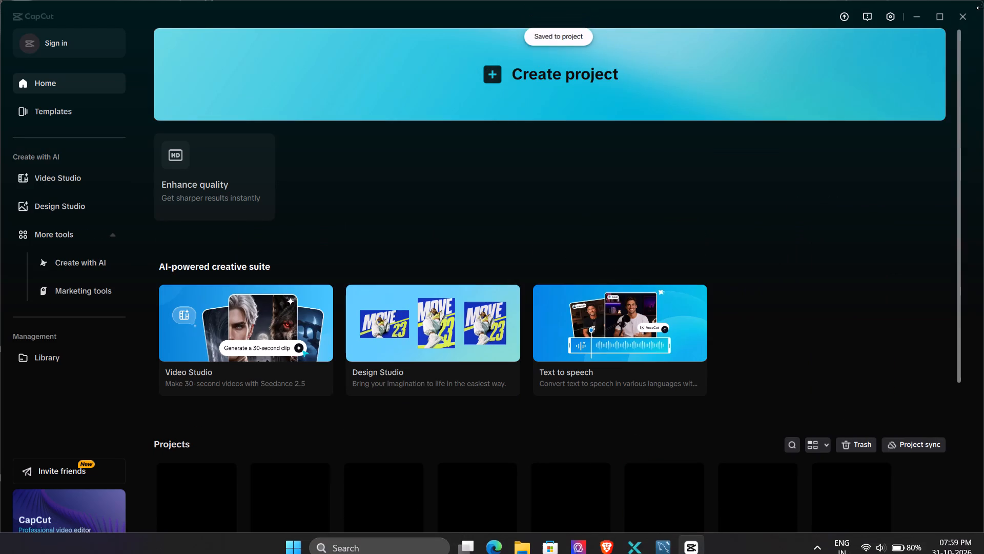
{"action": "left_click", "coordinate": [957, 26]}
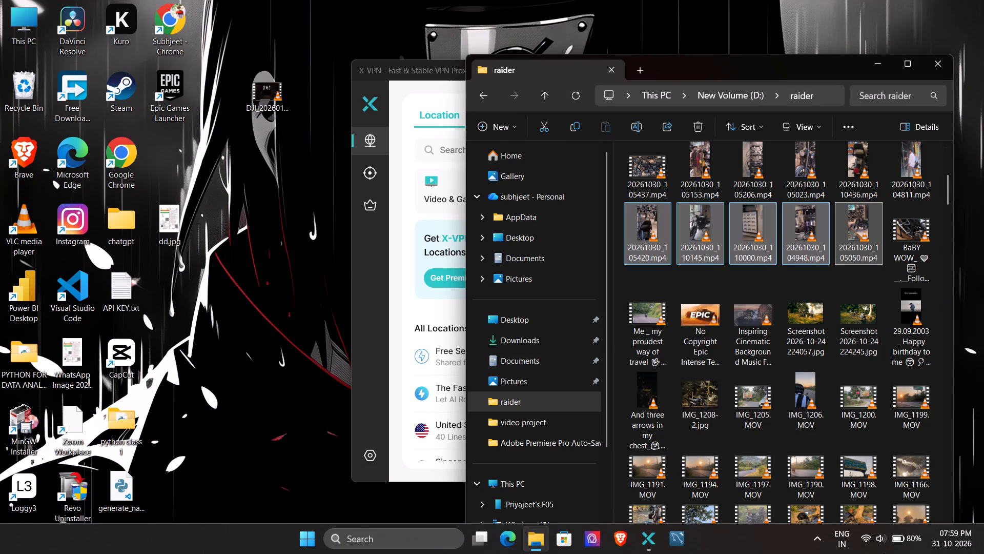
Turn off the computer's Wi-Fi in the Windows quick settings.
{"action": "left_click", "coordinate": [867, 541]}
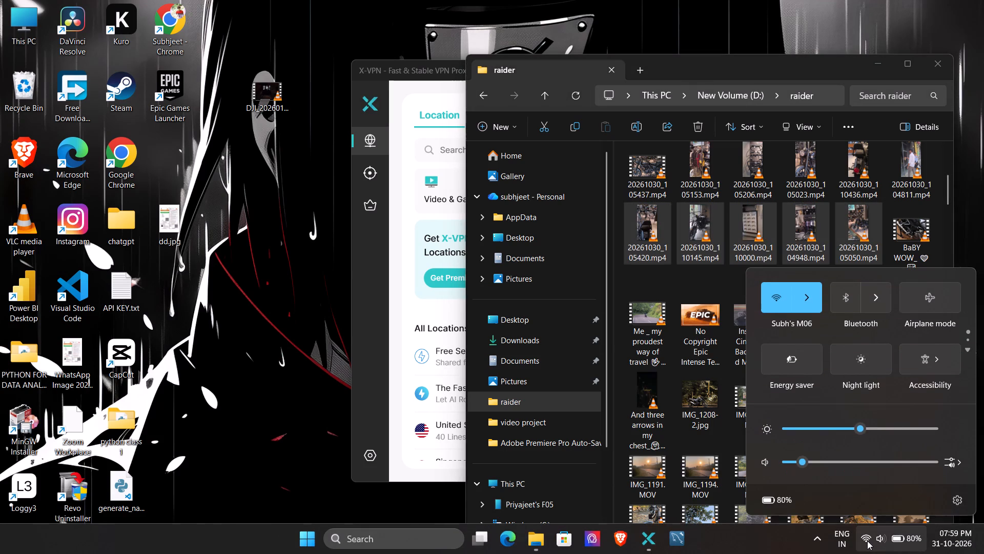
{"action": "left_click", "coordinate": [780, 307]}
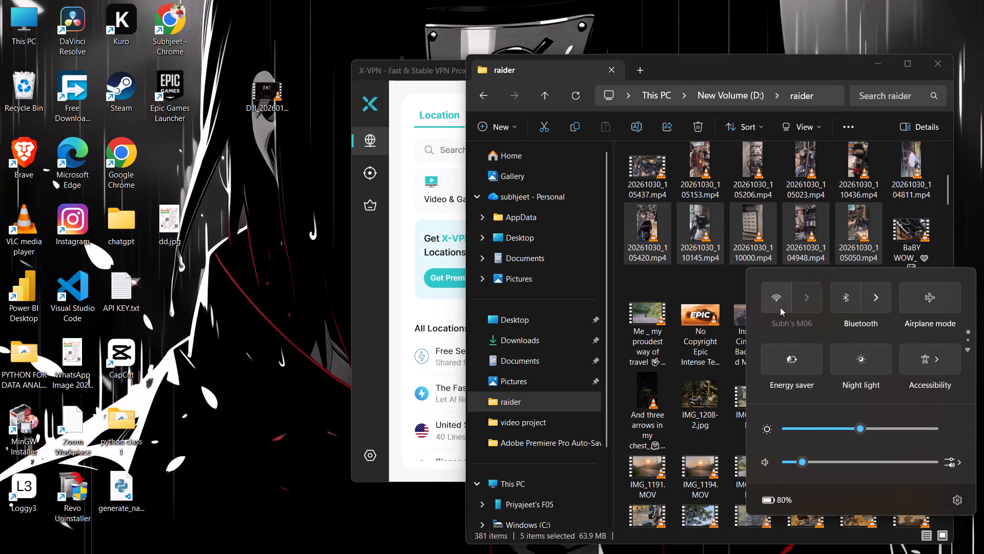
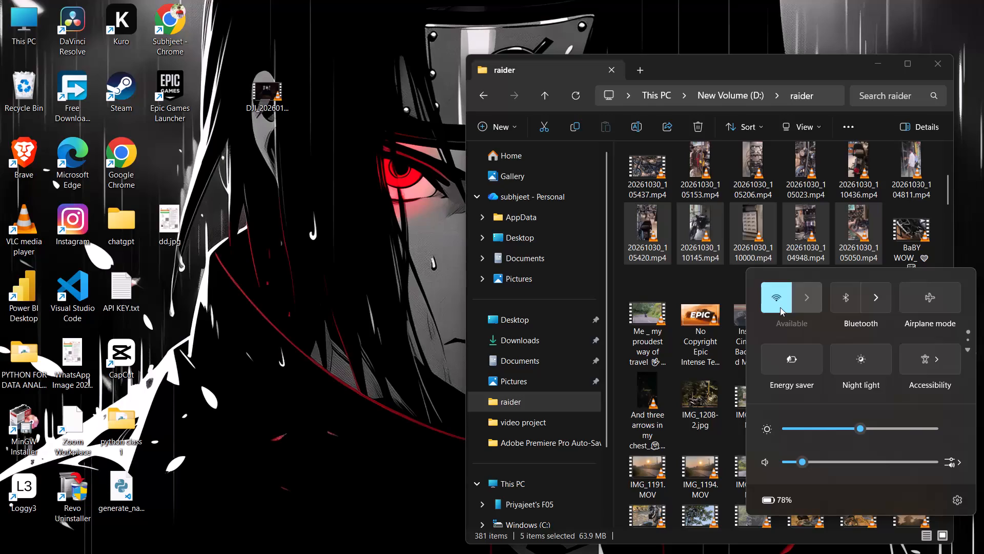
Turn on the computer's Wi-Fi to restore network access for downloading effects.
{"action": "left_click", "coordinate": [780, 307]}
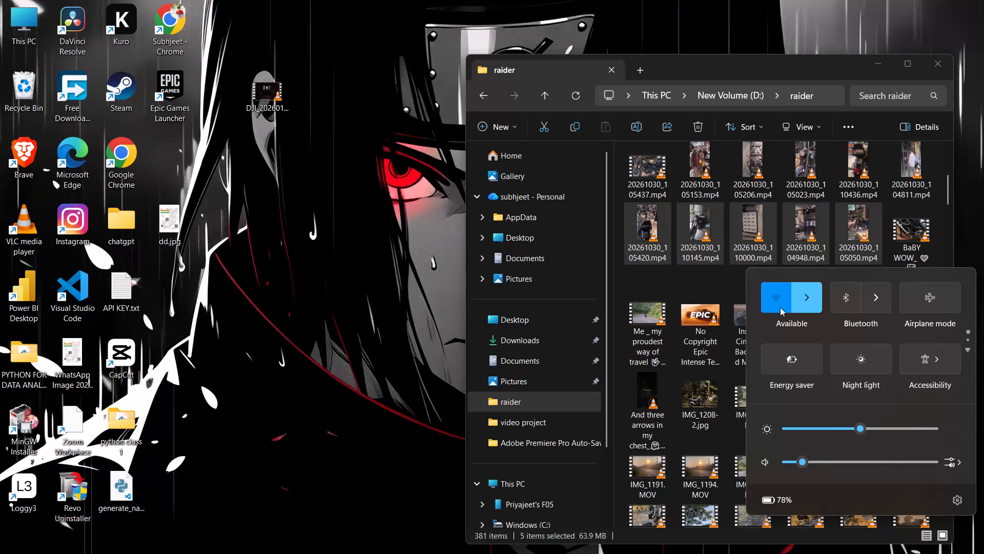
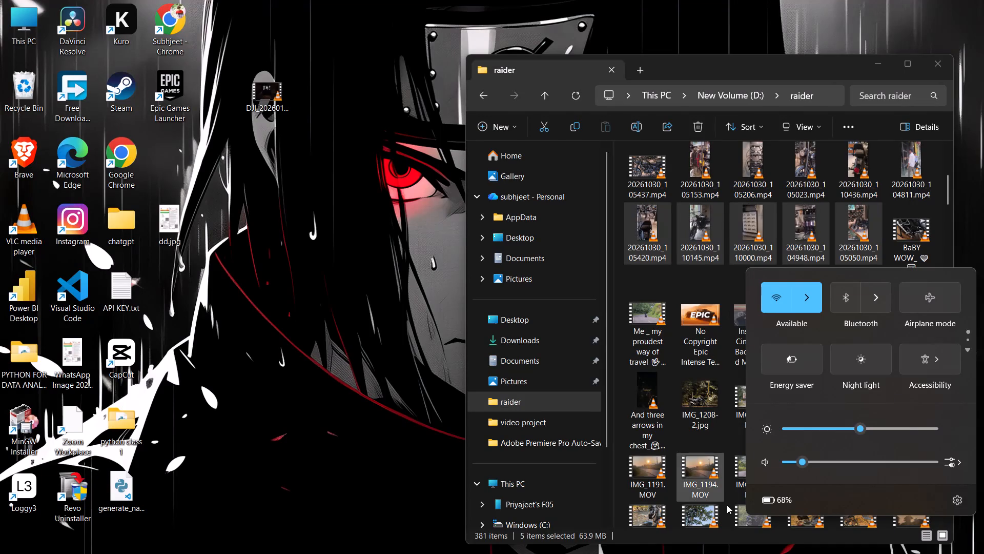
Disconnect the current Wi-Fi hotspot and connect to the motorola one power network instead.
{"action": "left_click", "coordinate": [802, 290]}
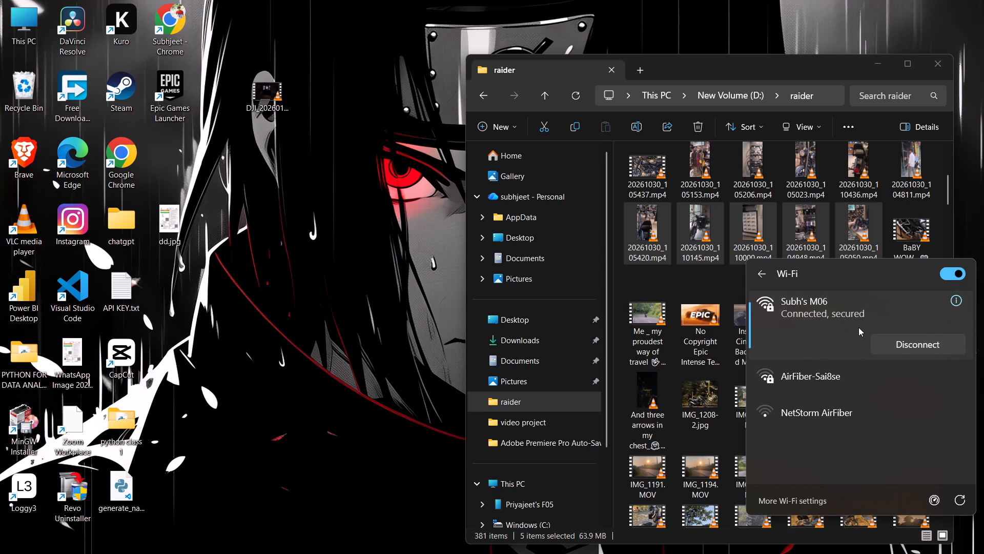
{"action": "left_click", "coordinate": [886, 340]}
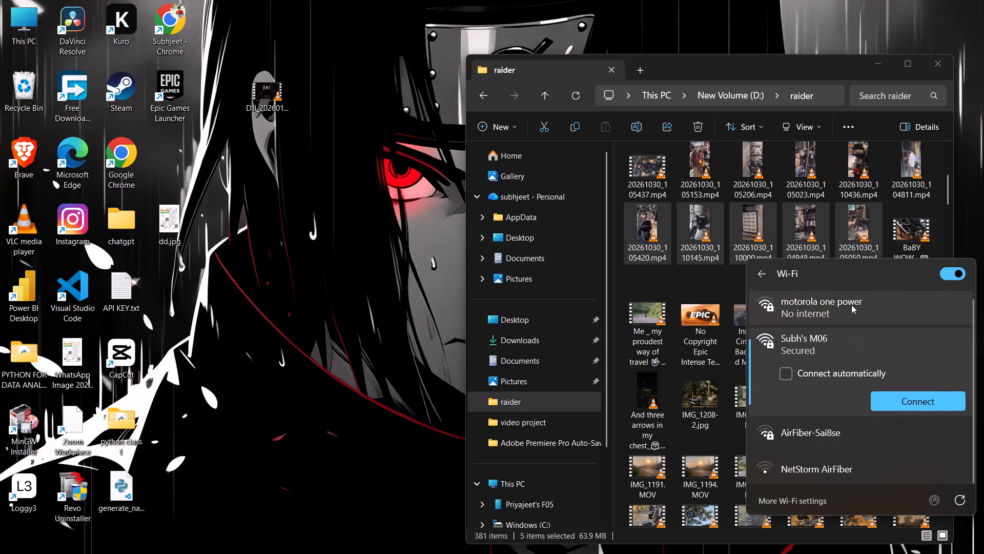
{"action": "left_click", "coordinate": [851, 305]}
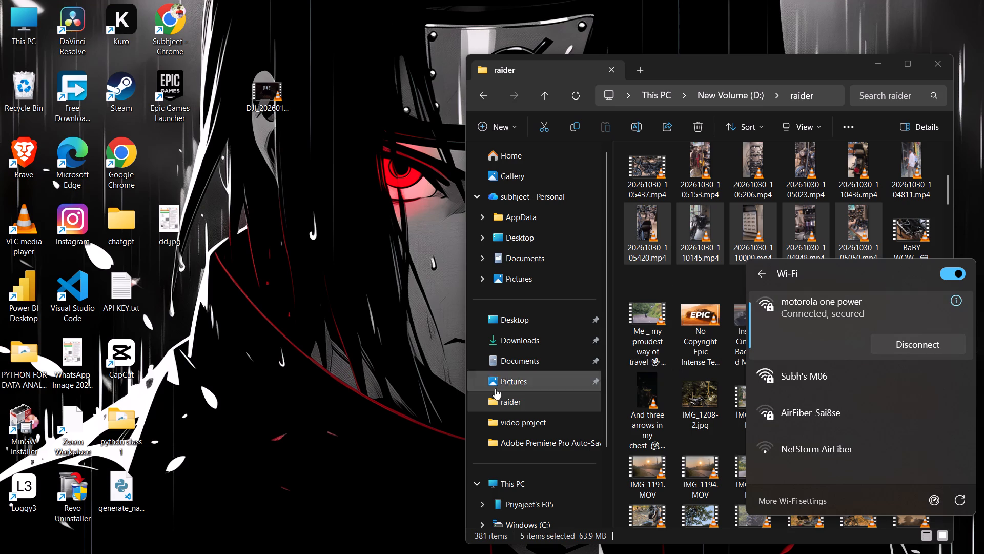
Switch to the X-VPN app and bring up its connection window.
{"action": "left_click", "coordinate": [652, 547]}
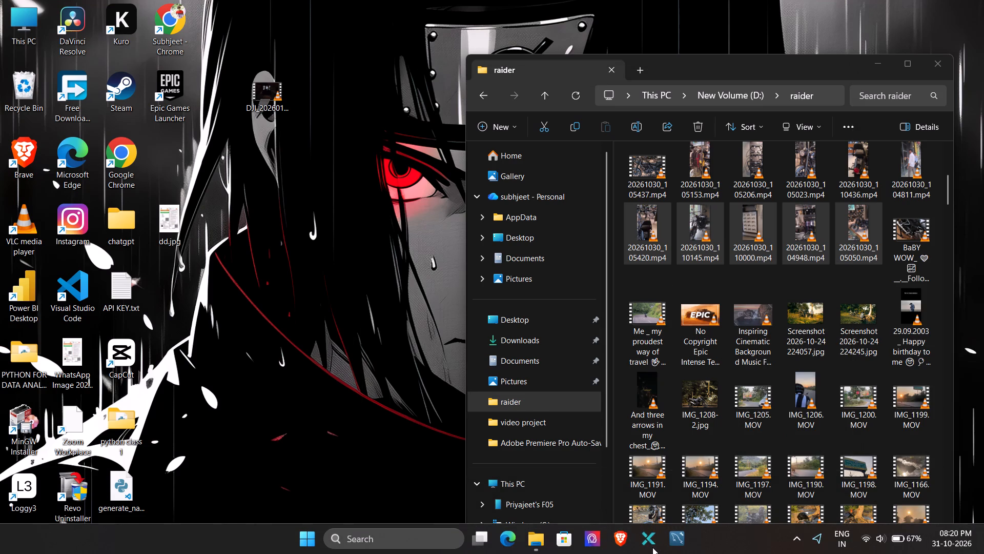
{"action": "left_click", "coordinate": [652, 547]}
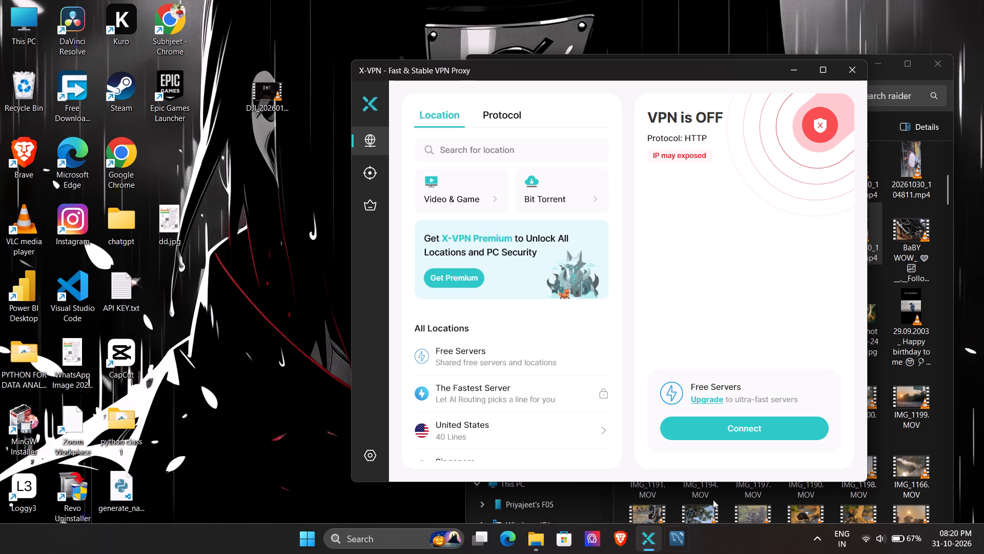
Connect the X-VPN app through its Free Servers.
{"action": "left_click", "coordinate": [753, 429]}
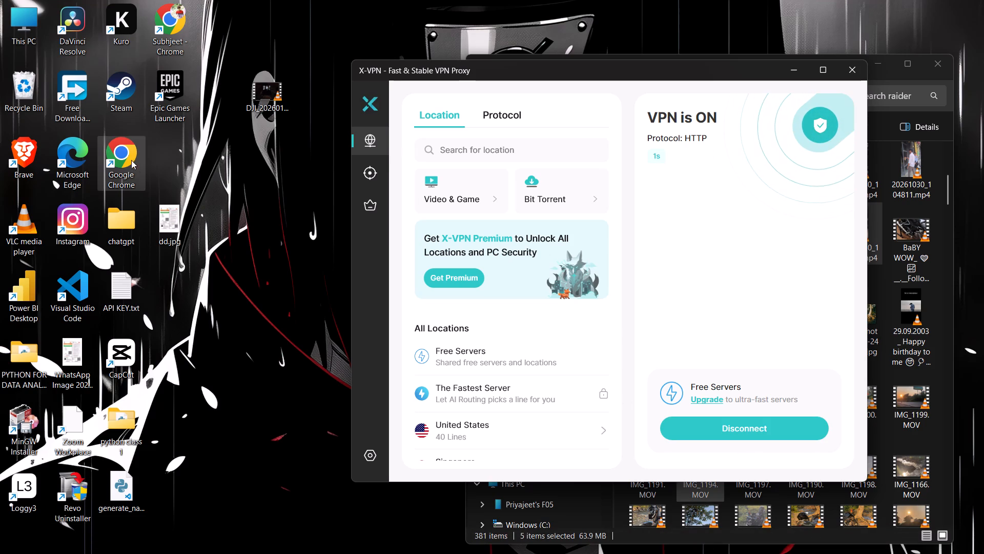
Launch CapCut from the desktop.
{"action": "double_click", "coordinate": [134, 355]}
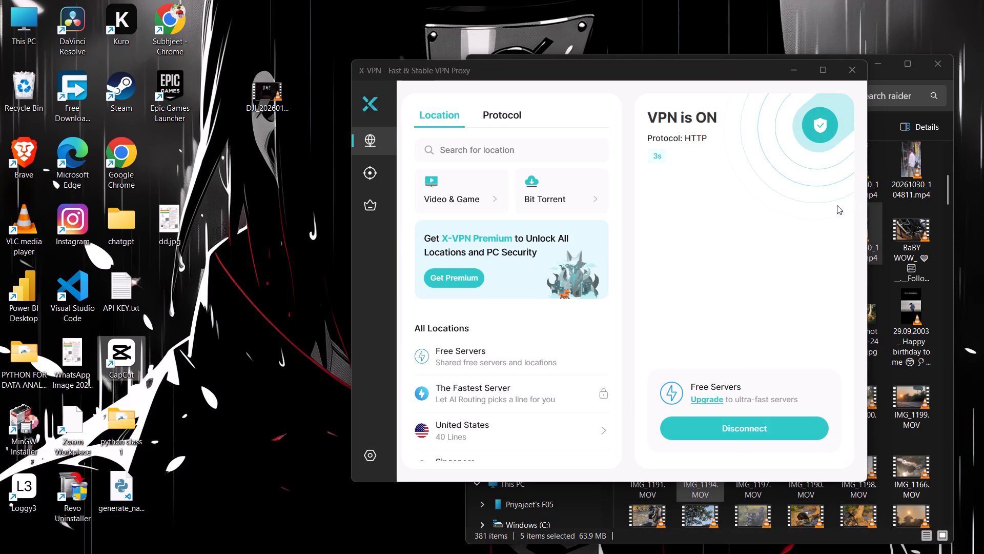
Switch to the raider folder in File Explorer and open a new File Explorer window.
{"action": "left_click", "coordinate": [924, 195]}
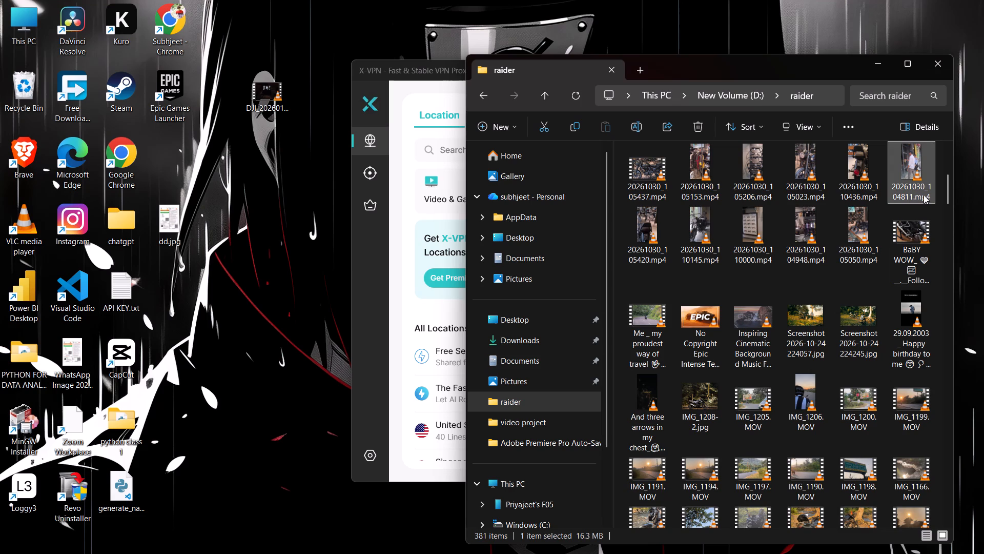
{"action": "key", "text": "super+e"}
{"action": "key", "text": "F7"}
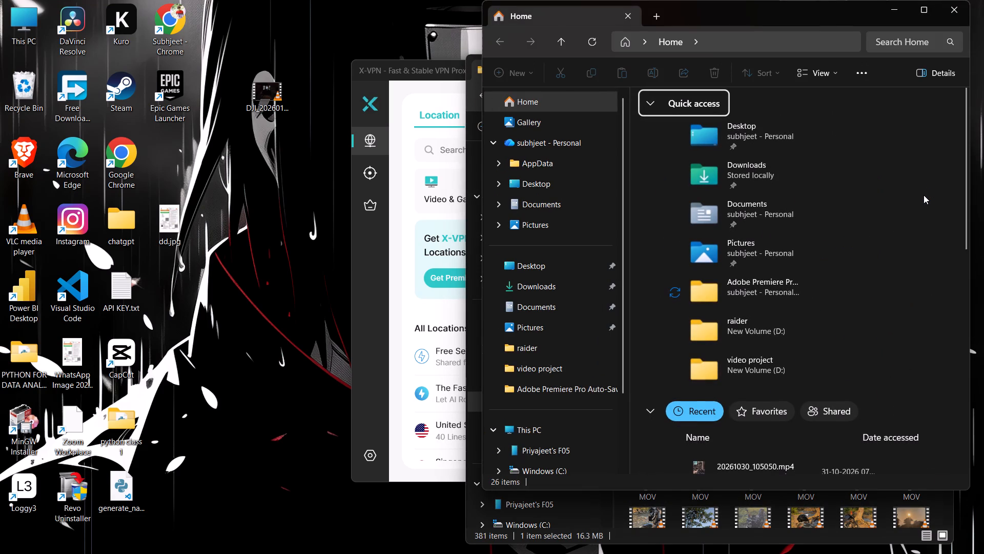
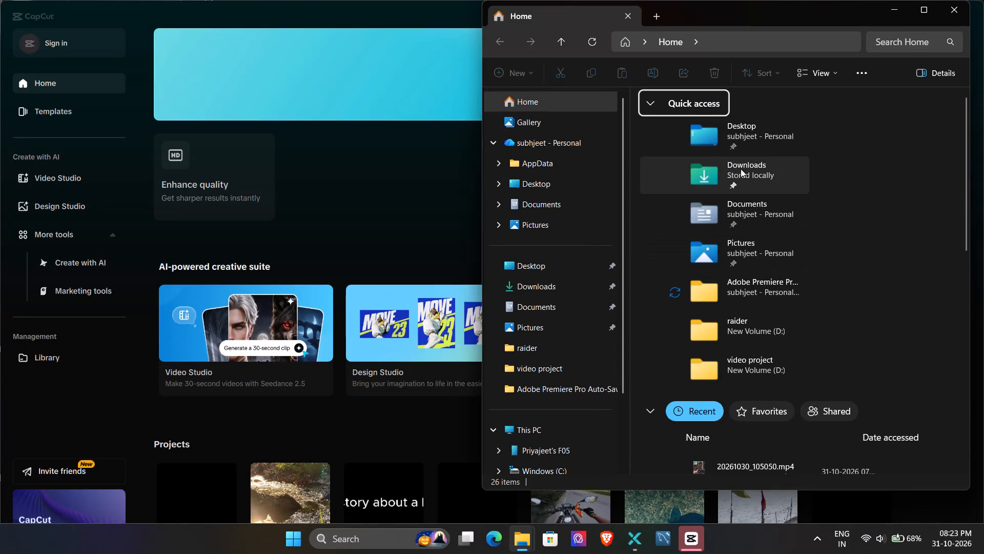
Open the SnapTube Video folder inside snaptube > download in the connected phone's internal storage.
{"action": "left_click", "coordinate": [551, 450]}
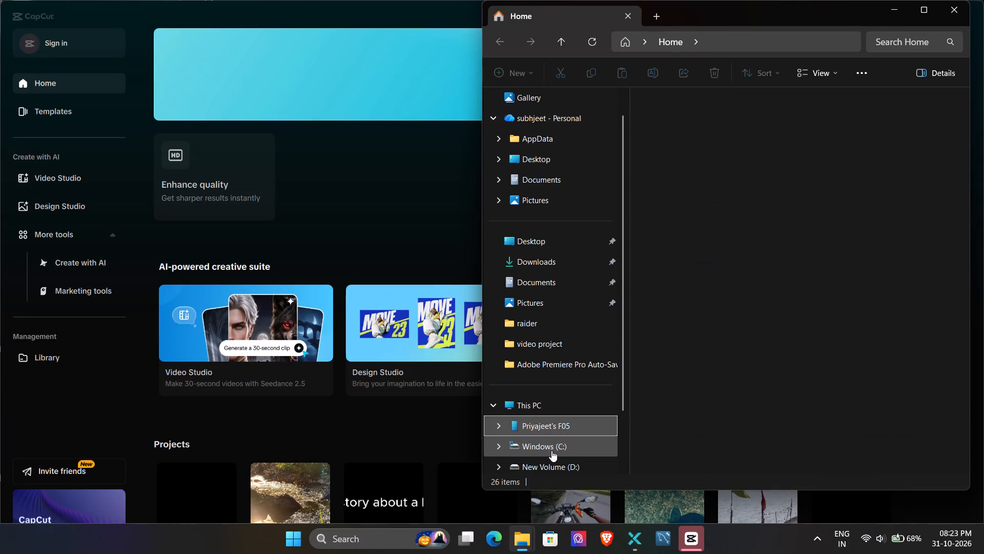
{"action": "double_click", "coordinate": [760, 120]}
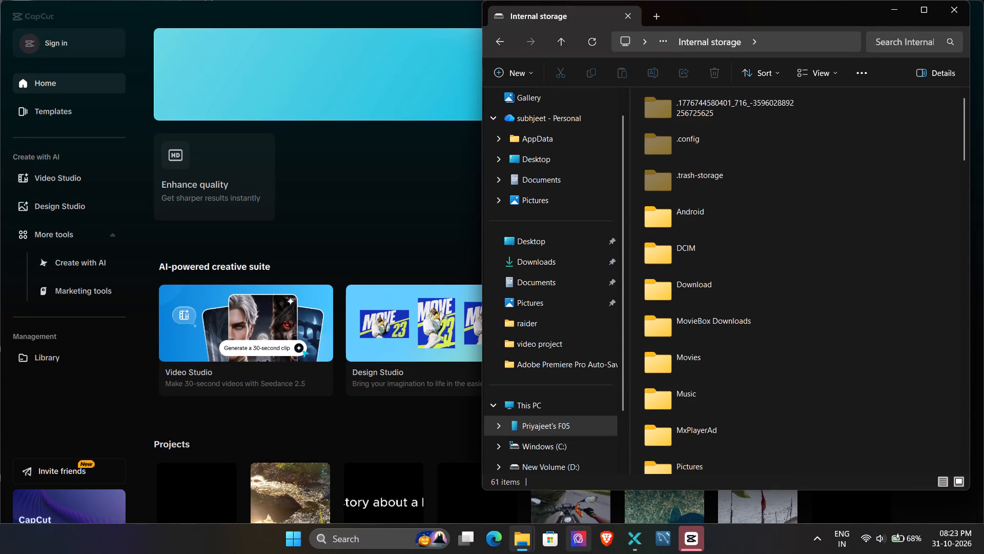
{"action": "scroll", "coordinate": [698, 410], "scroll_direction": "down", "scroll_amount": 6}
{"action": "scroll", "coordinate": [698, 410], "scroll_direction": "up", "scroll_amount": 5}
{"action": "scroll", "coordinate": [698, 410], "scroll_direction": "down", "scroll_amount": 1}
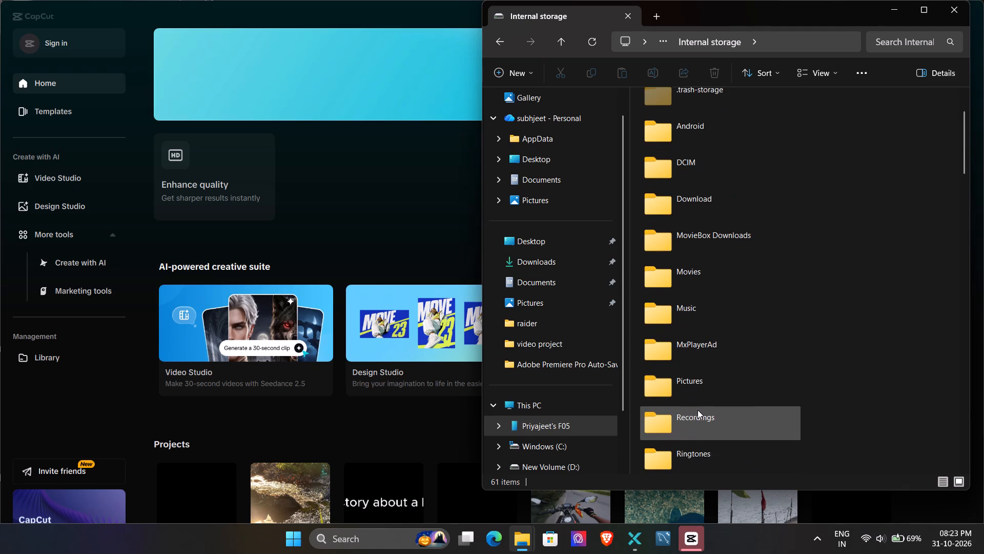
{"action": "scroll", "coordinate": [698, 410], "scroll_direction": "down", "scroll_amount": 2}
{"action": "triple_click", "coordinate": [722, 418]}
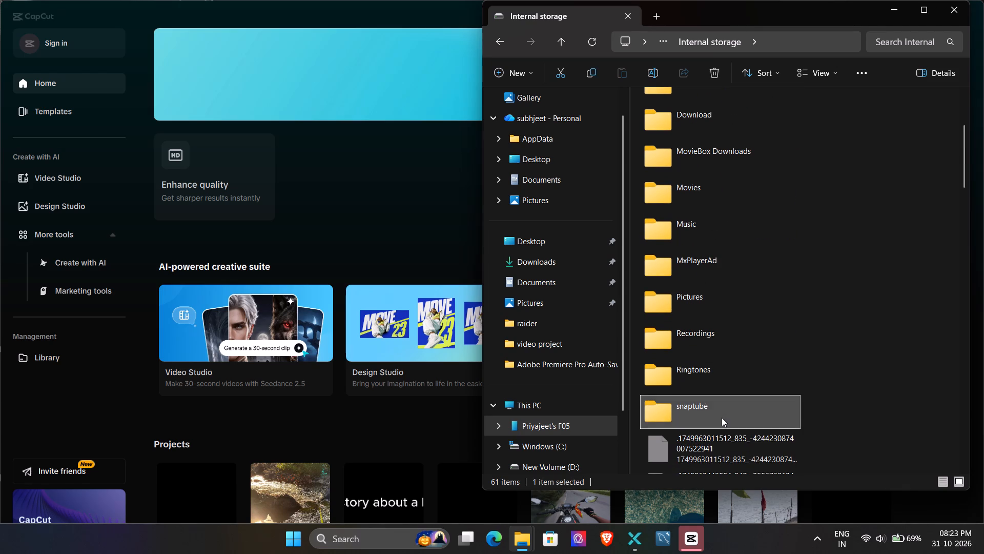
{"action": "double_click", "coordinate": [854, 130]}
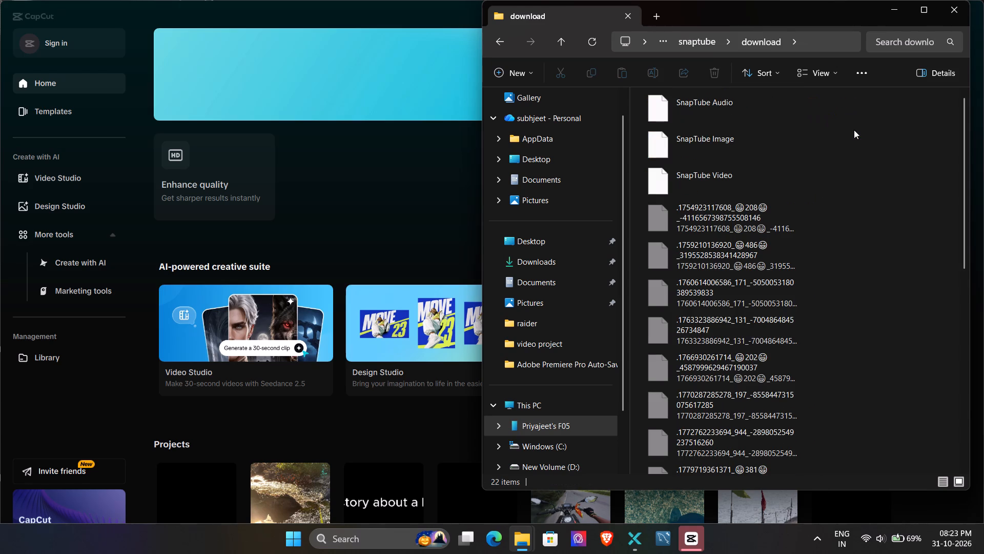
{"action": "double_click", "coordinate": [723, 183]}
{"action": "left_click", "coordinate": [782, 73]}
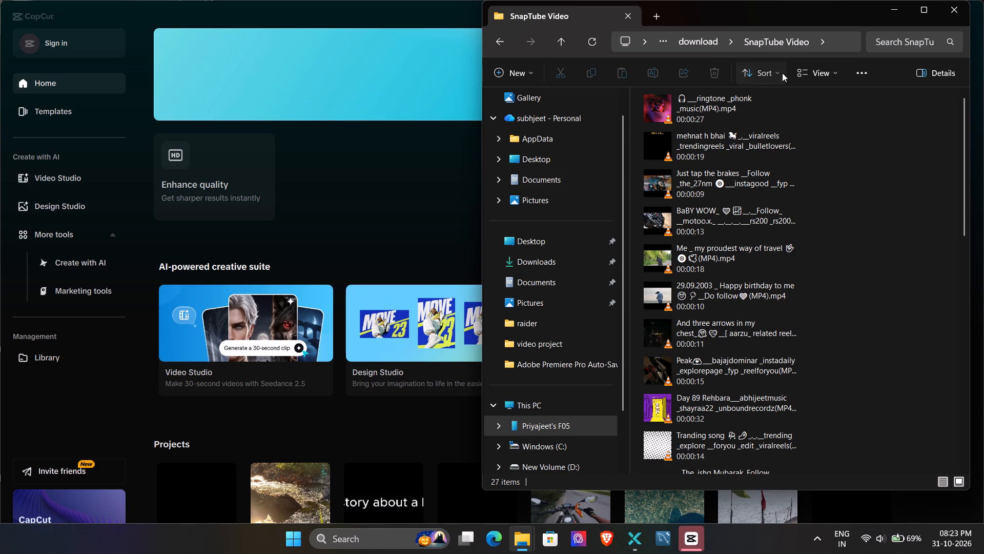
Play the ringtone phonk music video in VLC to check its track, and close the player.
{"action": "double_click", "coordinate": [680, 108]}
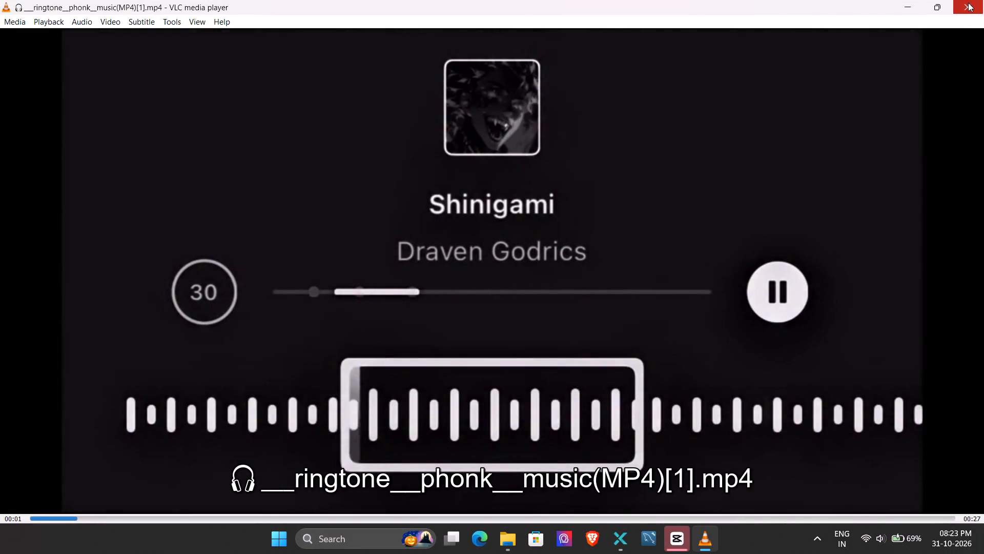
{"action": "left_click", "coordinate": [968, 3]}
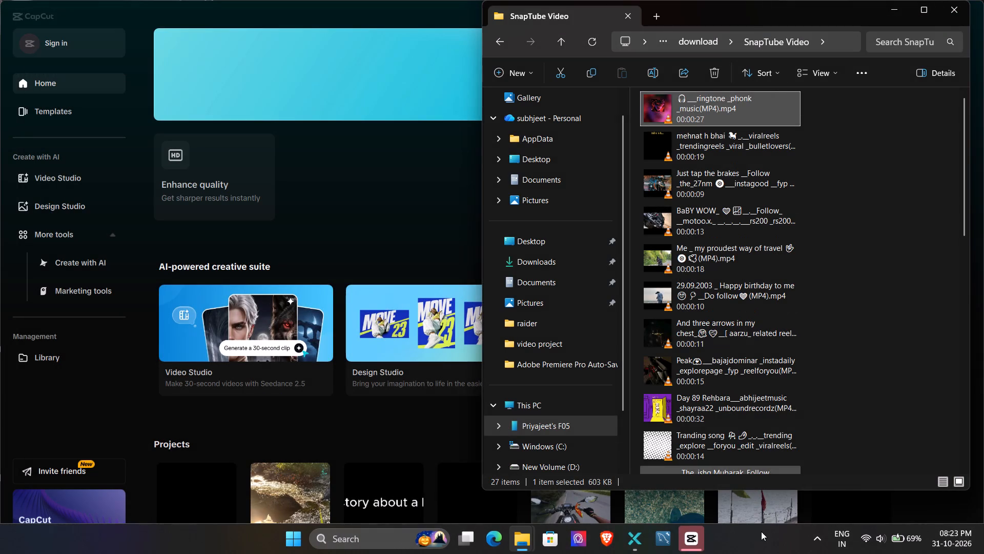
Copy the ringtone phonk music video from SnapTube Video into the raider folder and close both File Explorer windows.
{"action": "left_click", "coordinate": [521, 536]}
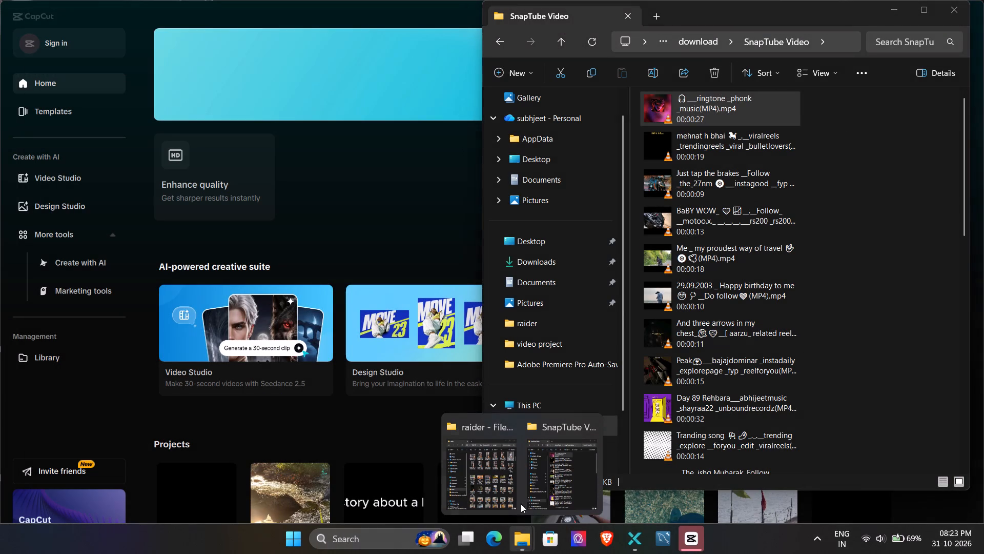
{"action": "left_click", "coordinate": [496, 465]}
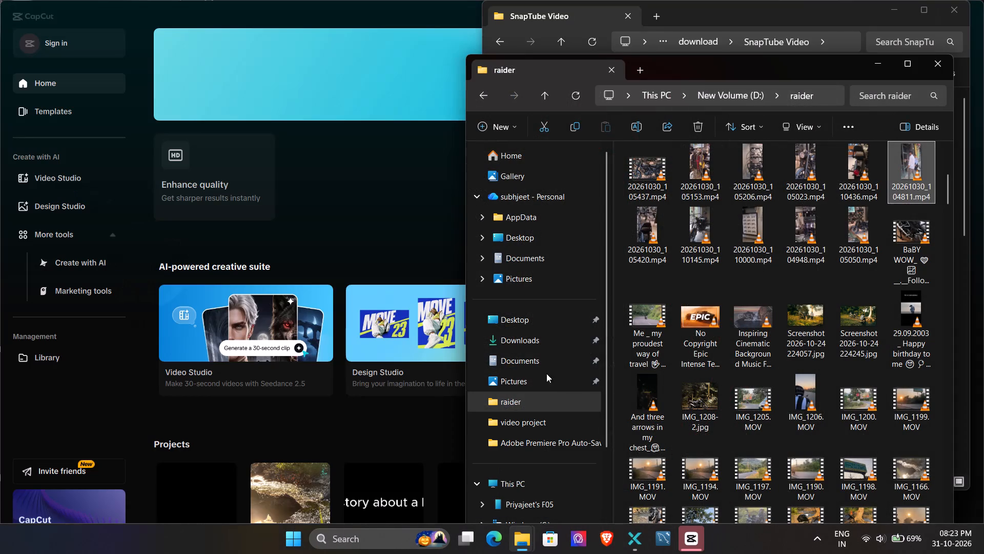
{"action": "left_click_drag", "start_coordinate": [703, 72], "coordinate": [367, 62]}
{"action": "left_click_drag", "start_coordinate": [696, 105], "coordinate": [491, 196]}
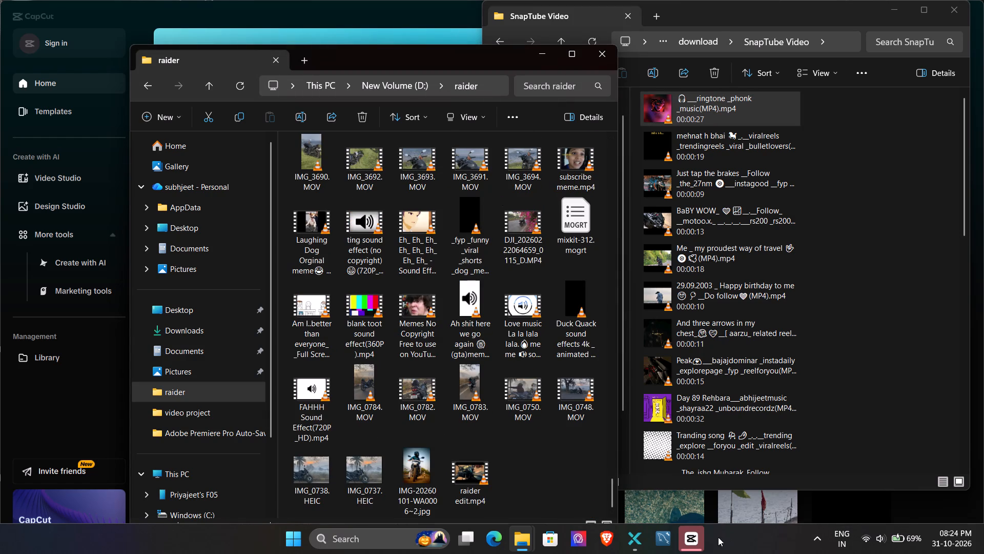
{"action": "left_click", "coordinate": [607, 62]}
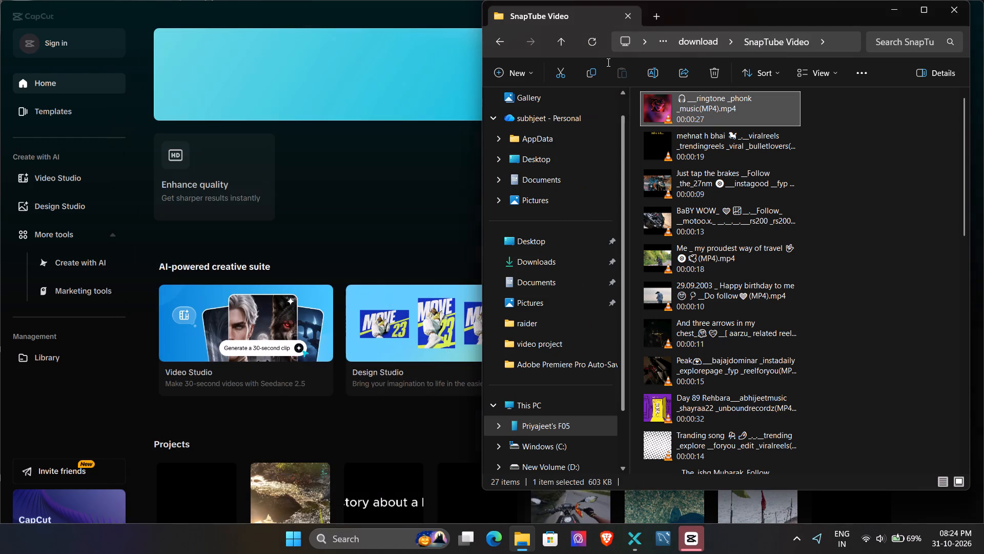
{"action": "left_click", "coordinate": [950, 16]}
Open the raider folder in a new File Explorer window and move the window off the CapCut project list.
{"action": "key", "text": "super+e"}
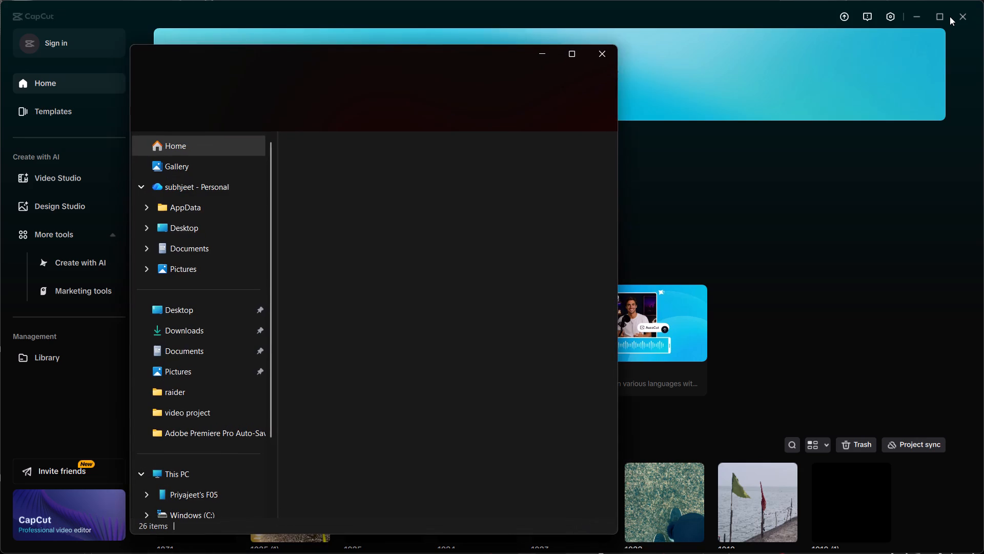
{"action": "left_click", "coordinate": [212, 390]}
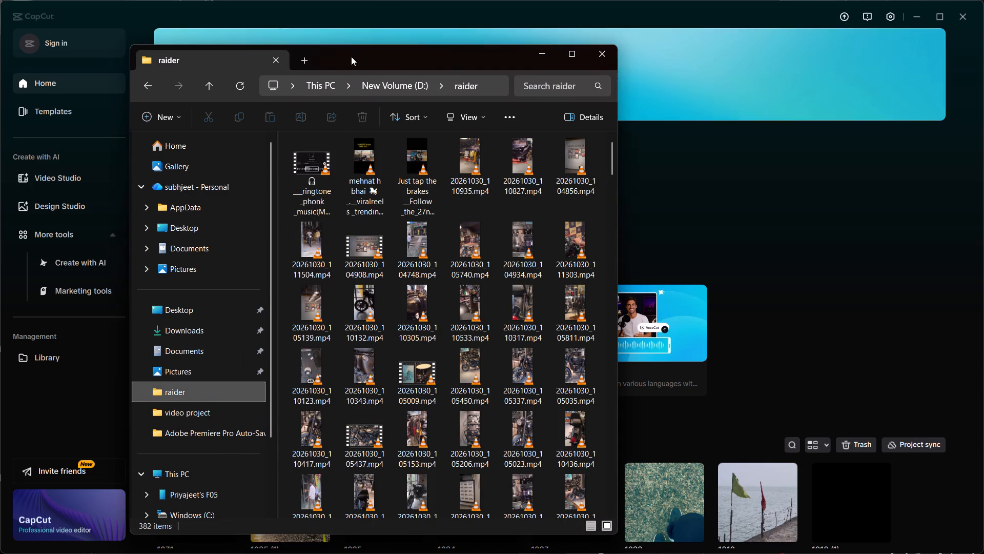
{"action": "left_click_drag", "start_coordinate": [351, 59], "coordinate": [860, 139]}
Open project 1031 in CapCut.
{"action": "left_click", "coordinate": [219, 496]}
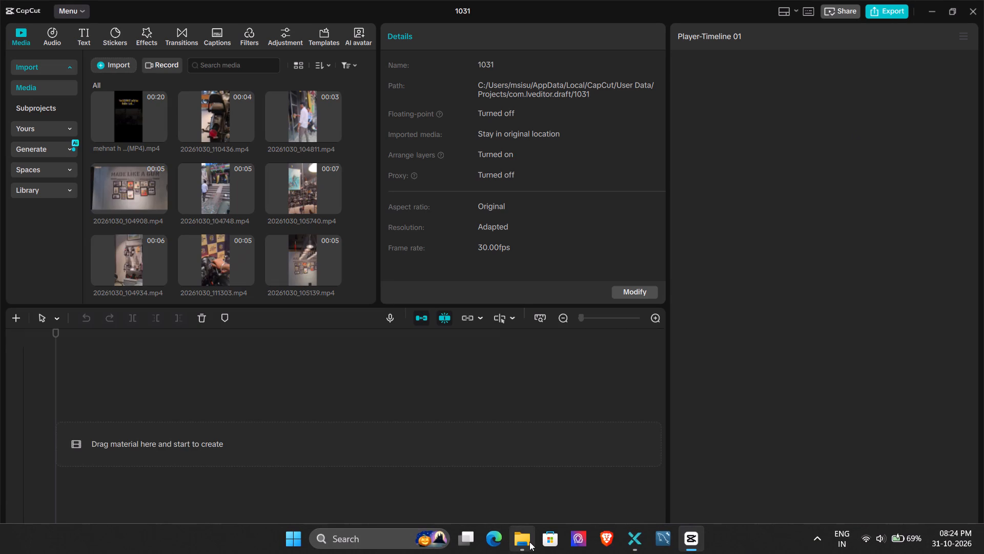
Import the ringtone phonk music video from the raider folder into the project media, keeping the CapCut window maximized.
{"action": "left_click", "coordinate": [529, 542]}
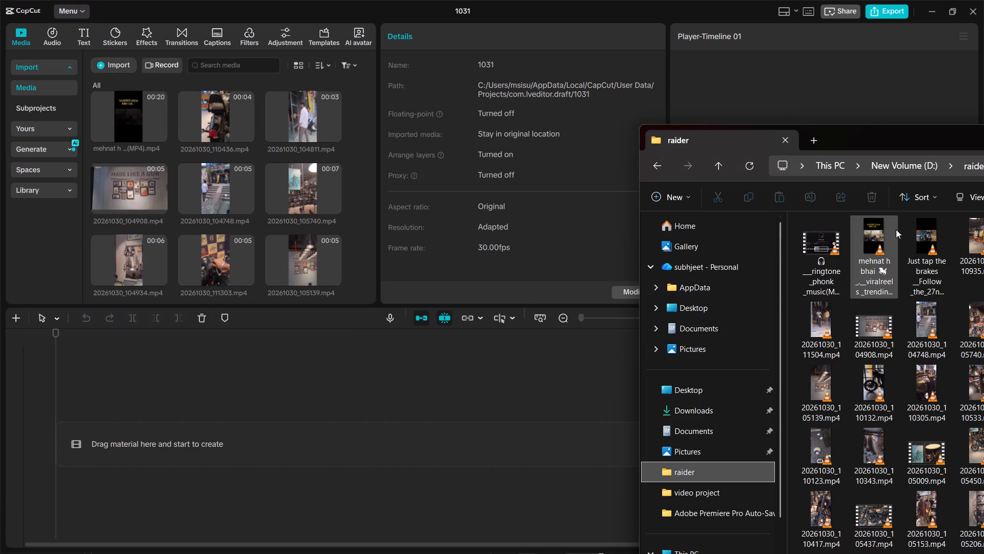
{"action": "left_click_drag", "start_coordinate": [839, 245], "coordinate": [160, 136]}
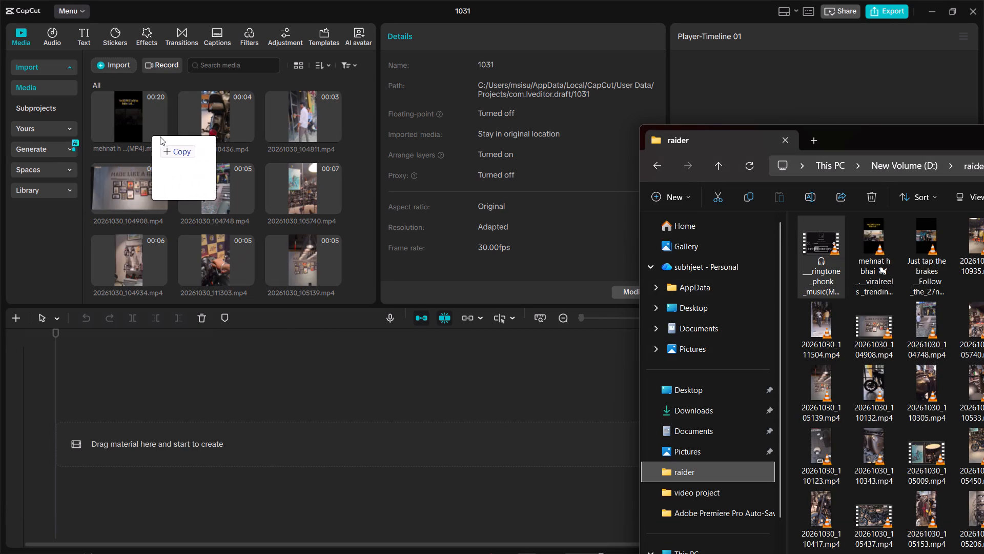
{"action": "left_click_drag", "start_coordinate": [160, 136], "coordinate": [167, 135]}
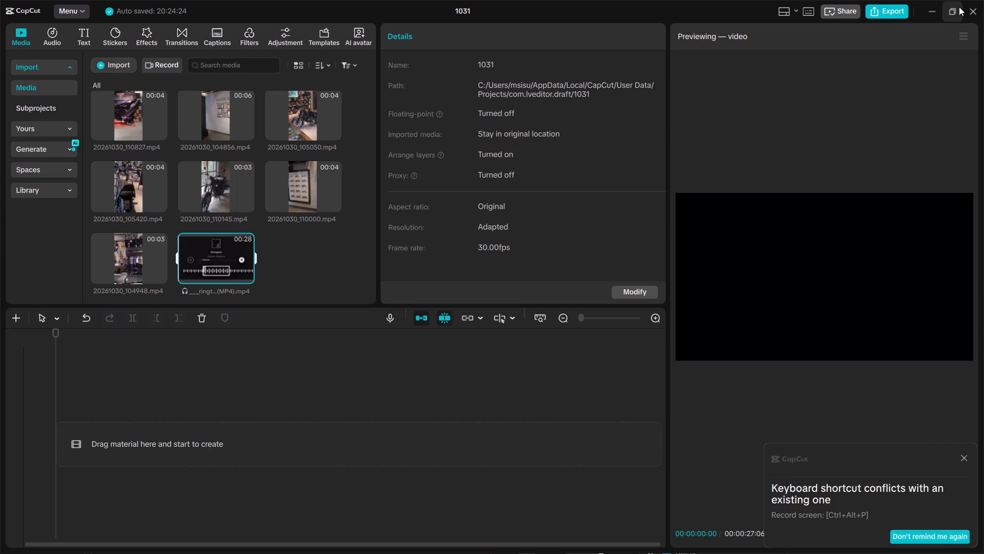
{"action": "left_click", "coordinate": [948, 10]}
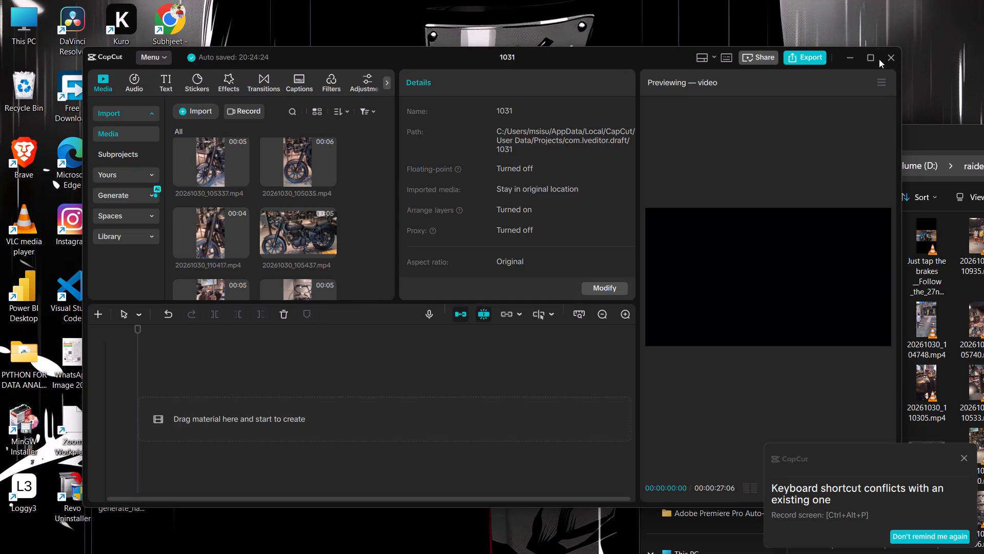
{"action": "left_click", "coordinate": [867, 54]}
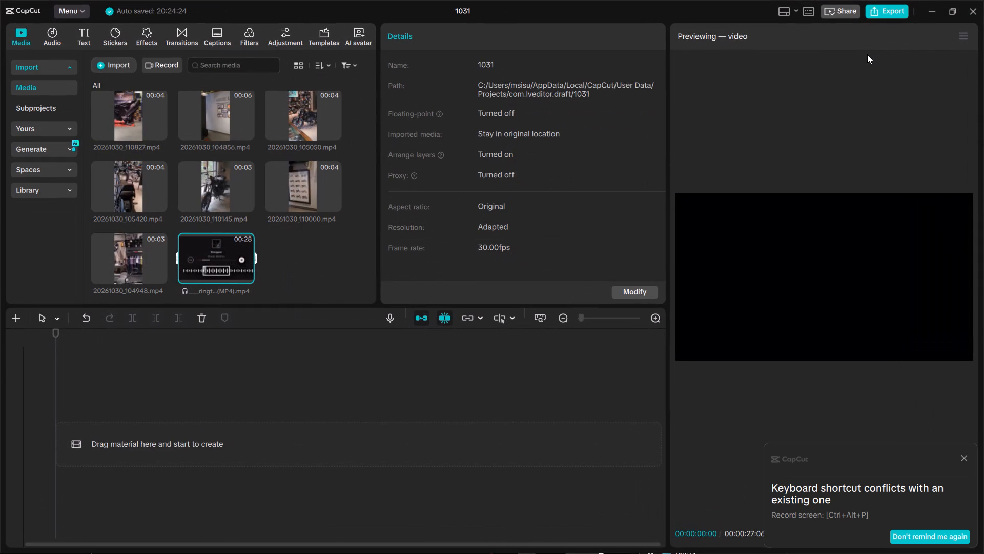
Play the imported ringtone phonk music clip in the preview.
{"action": "key", "text": "space"}
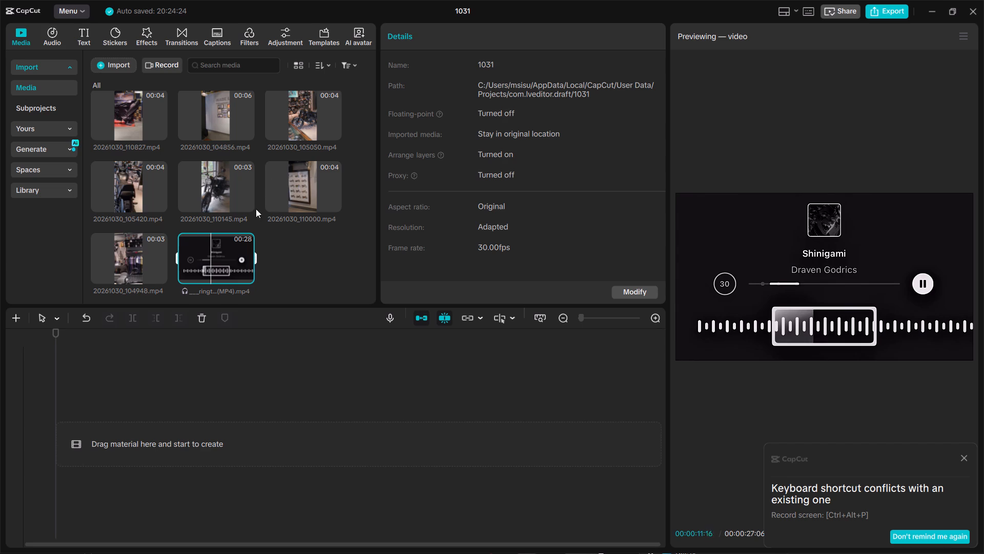
Place the ringtone phonk music clip at the timeline start, extract its audio, and delete the video part.
{"action": "left_click_drag", "start_coordinate": [219, 248], "coordinate": [174, 431]}
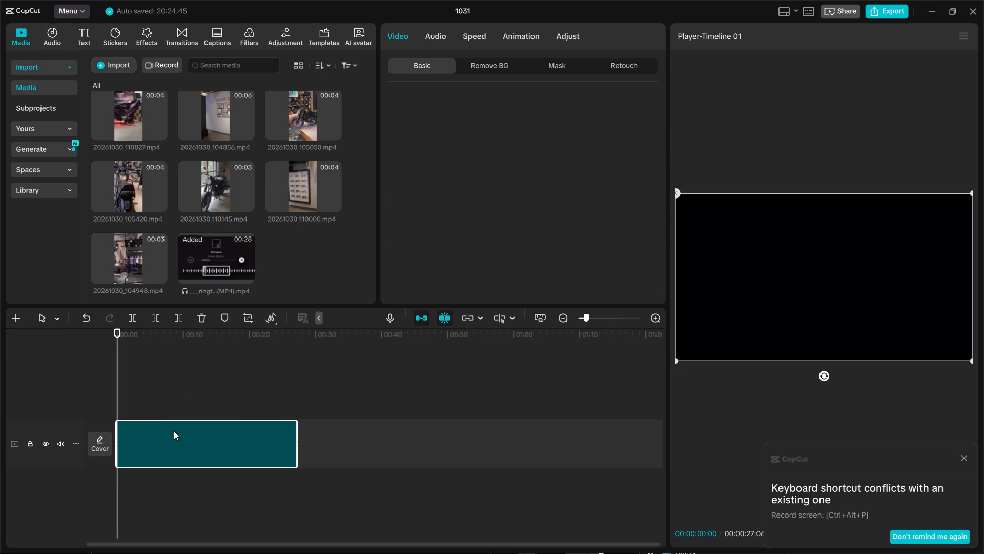
{"action": "key", "text": "ctrl+shift+s"}
{"action": "key", "text": "Delete"}
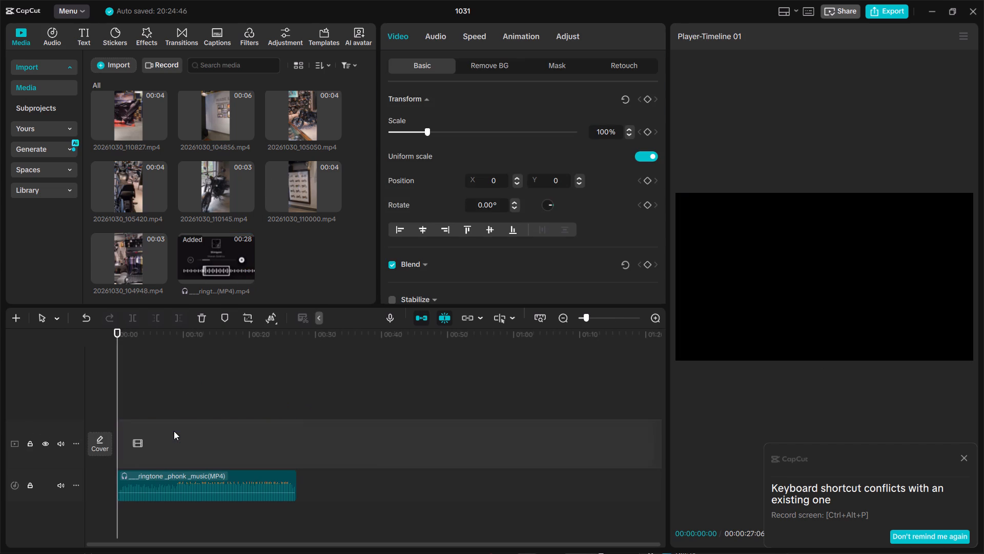
Browse the imported showroom clips and preview 20261030_104811.mp4 and 20261030_104748.mp4 to examine the entrance shots.
{"action": "scroll", "coordinate": [166, 254], "scroll_direction": "up", "scroll_amount": 1}
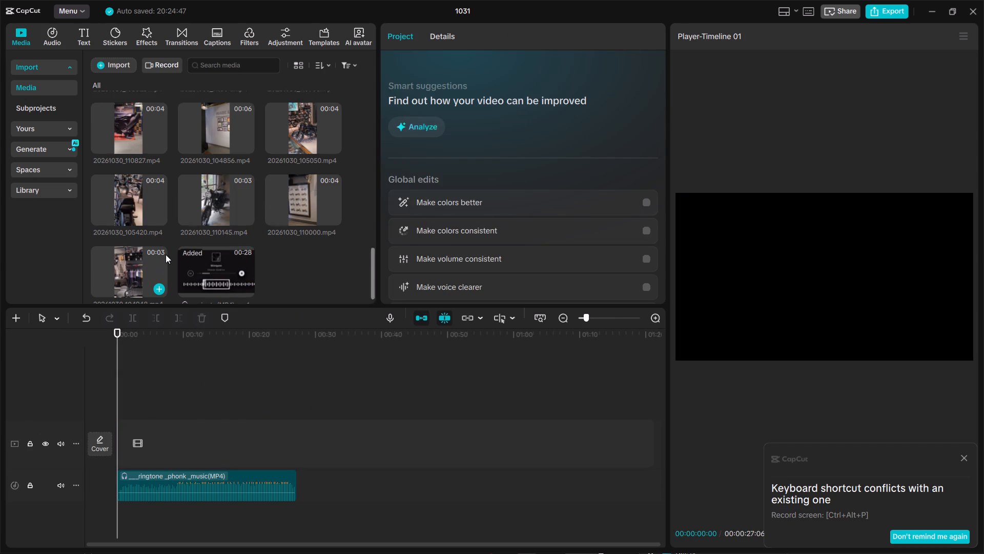
{"action": "scroll", "coordinate": [166, 254], "scroll_direction": "up", "scroll_amount": 1}
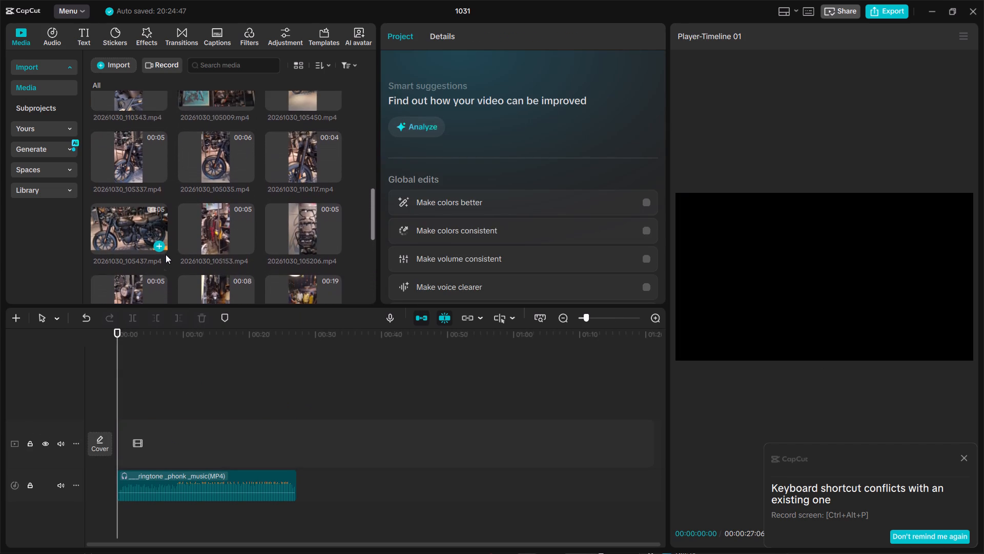
{"action": "scroll", "coordinate": [166, 254], "scroll_direction": "up", "scroll_amount": 2}
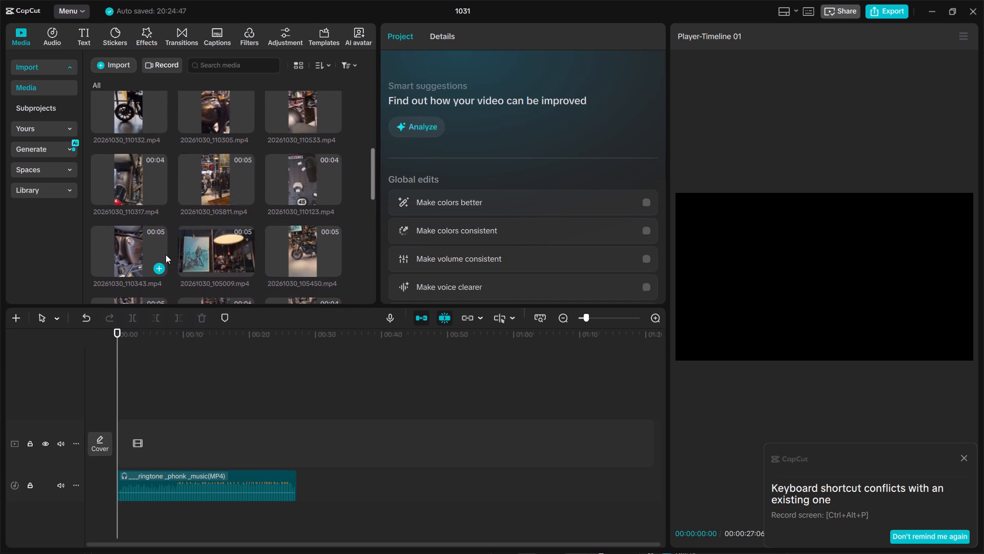
{"action": "scroll", "coordinate": [166, 254], "scroll_direction": "up", "scroll_amount": 1}
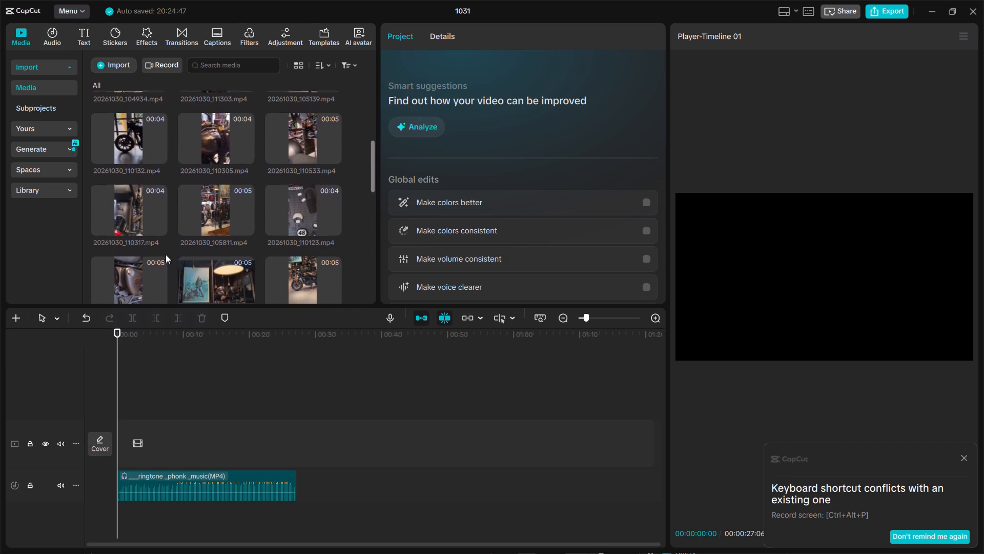
{"action": "scroll", "coordinate": [166, 254], "scroll_direction": "up", "scroll_amount": 2}
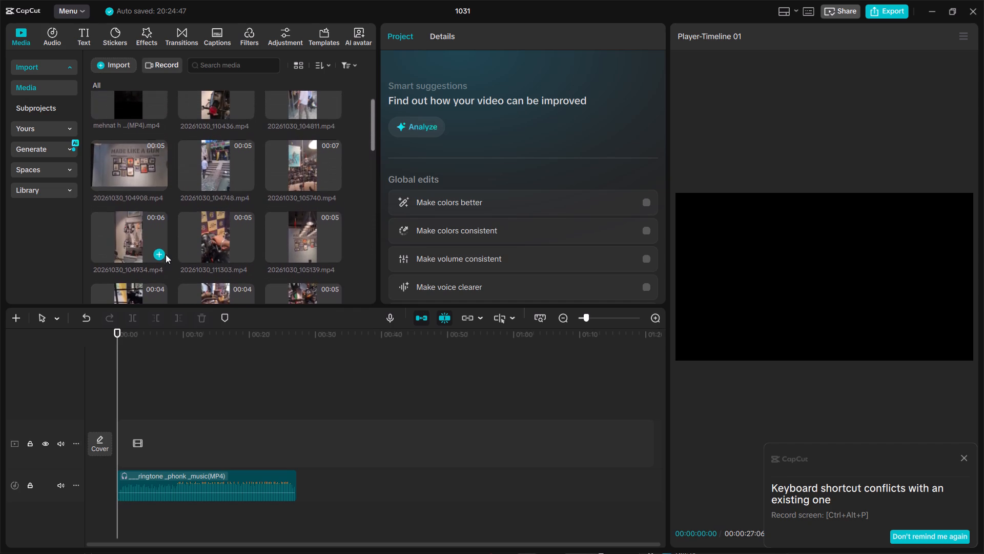
{"action": "scroll", "coordinate": [166, 254], "scroll_direction": "up", "scroll_amount": 1}
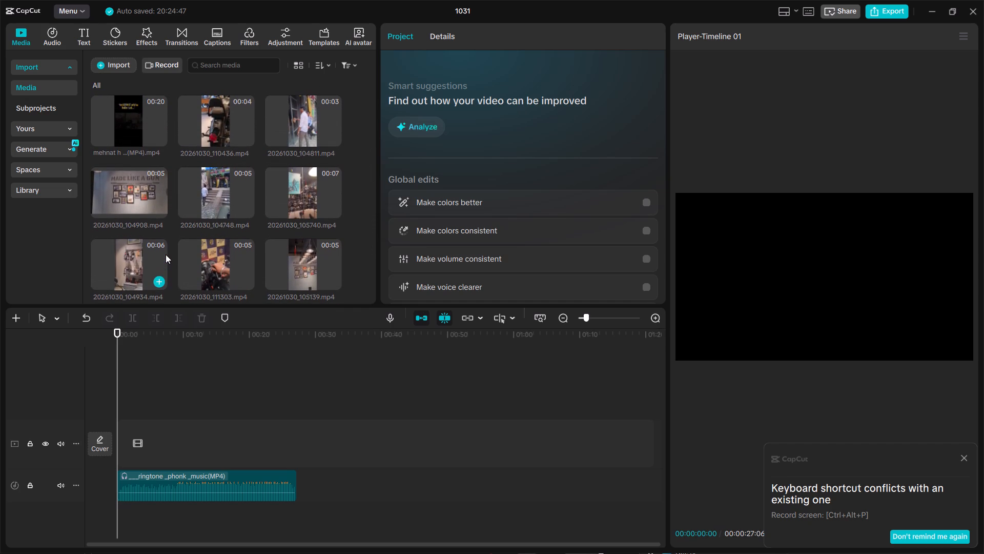
{"action": "double_click", "coordinate": [324, 117]}
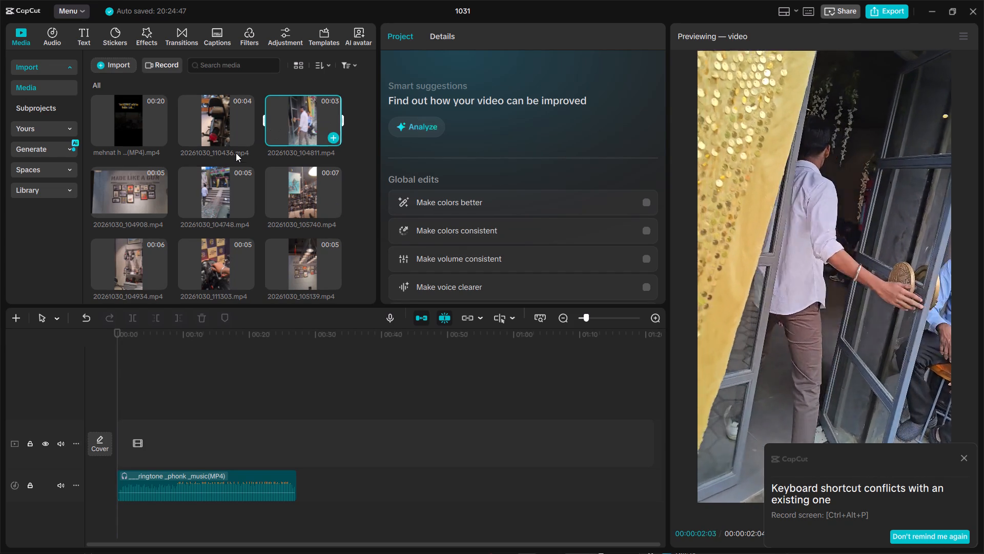
{"action": "scroll", "coordinate": [230, 210], "scroll_direction": "down", "scroll_amount": 1}
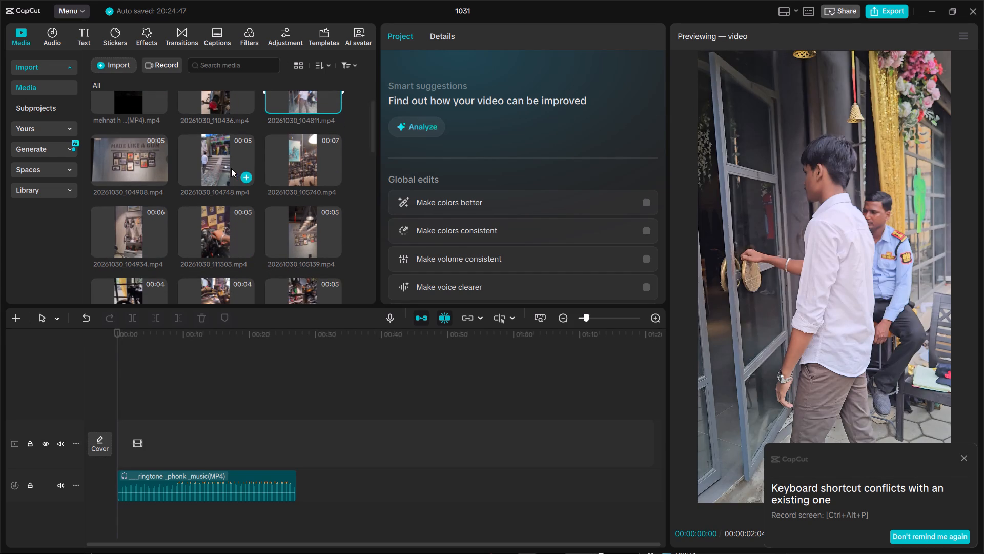
{"action": "double_click", "coordinate": [230, 170]}
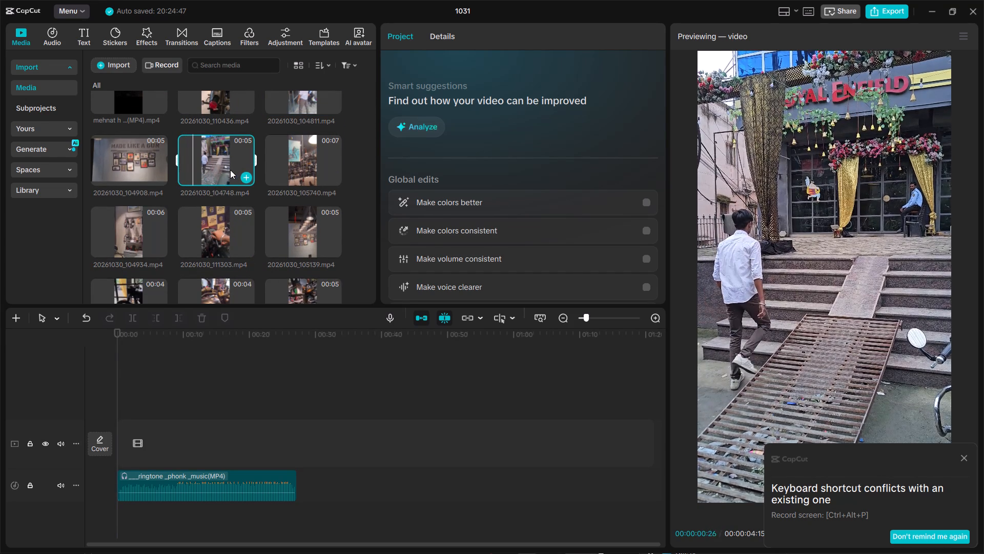
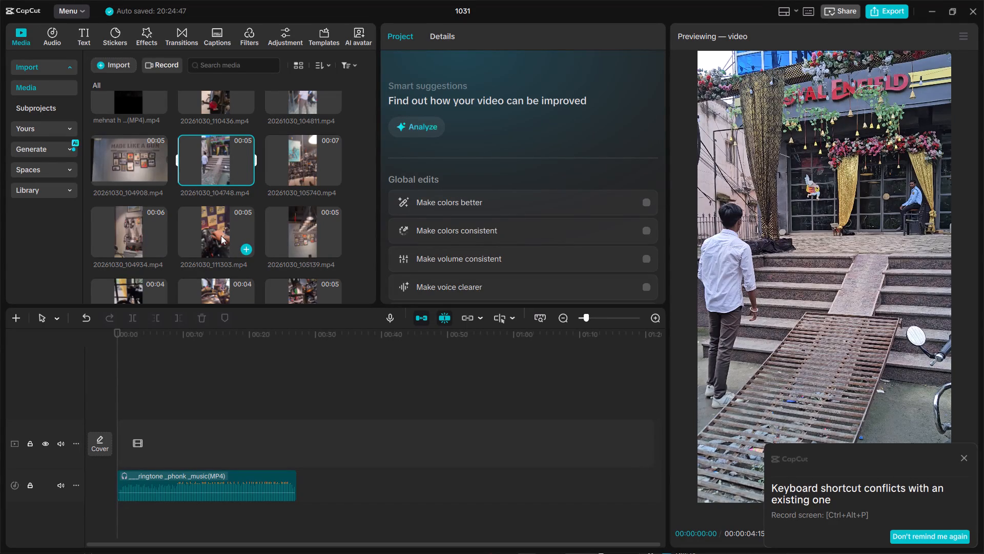
Browse all the imported showroom clips and preview 20261030_104948.mp4 to examine the available shots for the edit.
{"action": "scroll", "coordinate": [221, 235], "scroll_direction": "down", "scroll_amount": 1}
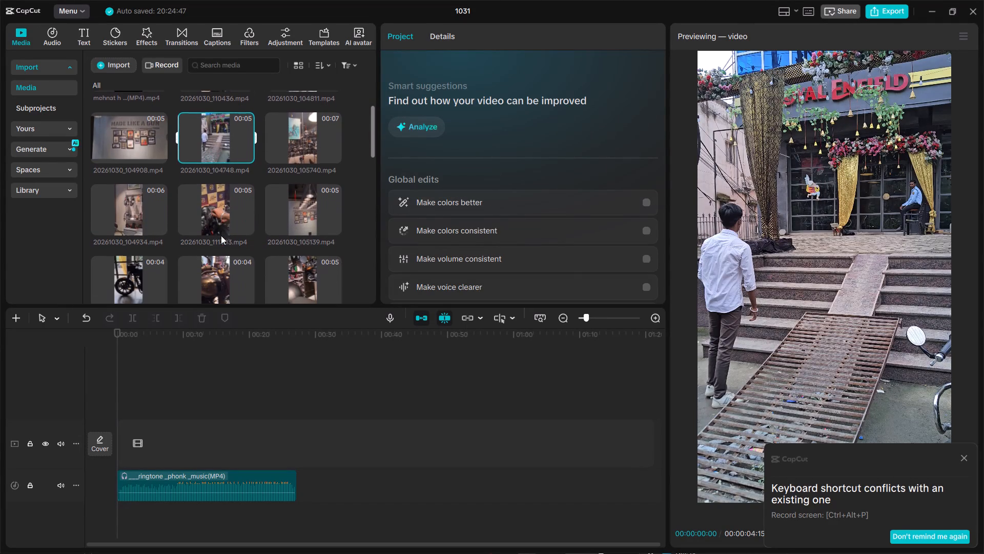
{"action": "scroll", "coordinate": [221, 235], "scroll_direction": "down", "scroll_amount": 2}
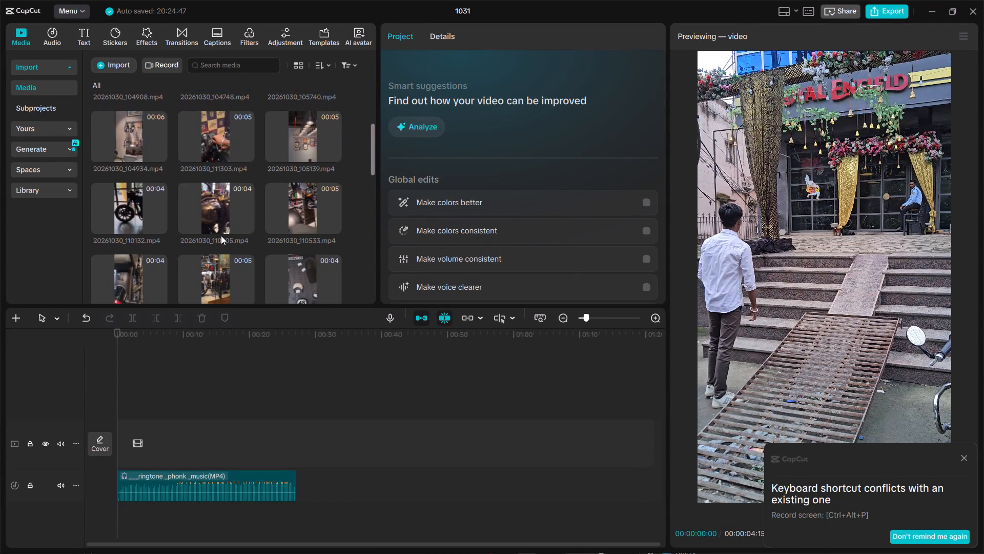
{"action": "scroll", "coordinate": [221, 235], "scroll_direction": "down", "scroll_amount": 2}
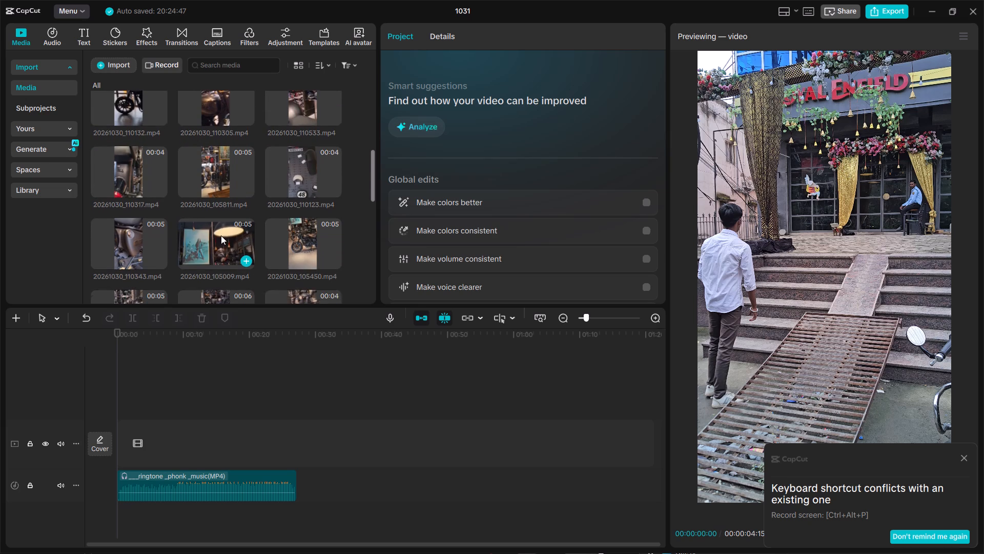
{"action": "scroll", "coordinate": [221, 235], "scroll_direction": "down", "scroll_amount": 2}
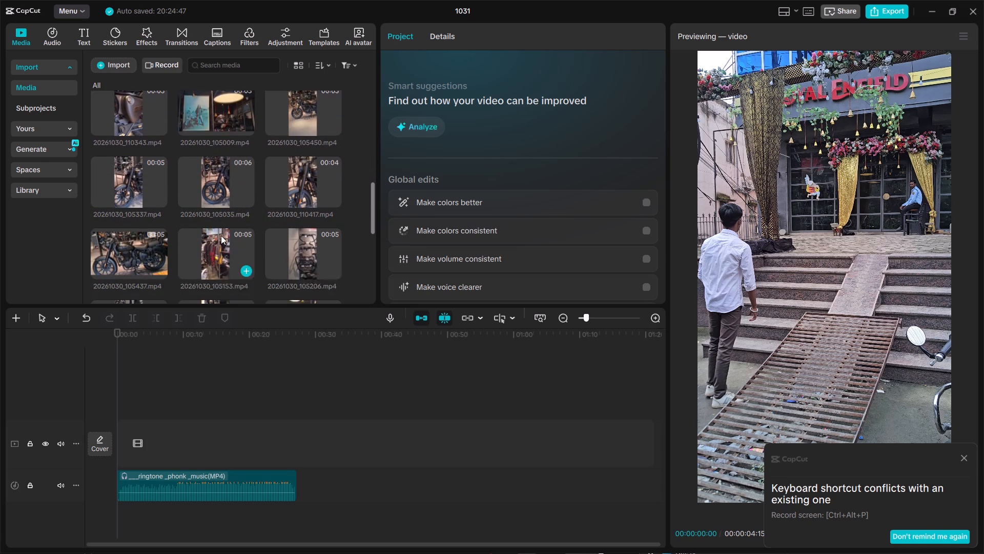
{"action": "scroll", "coordinate": [221, 235], "scroll_direction": "down", "scroll_amount": 2}
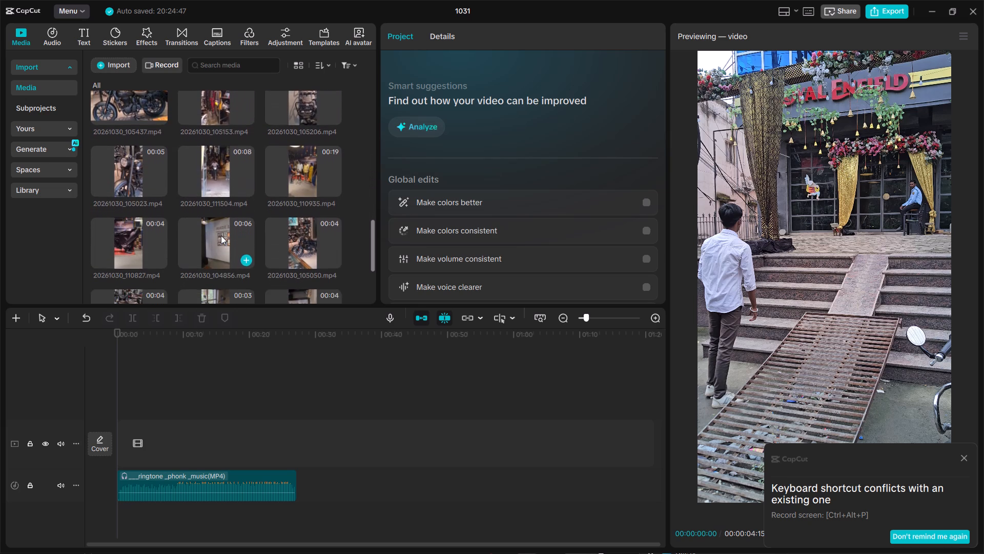
{"action": "scroll", "coordinate": [221, 235], "scroll_direction": "down", "scroll_amount": 1}
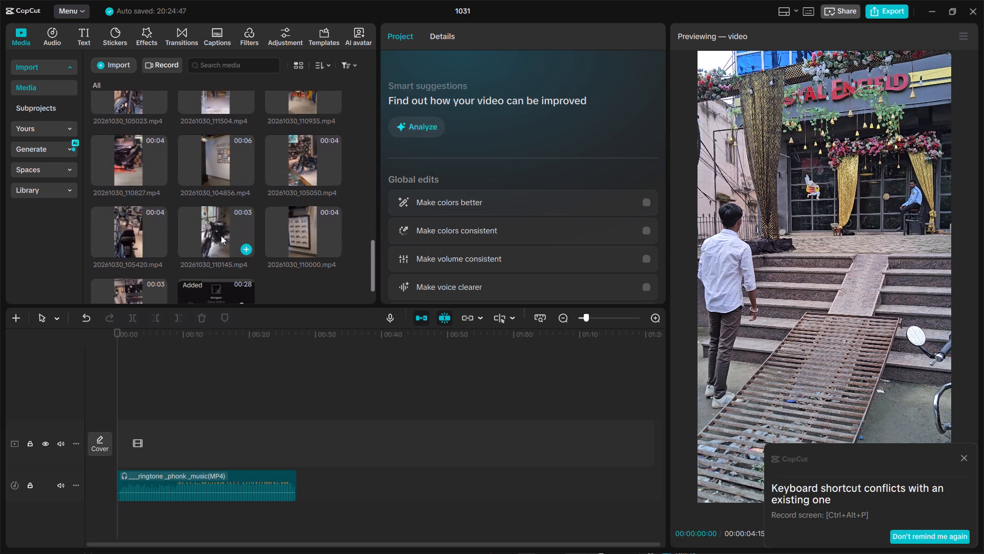
{"action": "scroll", "coordinate": [221, 235], "scroll_direction": "down", "scroll_amount": 1}
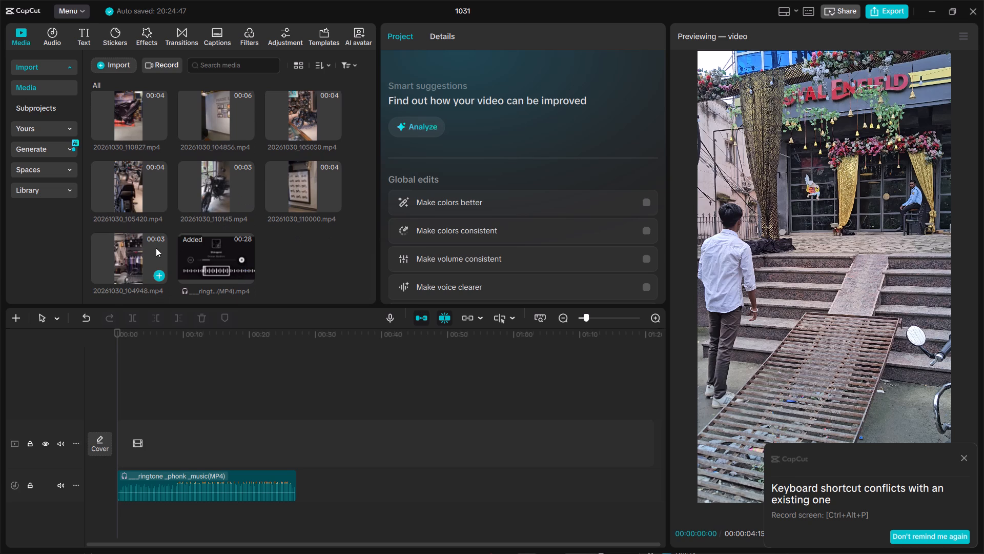
{"action": "double_click", "coordinate": [137, 248]}
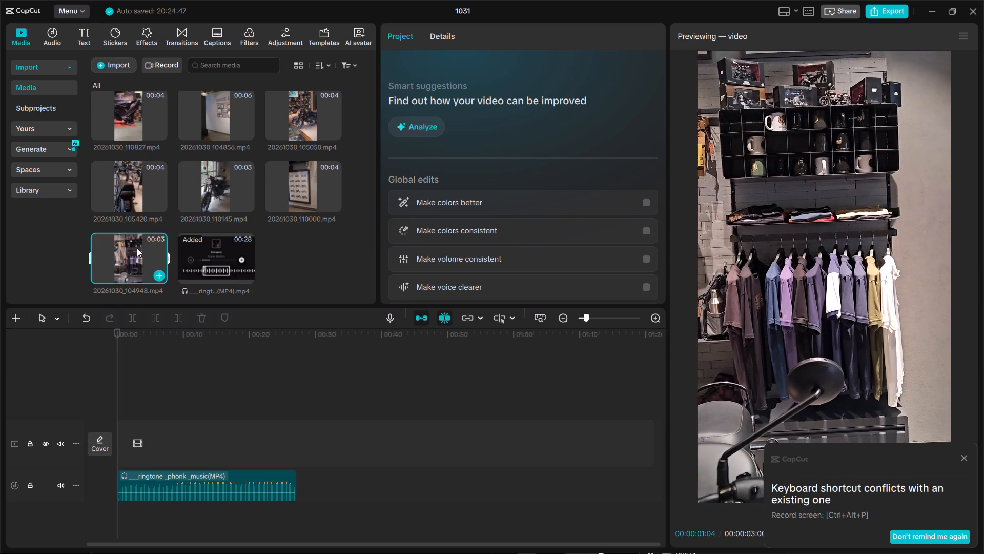
{"action": "key", "text": "space"}
{"action": "scroll", "coordinate": [193, 161], "scroll_direction": "up", "scroll_amount": 1}
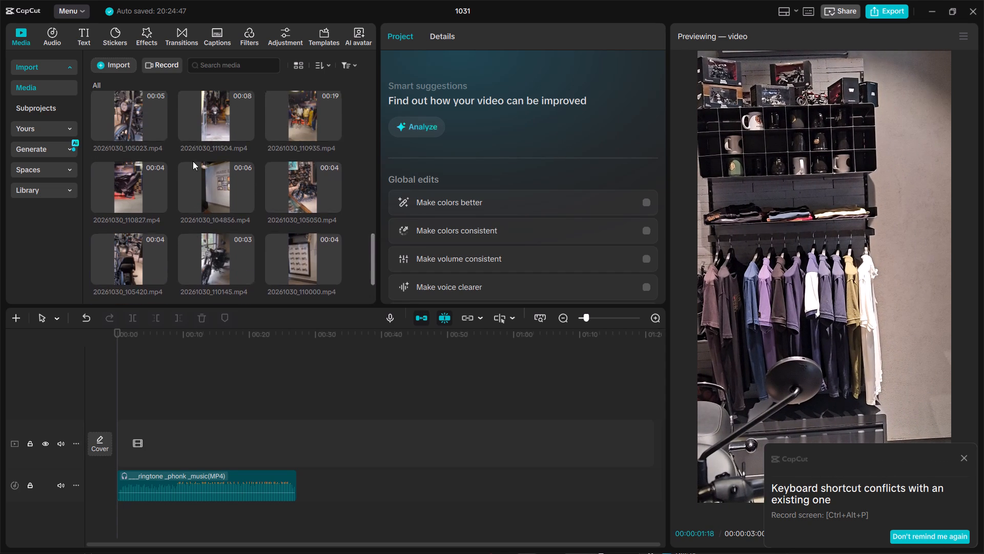
{"action": "scroll", "coordinate": [193, 161], "scroll_direction": "up", "scroll_amount": 3}
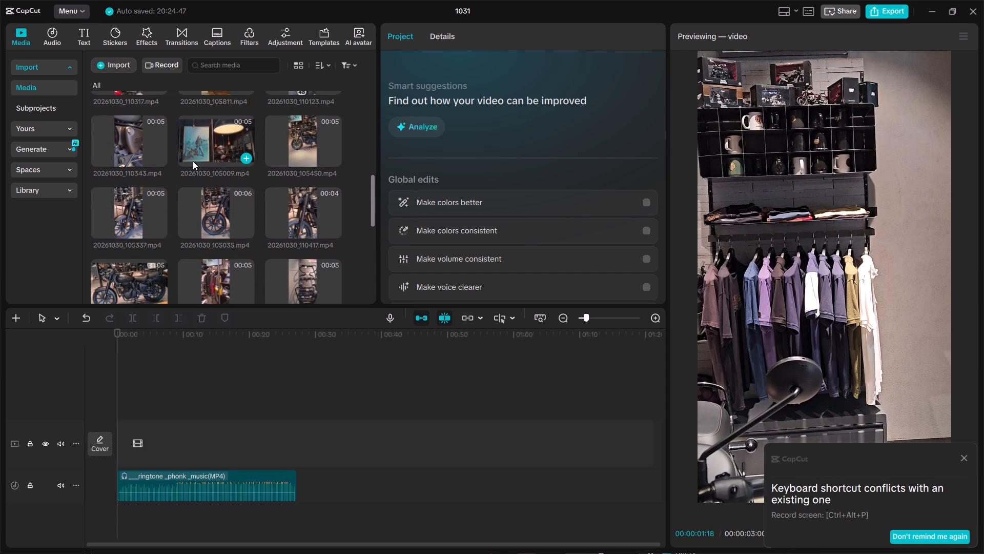
{"action": "scroll", "coordinate": [193, 161], "scroll_direction": "up", "scroll_amount": 2}
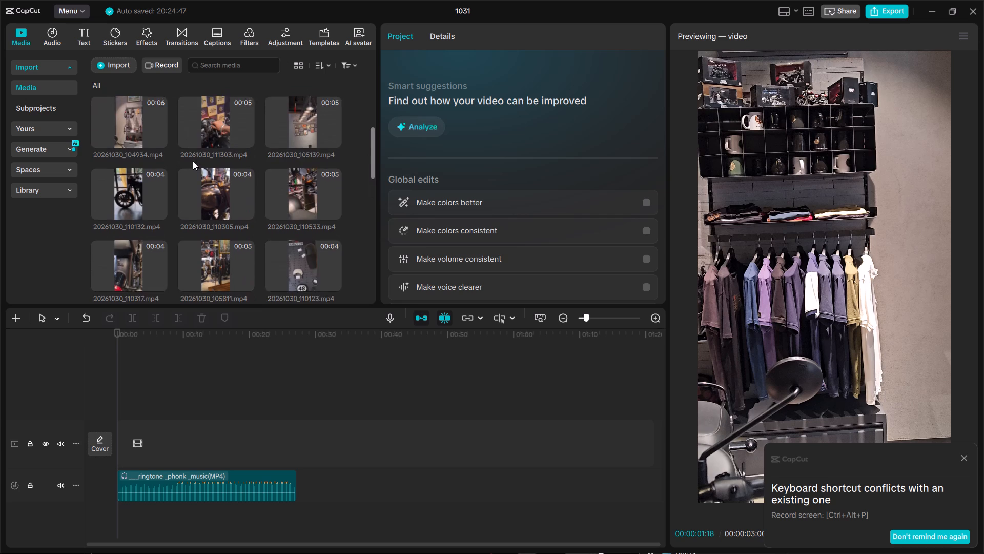
{"action": "scroll", "coordinate": [193, 161], "scroll_direction": "up", "scroll_amount": 1}
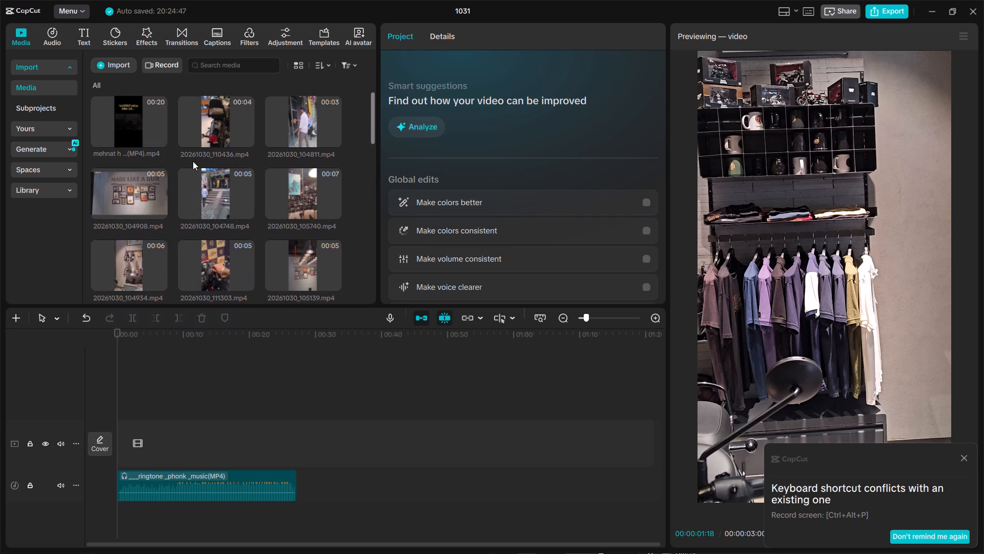
{"action": "scroll", "coordinate": [193, 161], "scroll_direction": "up", "scroll_amount": 1}
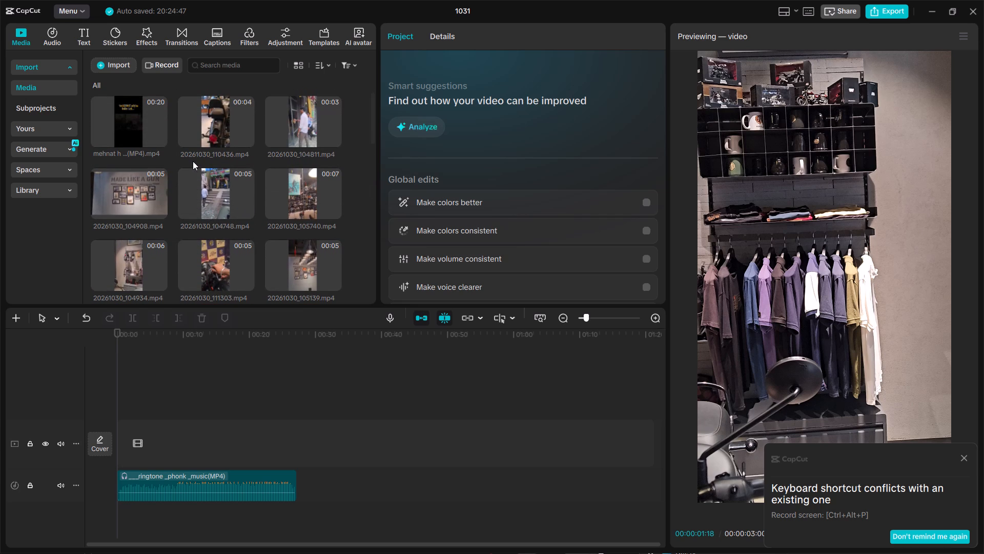
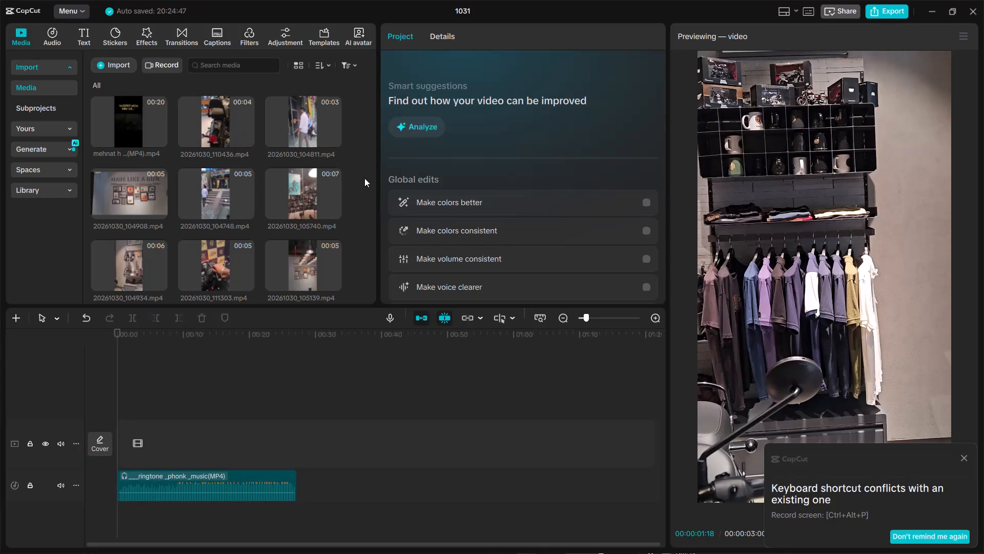
Preview 20261030_110000.mp4, the framed motorcycle poster shot, from the end of the imported clips.
{"action": "scroll", "coordinate": [300, 233], "scroll_direction": "down", "scroll_amount": 1}
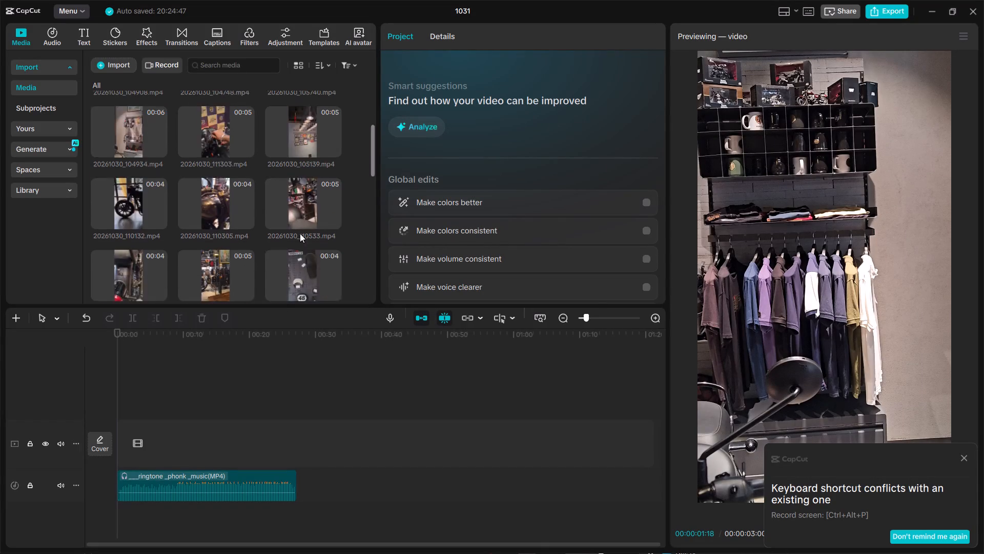
{"action": "scroll", "coordinate": [300, 233], "scroll_direction": "down", "scroll_amount": 3}
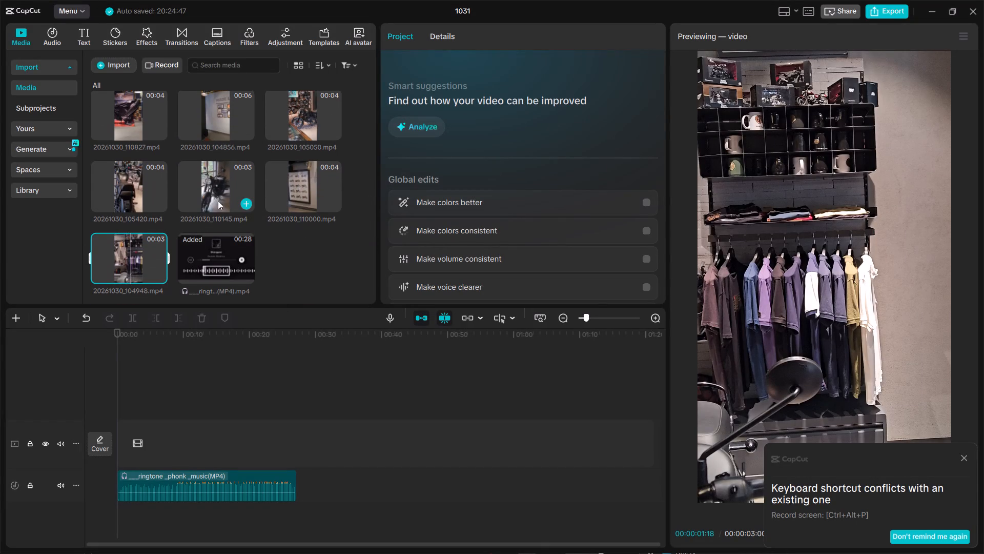
{"action": "double_click", "coordinate": [312, 180]}
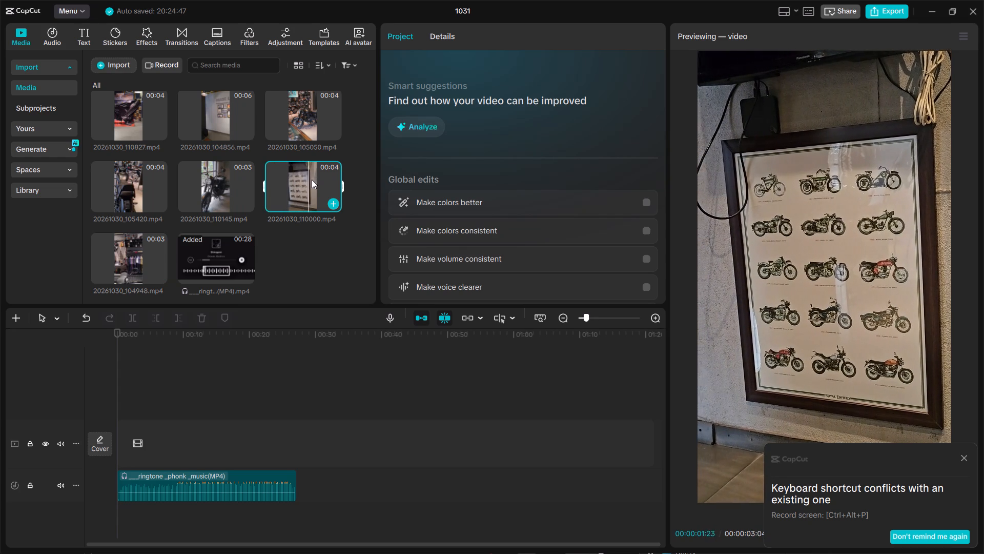
Browse back through the imported clips and preview 20261030_104748.mp4 and 20261030_104908.mp4 as possible opening shots.
{"action": "scroll", "coordinate": [261, 153], "scroll_direction": "up", "scroll_amount": 1}
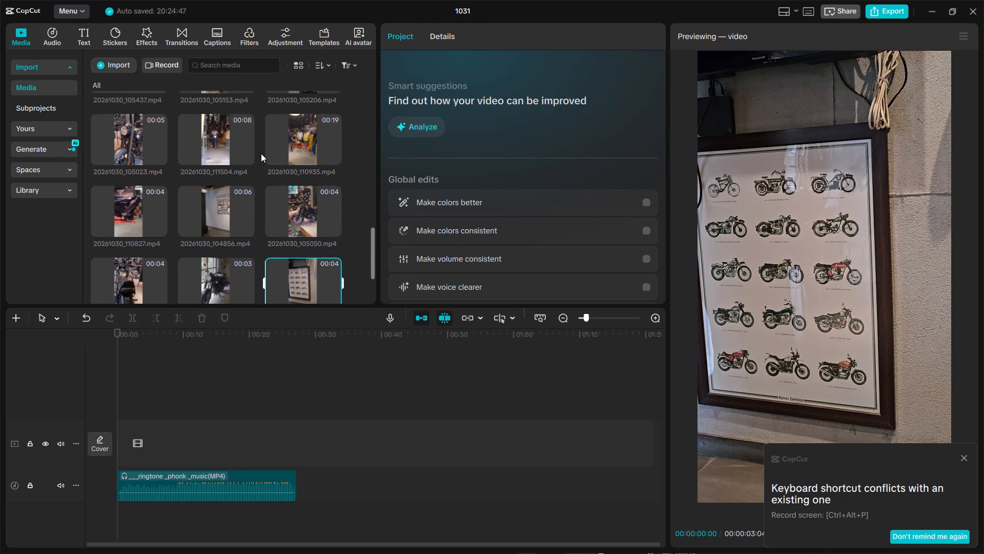
{"action": "scroll", "coordinate": [261, 153], "scroll_direction": "up", "scroll_amount": 3}
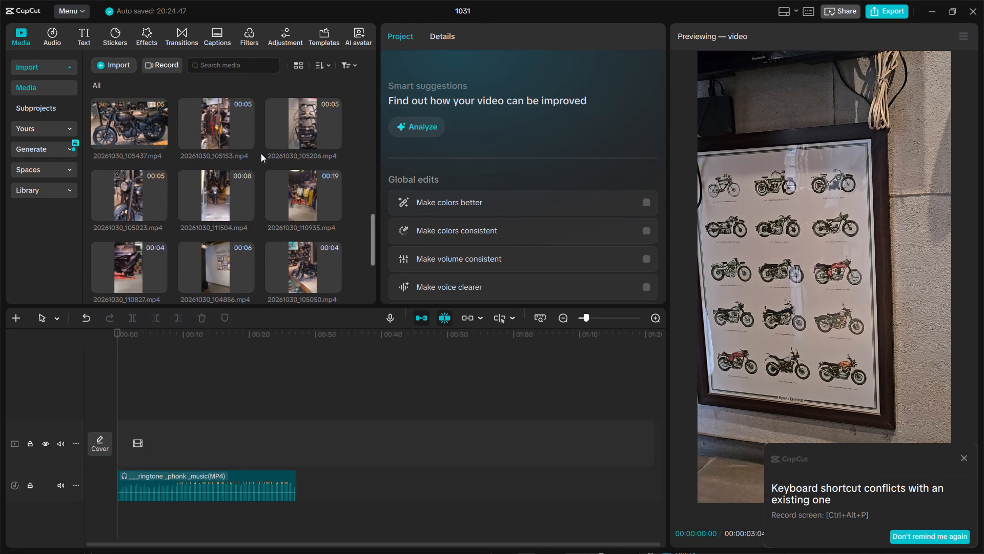
{"action": "scroll", "coordinate": [261, 153], "scroll_direction": "up", "scroll_amount": 1}
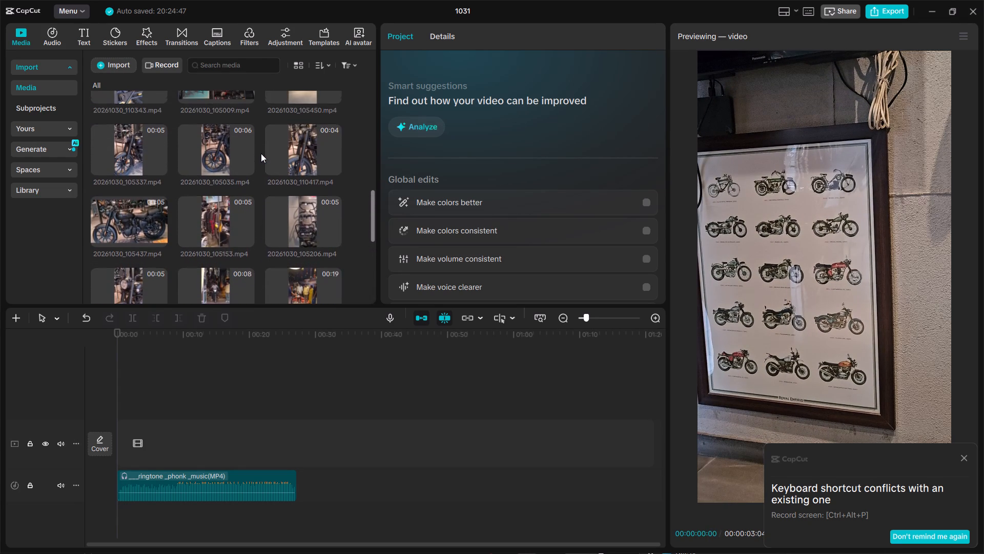
{"action": "scroll", "coordinate": [261, 153], "scroll_direction": "up", "scroll_amount": 2}
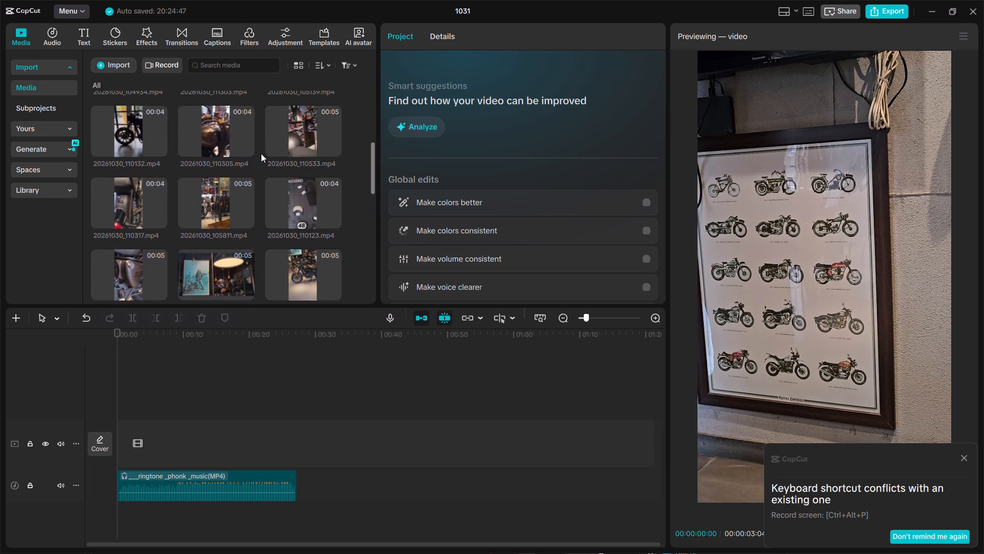
{"action": "scroll", "coordinate": [261, 153], "scroll_direction": "up", "scroll_amount": 1}
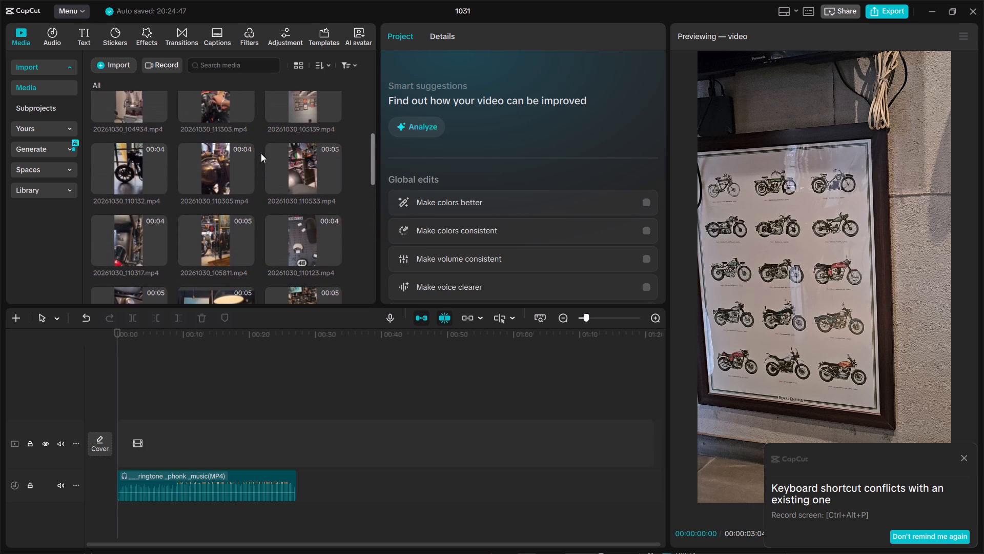
{"action": "scroll", "coordinate": [261, 153], "scroll_direction": "up", "scroll_amount": 3}
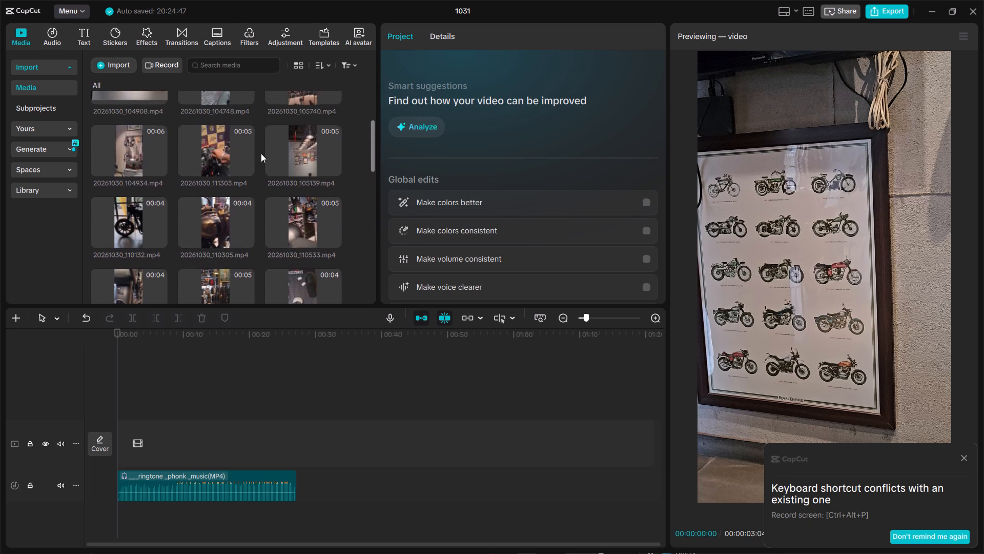
{"action": "scroll", "coordinate": [261, 153], "scroll_direction": "up", "scroll_amount": 1}
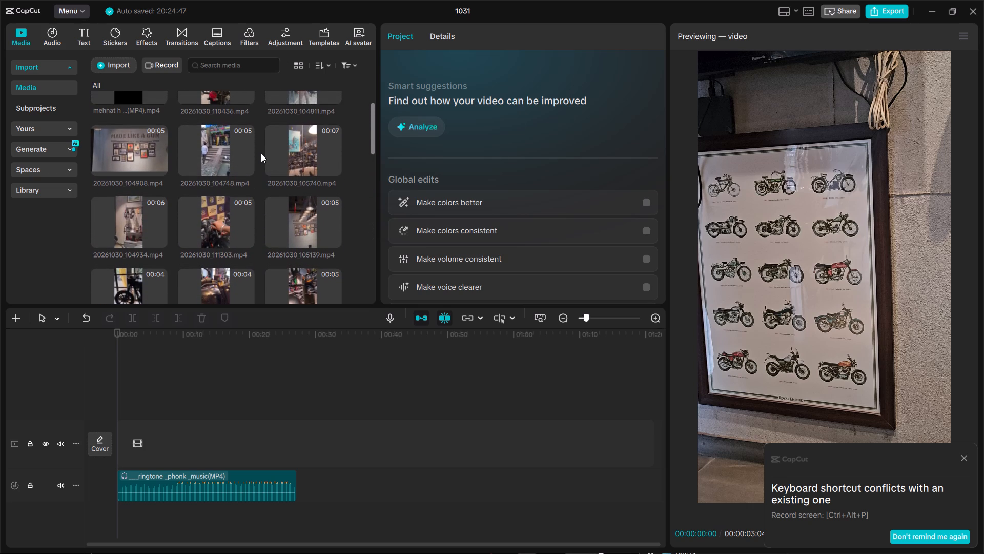
{"action": "scroll", "coordinate": [261, 153], "scroll_direction": "up", "scroll_amount": 1}
{"action": "double_click", "coordinate": [222, 141]}
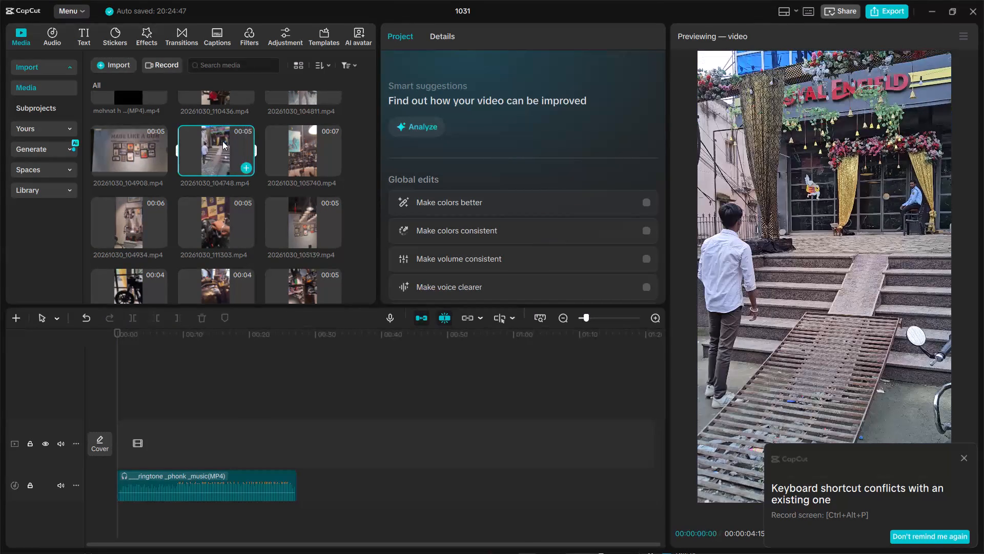
{"action": "double_click", "coordinate": [130, 153]}
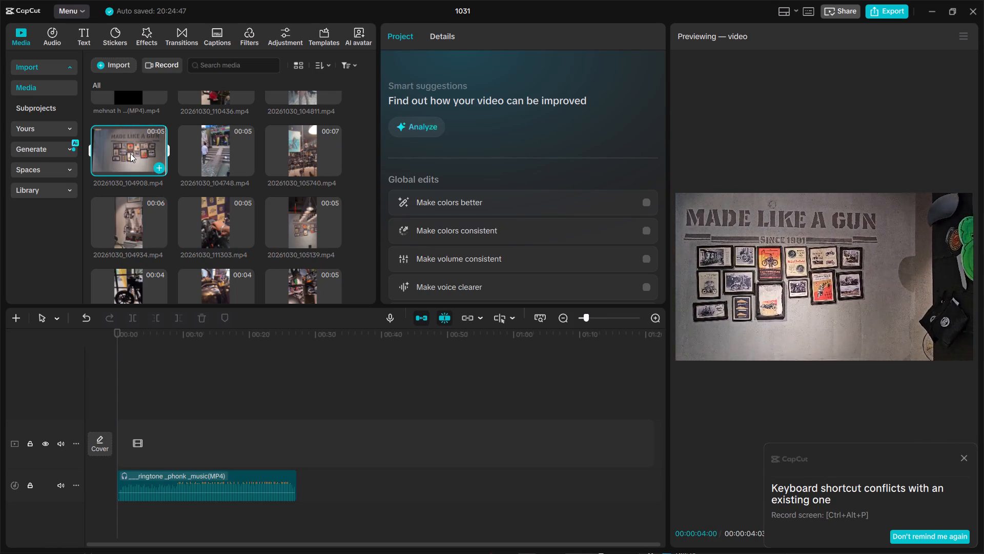
Play the ringtone phonk music on the timeline from the start to listen to its rhythm.
{"action": "left_click", "coordinate": [155, 366]}
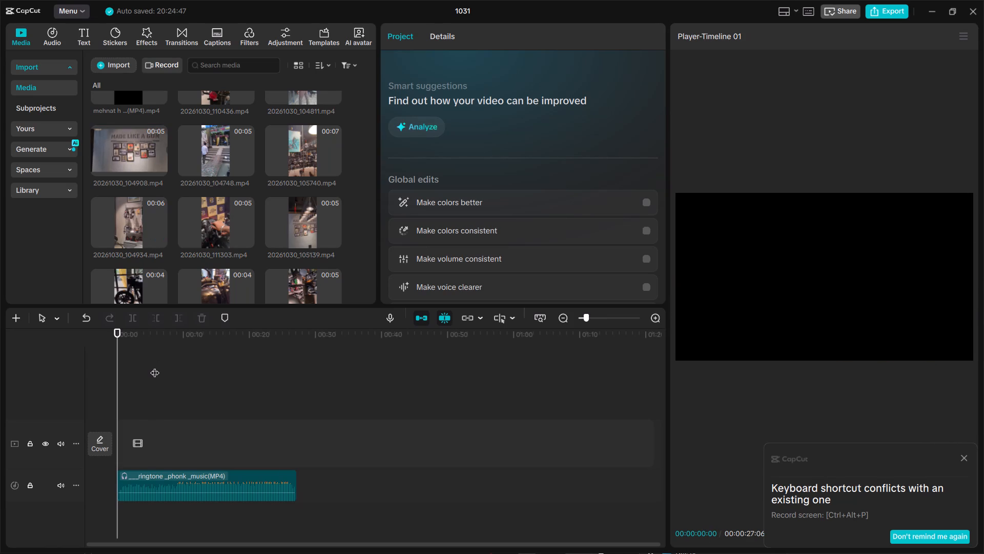
{"action": "left_click_drag", "start_coordinate": [155, 366], "coordinate": [1, 382]}
{"action": "key", "text": "space"}
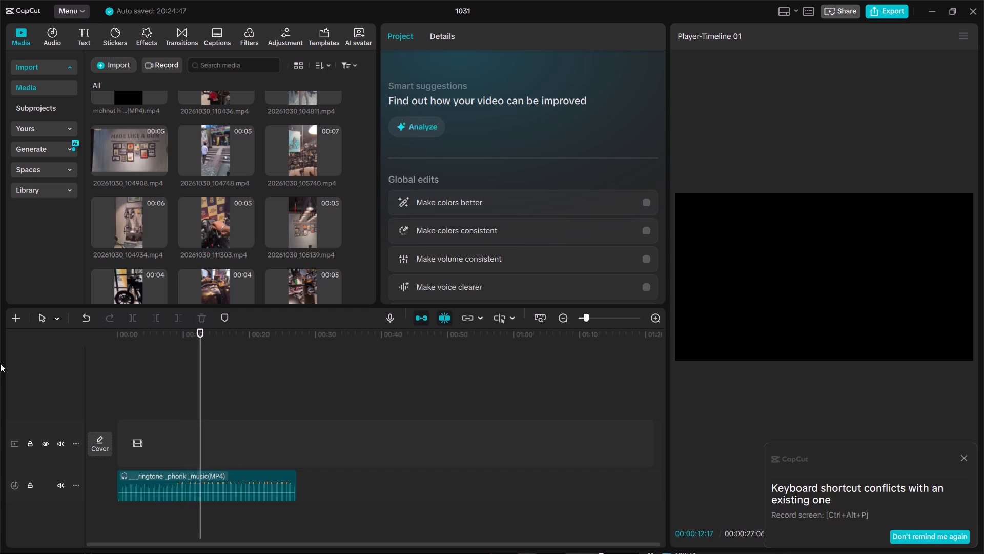
{"action": "key", "text": "space"}
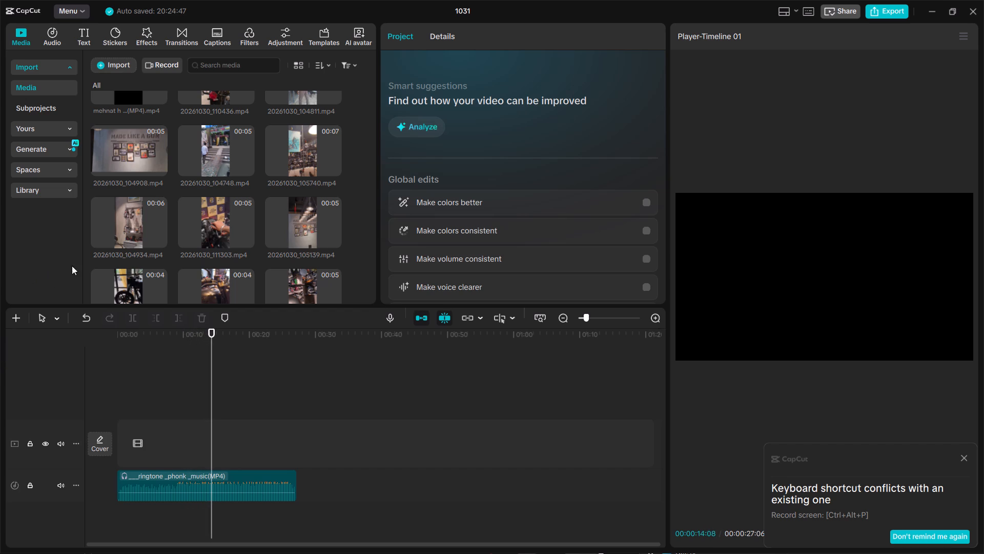
Preview 20261030_104948.mp4, the clothing rack shot, again as an opening candidate.
{"action": "scroll", "coordinate": [202, 248], "scroll_direction": "down", "scroll_amount": 3}
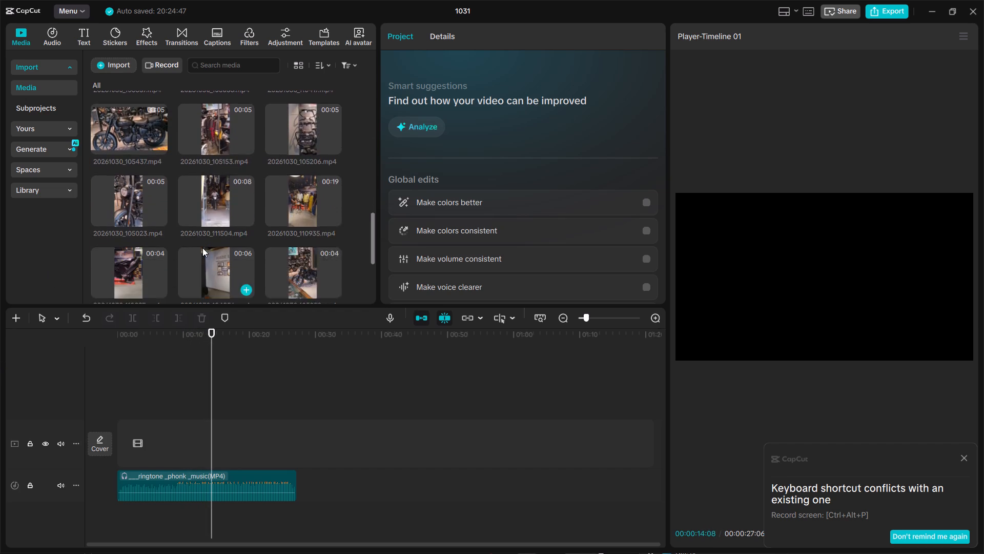
{"action": "scroll", "coordinate": [202, 248], "scroll_direction": "down", "scroll_amount": 2}
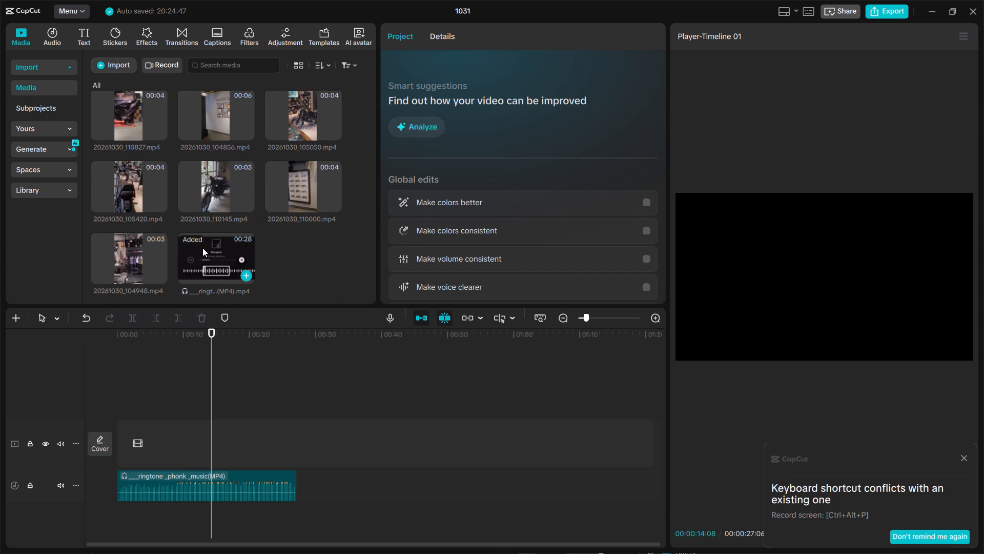
{"action": "double_click", "coordinate": [120, 264]}
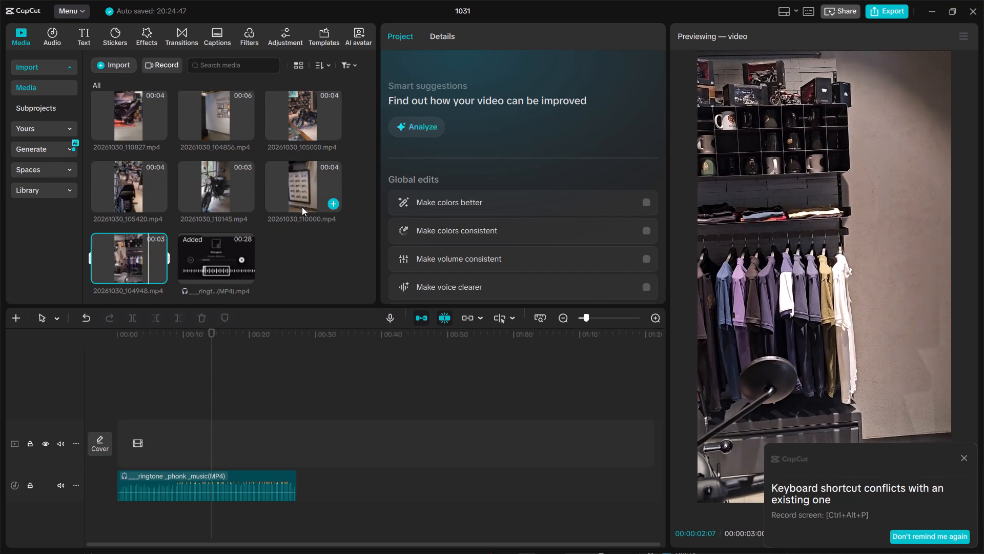
Place 20261030_110000.mp4 at the start of the main video track, above the music.
{"action": "left_click_drag", "start_coordinate": [302, 200], "coordinate": [154, 440]}
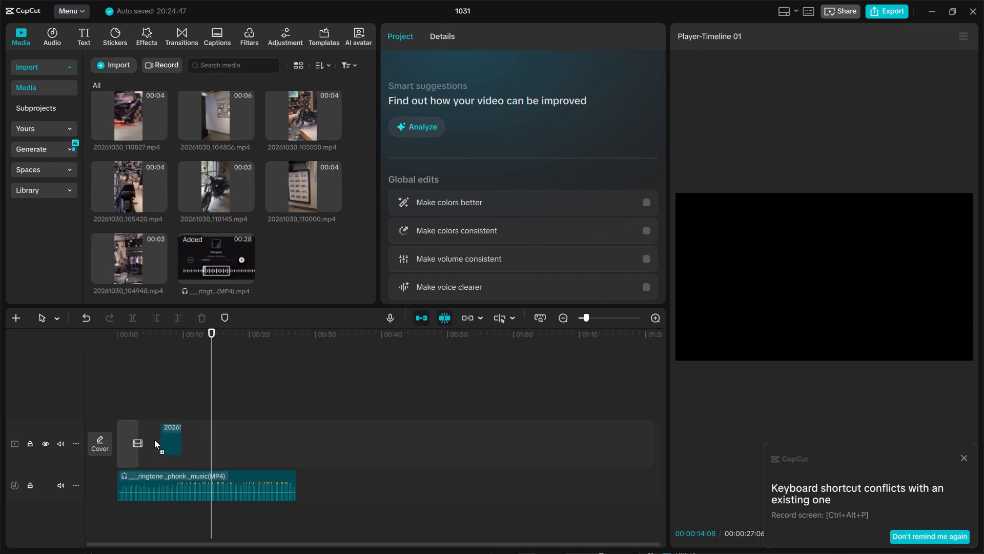
{"action": "left_click_drag", "start_coordinate": [154, 440], "coordinate": [154, 435]}
Play the opening of the timeline briefly and mute the main video track's audio.
{"action": "left_click_drag", "start_coordinate": [120, 339], "coordinate": [106, 333]}
{"action": "key", "text": "space"}
{"action": "key", "text": "space"}
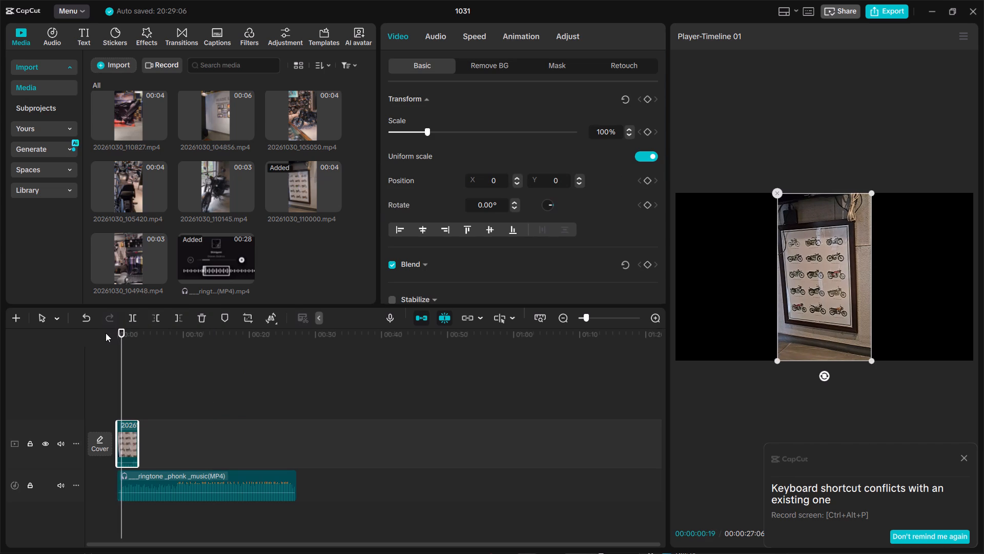
{"action": "left_click", "coordinate": [61, 446]}
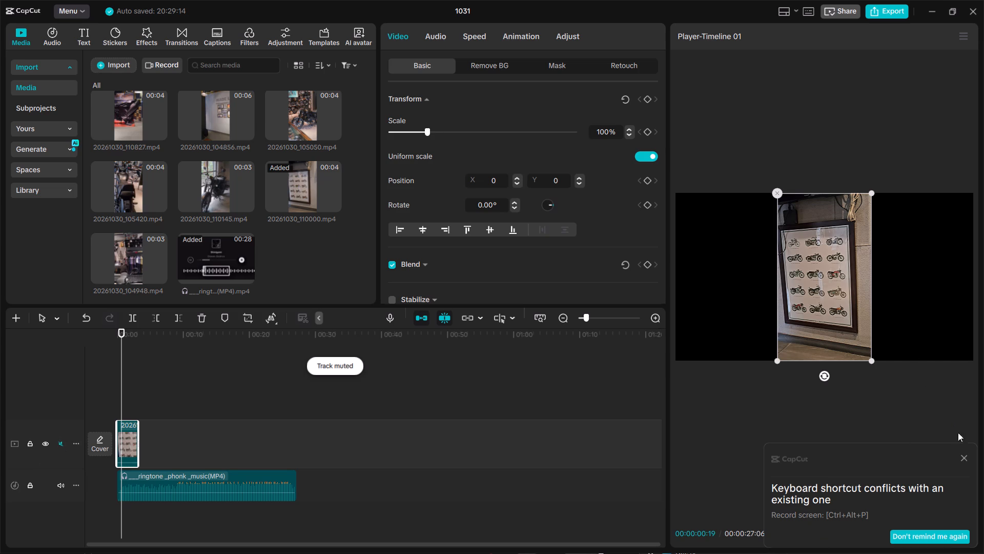
Dismiss the shortcut conflict notice and switch to the workspace layout with a central player and full-width timeline.
{"action": "left_click", "coordinate": [967, 456]}
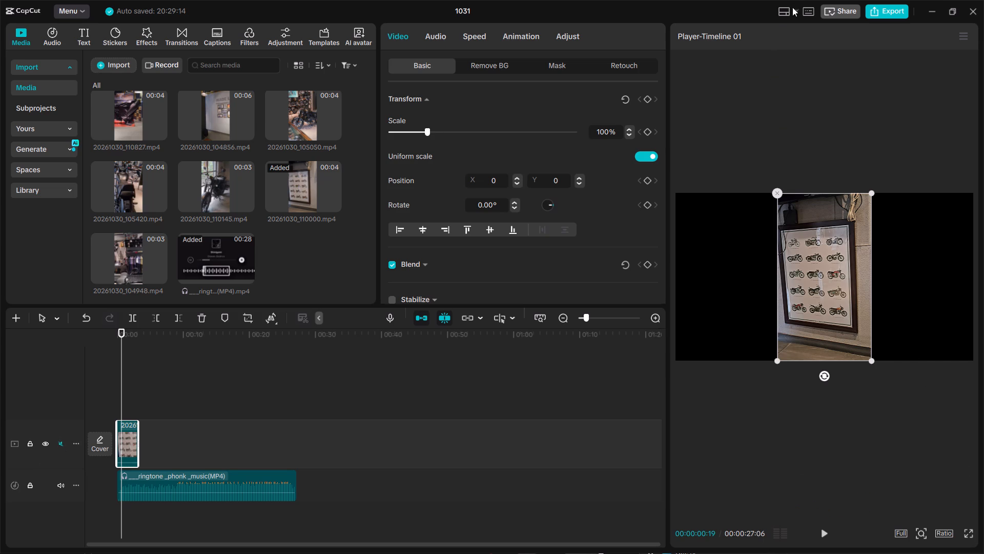
{"action": "left_click", "coordinate": [794, 14]}
{"action": "left_click", "coordinate": [794, 31]}
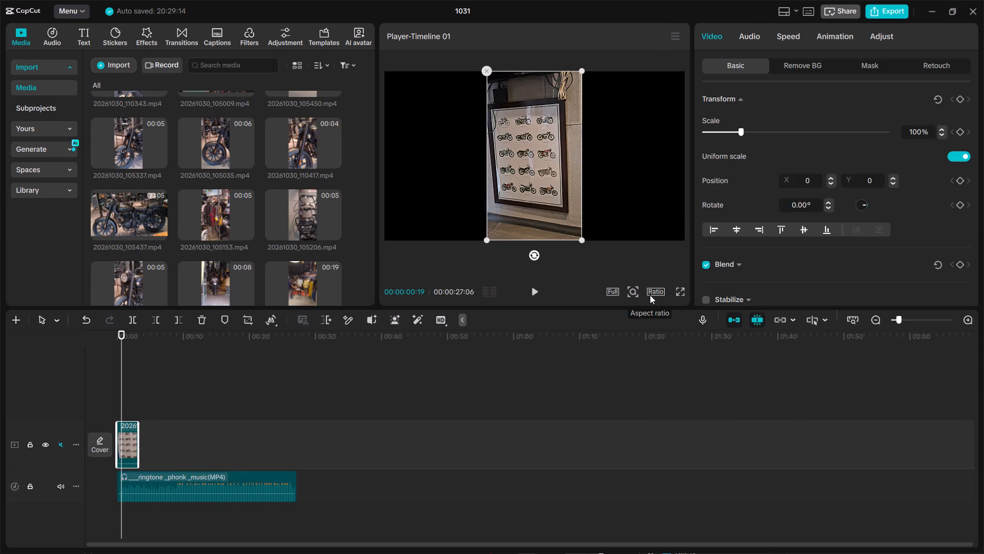
Set the project's aspect ratio to 9:16.
{"action": "left_click", "coordinate": [650, 295]}
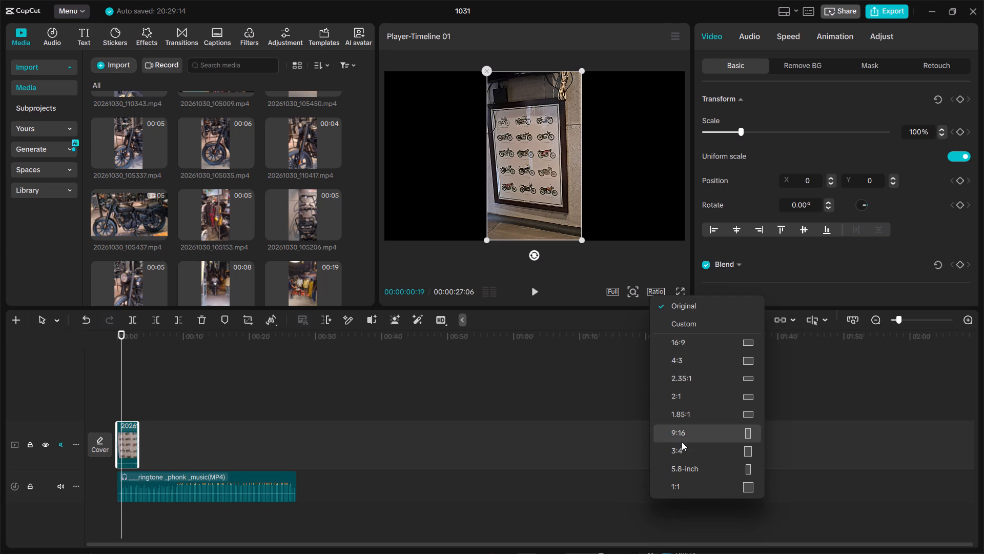
{"action": "left_click", "coordinate": [682, 434]}
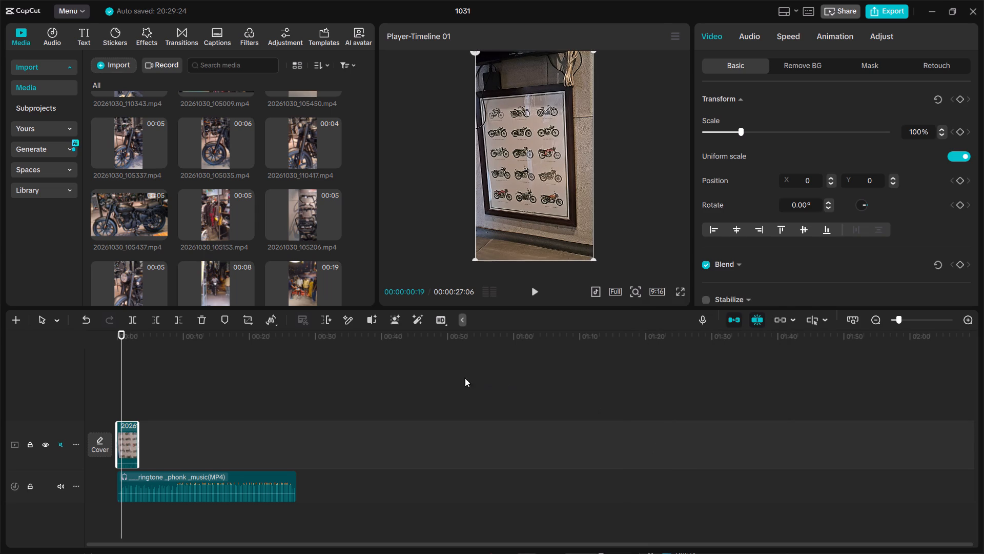
Play the timeline from the start to check how the poster clip fits the music's beats.
{"action": "left_click_drag", "start_coordinate": [124, 341], "coordinate": [88, 340]}
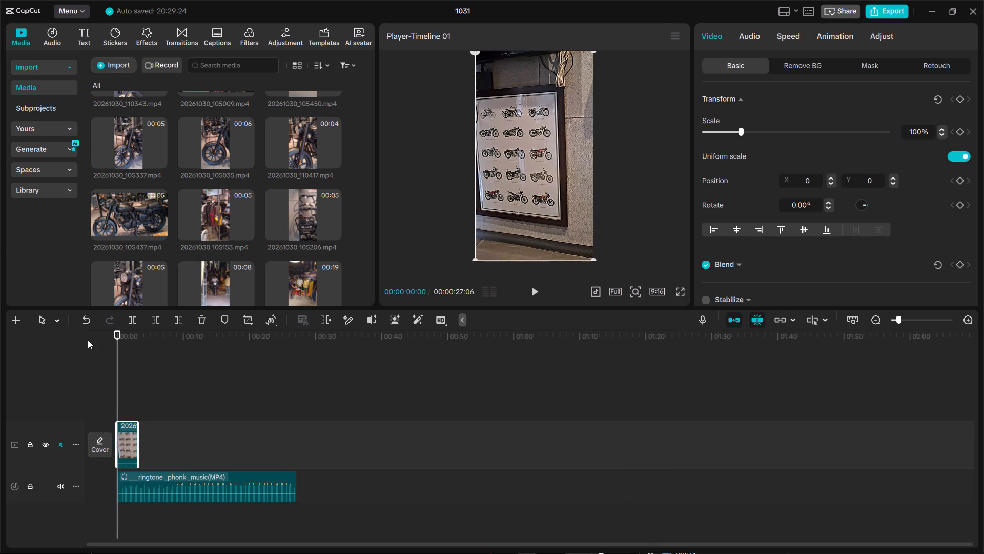
{"action": "key", "text": "space"}
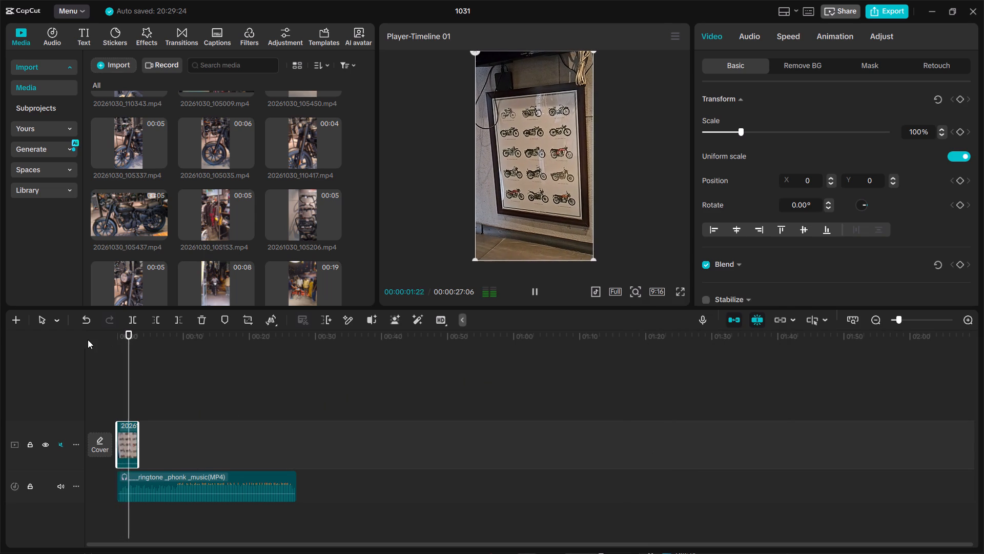
{"action": "key", "text": "space"}
{"action": "key", "text": "space"}
{"action": "key", "text": "space"}
{"action": "key", "text": "space"}
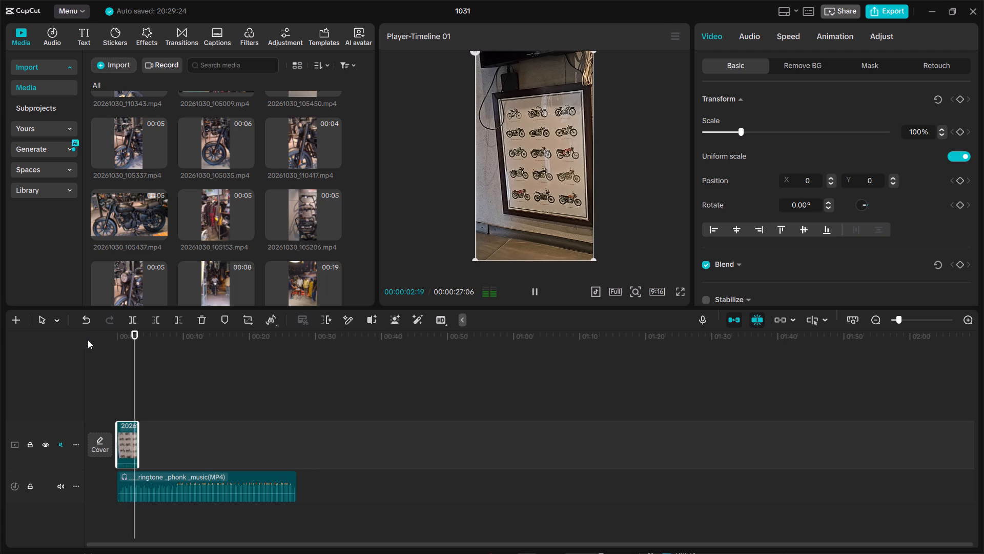
{"action": "key", "text": "space"}
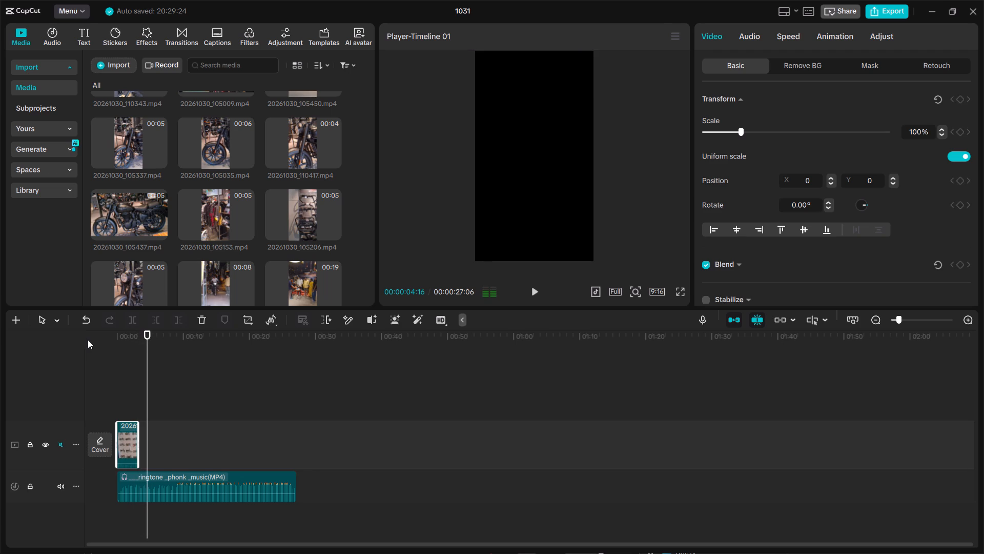
Generate automatic beat markers on the ringtone phonk music clip.
{"action": "left_click", "coordinate": [159, 478]}
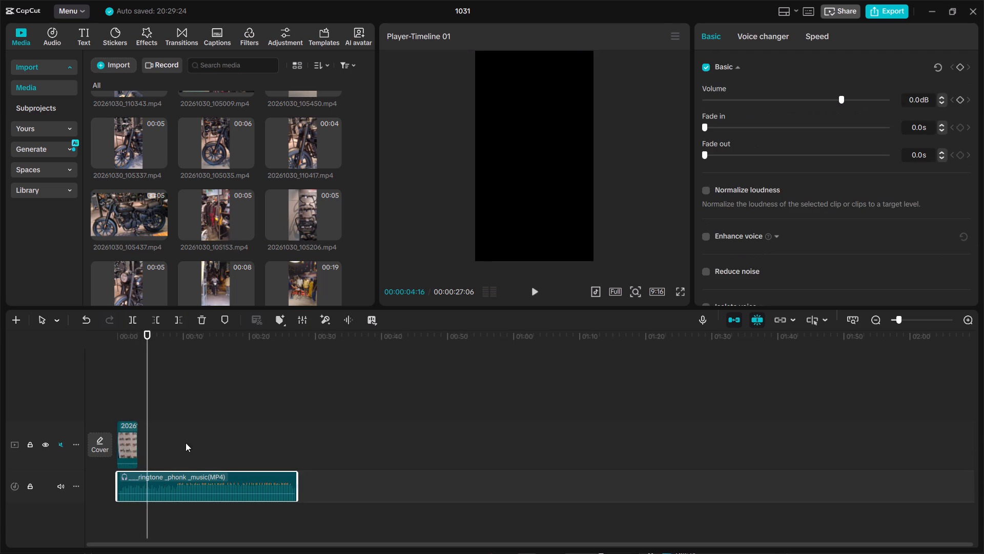
{"action": "left_click", "coordinate": [283, 322]}
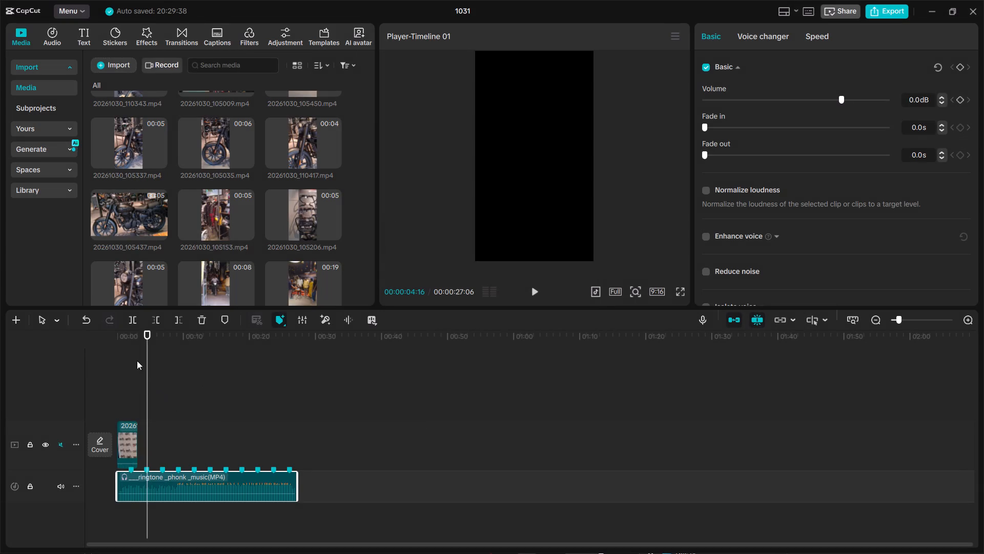
Trim the end of the poster clip to the music's first beat marker, at about 00:00:02:03.
{"action": "left_click", "coordinate": [132, 341]}
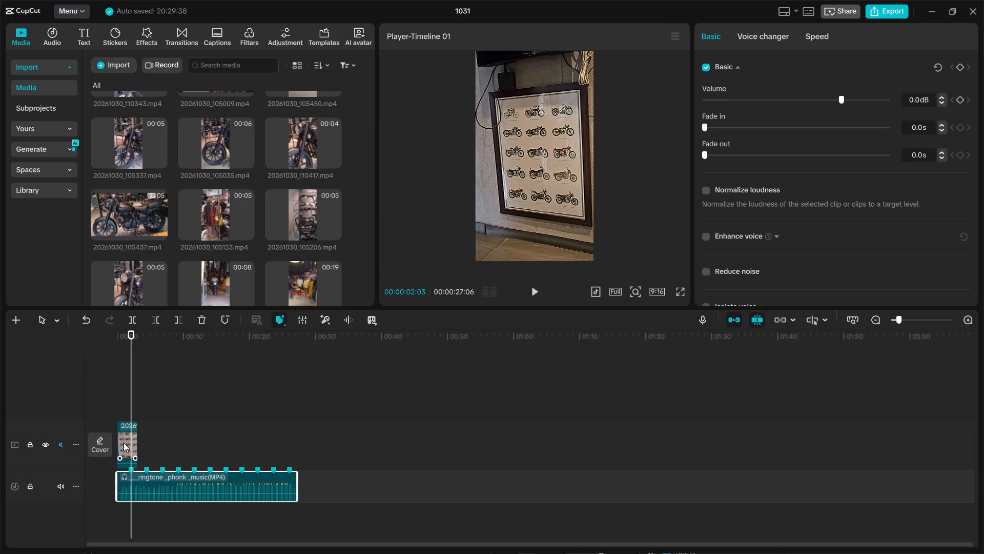
{"action": "left_click", "coordinate": [124, 442]}
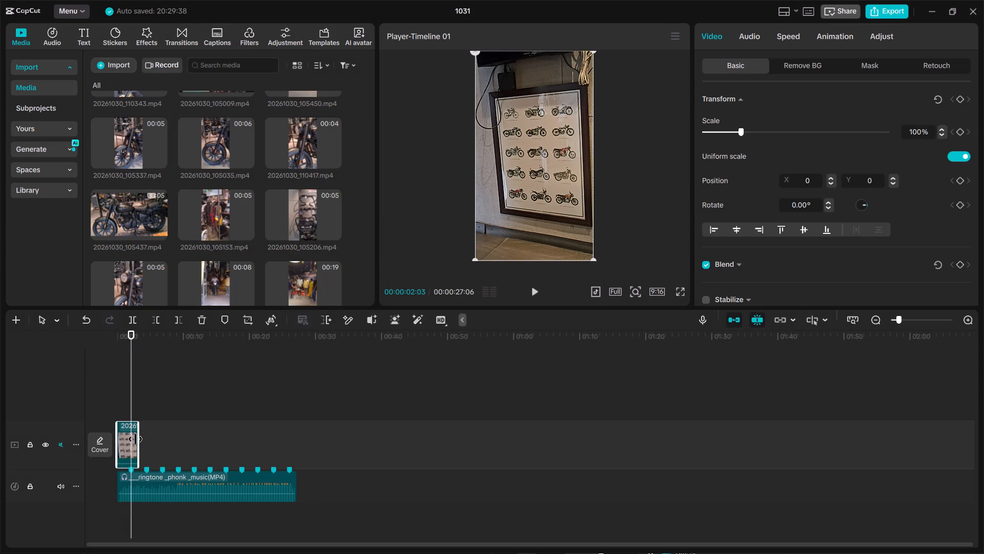
{"action": "left_click_drag", "start_coordinate": [135, 440], "coordinate": [131, 440]}
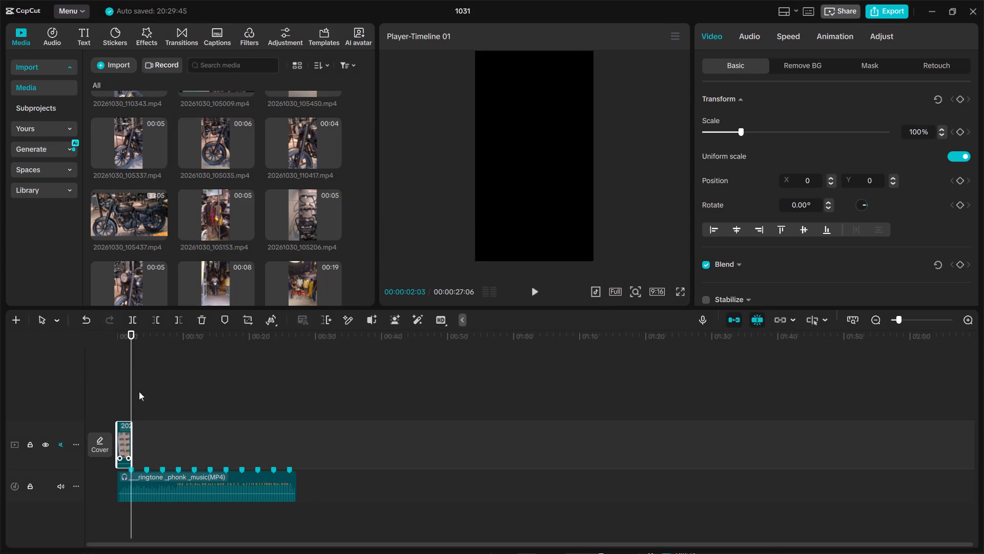
Add the photo-wall clip 20261030_104856.mp4 to the timeline directly after the poster clip.
{"action": "left_click_drag", "start_coordinate": [130, 348], "coordinate": [81, 350]}
{"action": "key", "text": "space"}
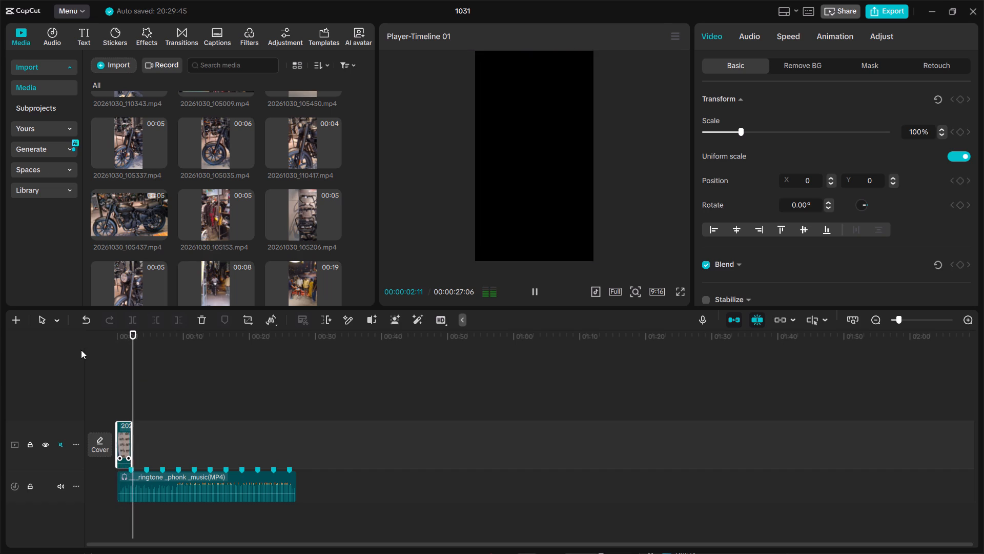
{"action": "key", "text": "space"}
{"action": "scroll", "coordinate": [198, 248], "scroll_direction": "down", "scroll_amount": 1}
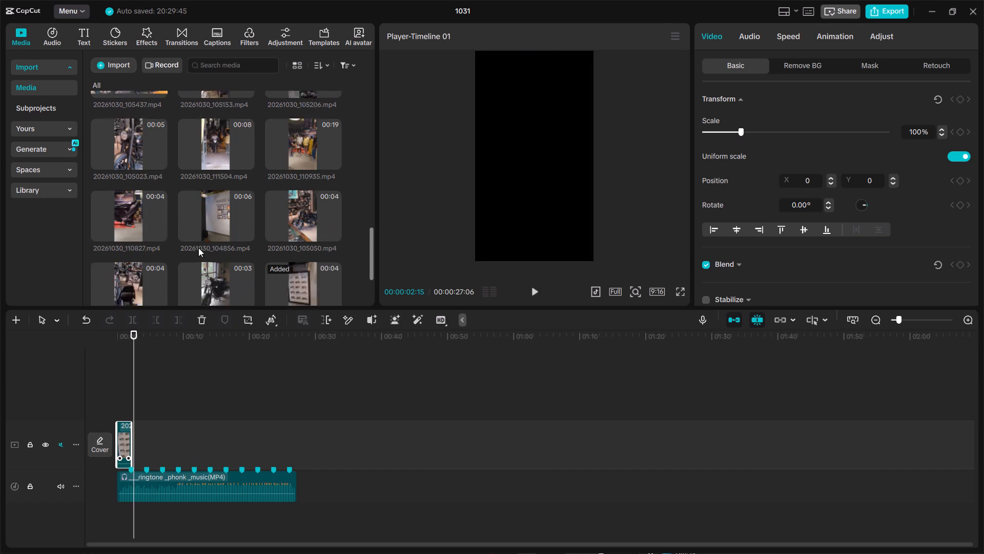
{"action": "scroll", "coordinate": [198, 248], "scroll_direction": "down", "scroll_amount": 1}
{"action": "left_click_drag", "start_coordinate": [228, 137], "coordinate": [233, 263]}
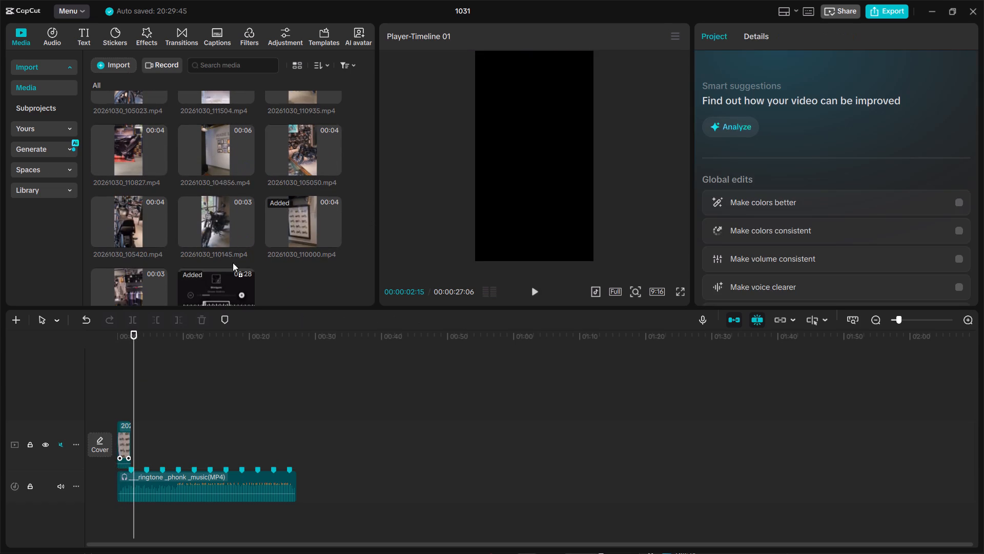
{"action": "left_click_drag", "start_coordinate": [233, 263], "coordinate": [136, 443]}
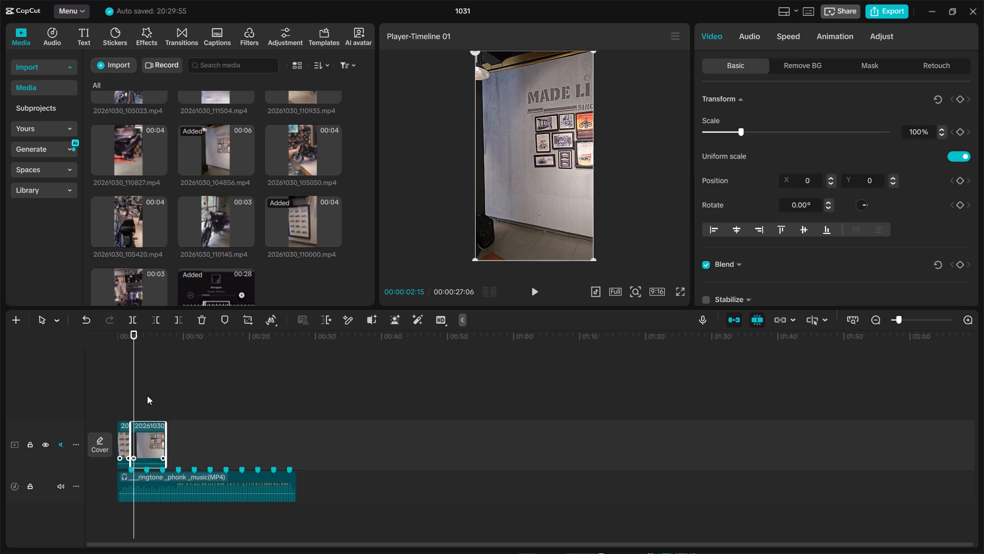
Play through the photo-wall clip and trim its end to the music's second beat marker, leaving 00:00:02:11.
{"action": "left_click_drag", "start_coordinate": [134, 347], "coordinate": [128, 347]}
{"action": "key", "text": "space"}
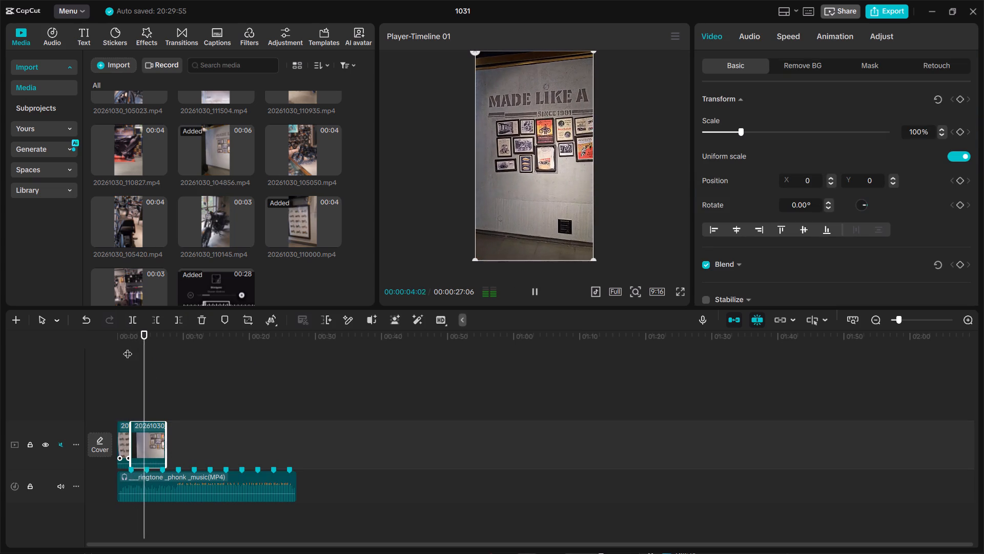
{"action": "key", "text": "space"}
{"action": "key", "text": "space"}
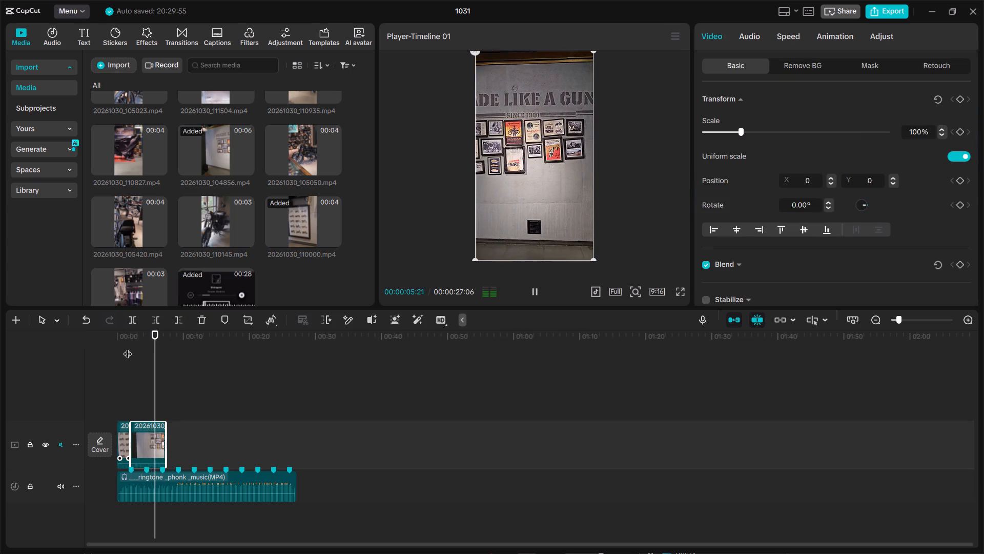
{"action": "key", "text": "space"}
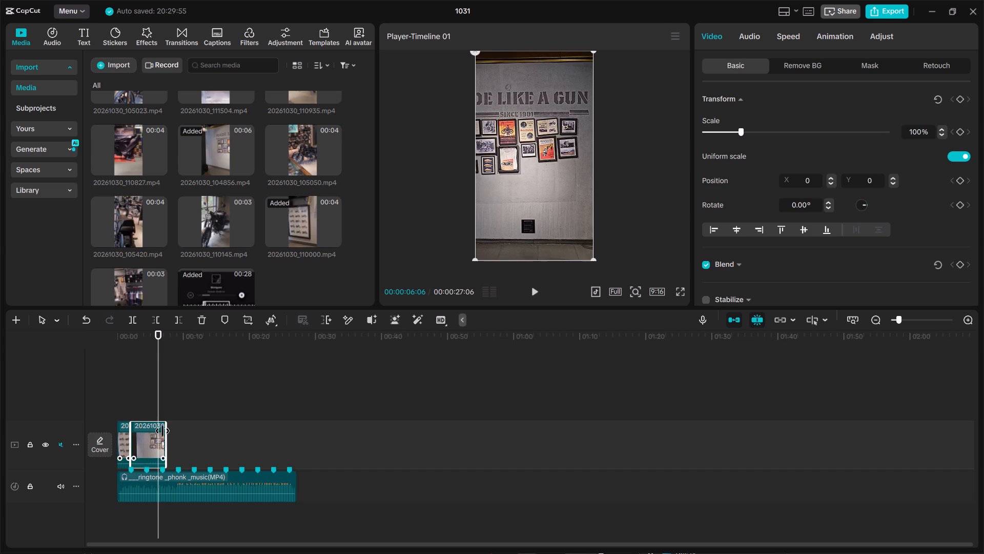
{"action": "left_click_drag", "start_coordinate": [163, 440], "coordinate": [146, 441]}
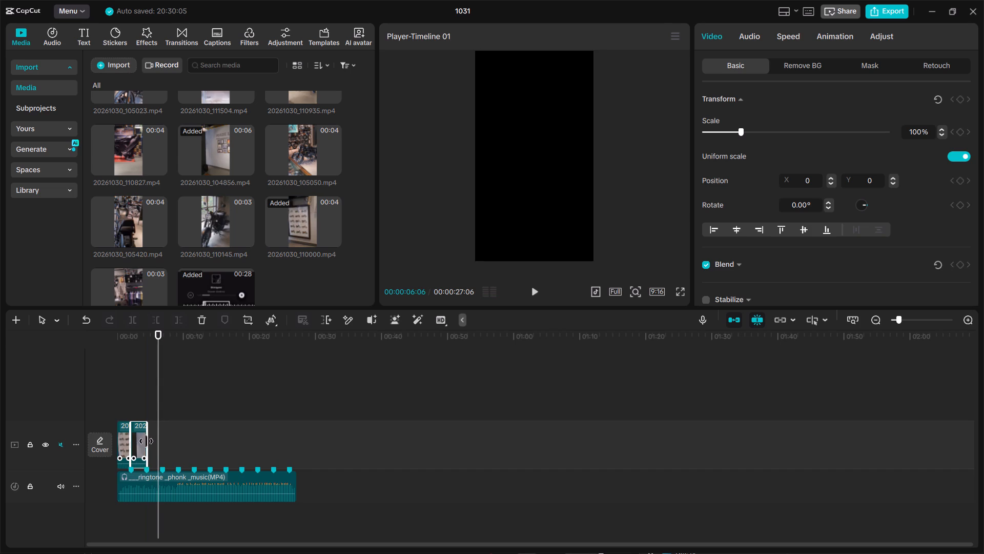
Add the clothing-rack clip 20261030_104948.mp4 to the timeline directly after the photo-wall clip.
{"action": "scroll", "coordinate": [232, 238], "scroll_direction": "down", "scroll_amount": 1}
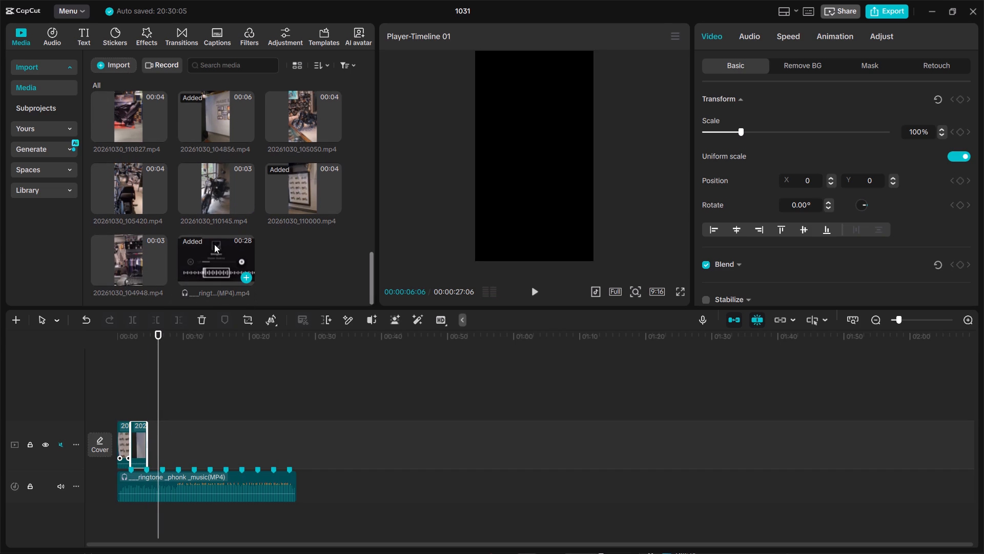
{"action": "left_click_drag", "start_coordinate": [140, 254], "coordinate": [162, 446]}
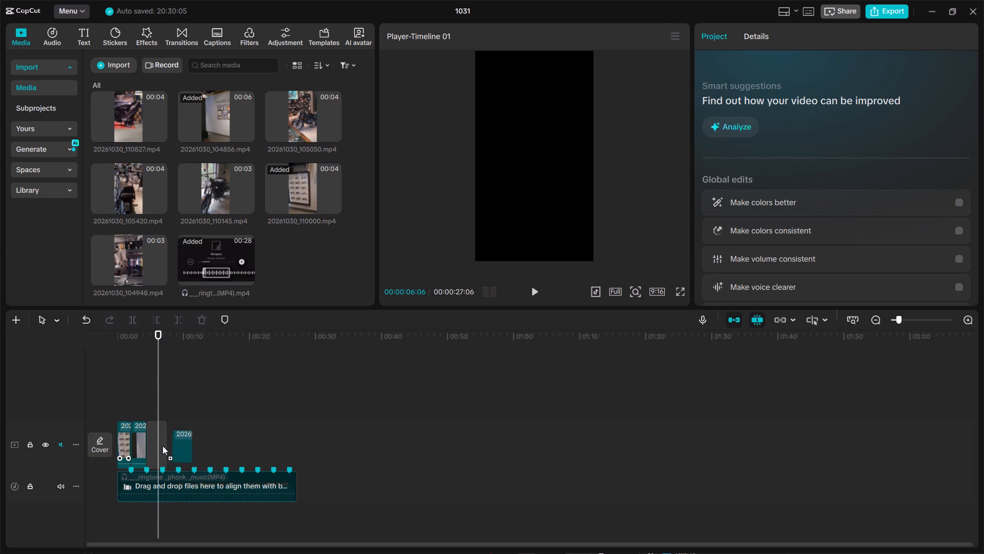
{"action": "left_click_drag", "start_coordinate": [162, 446], "coordinate": [152, 444]}
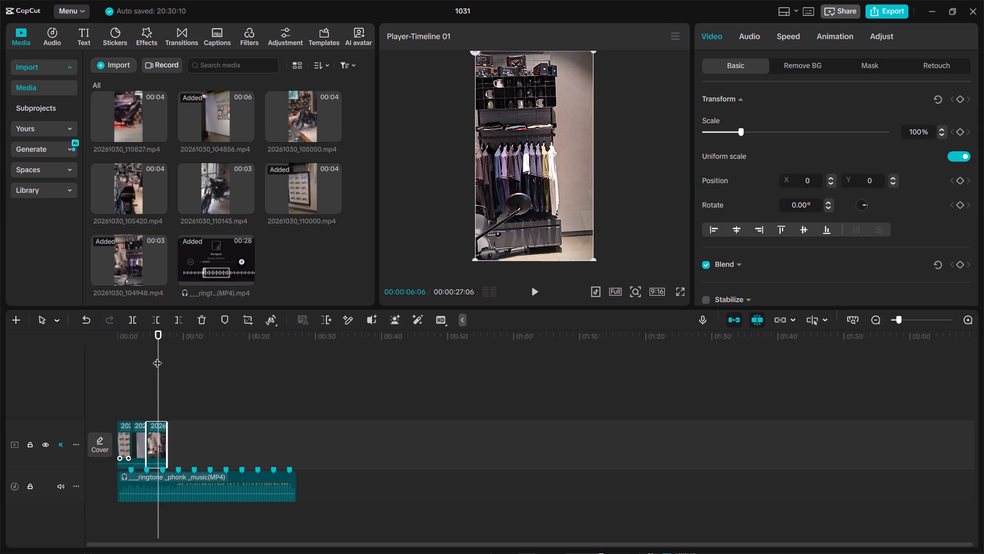
Play the sequence from the start, and reverse the clothing-rack clip 20261030_104948.mp4.
{"action": "left_click_drag", "start_coordinate": [157, 357], "coordinate": [114, 365]}
{"action": "key", "text": "space"}
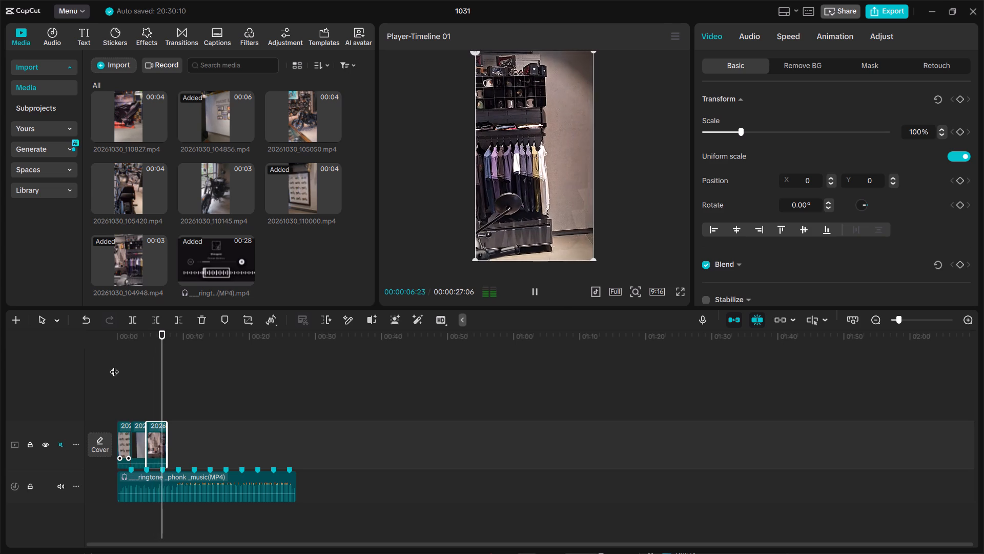
{"action": "key", "text": "space"}
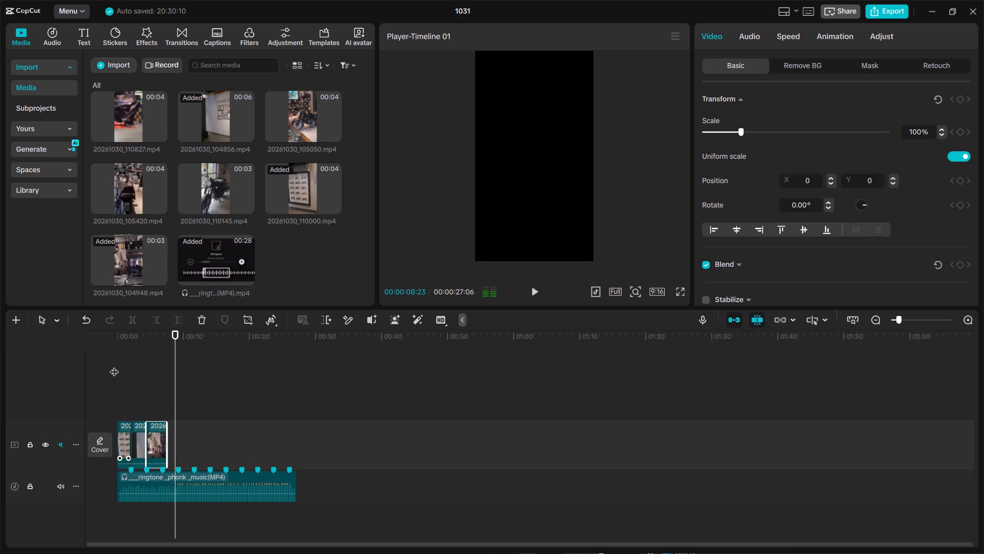
{"action": "left_click", "coordinate": [159, 441]}
{"action": "left_click", "coordinate": [799, 34]}
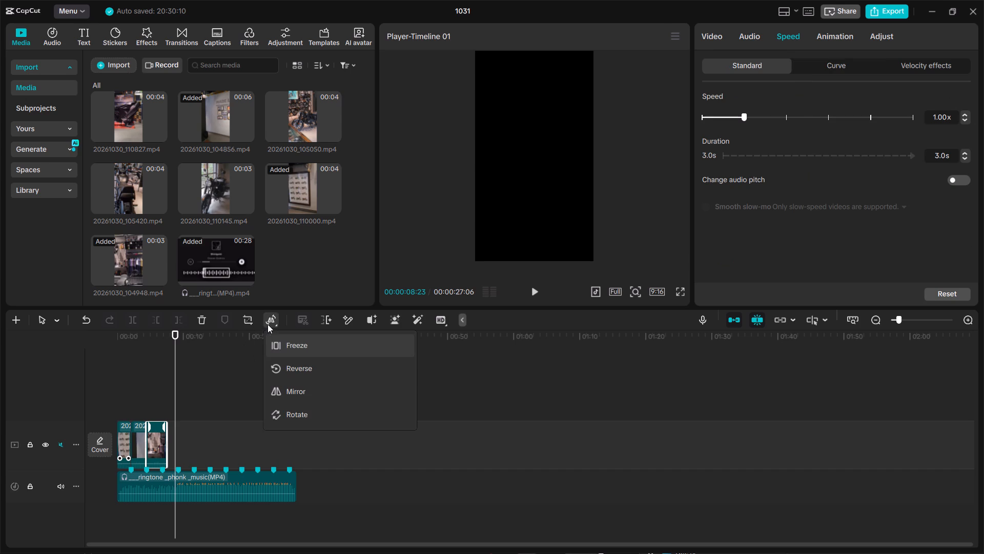
{"action": "left_click", "coordinate": [299, 366]}
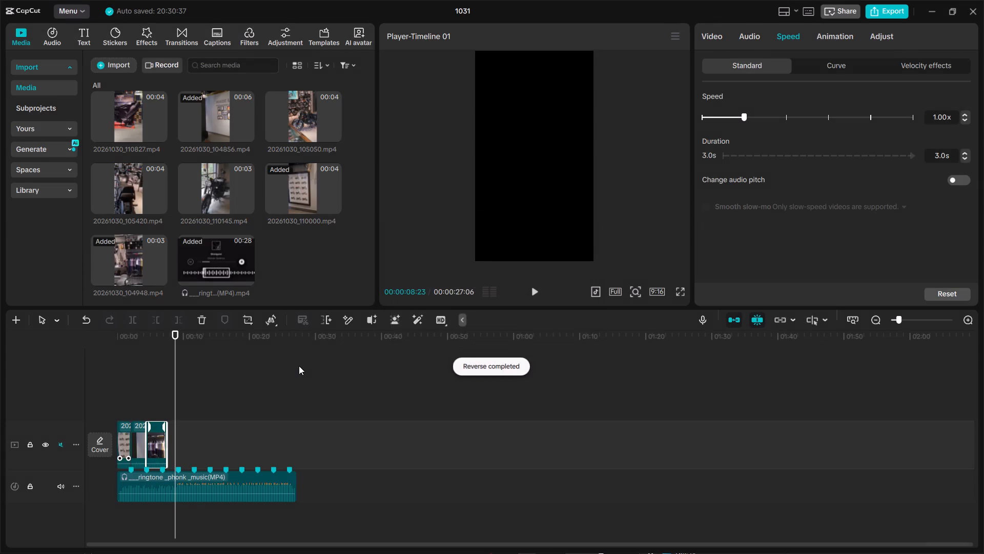
Play the reversed clothing-rack clip and trim its start so the clip lasts 2.6 s.
{"action": "left_click_drag", "start_coordinate": [158, 339], "coordinate": [145, 343]}
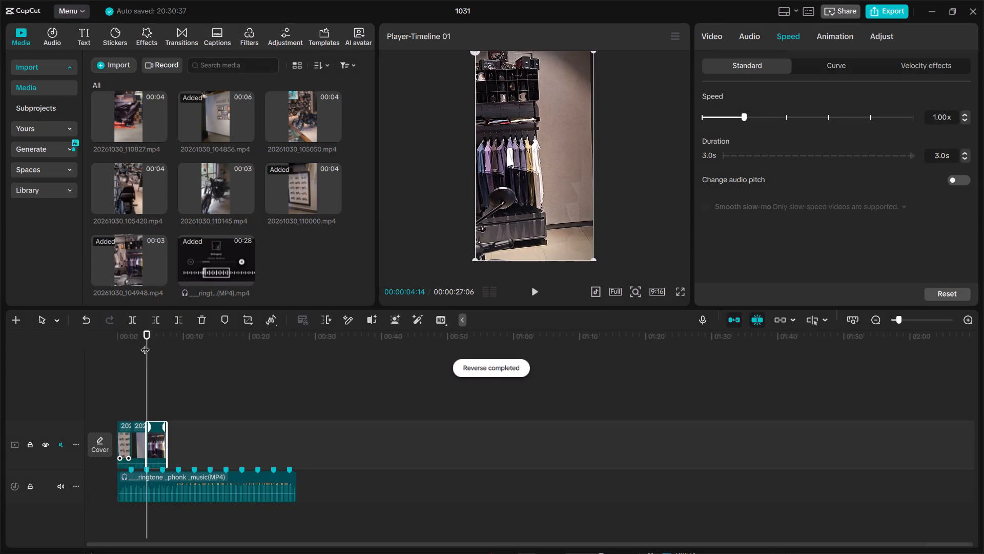
{"action": "key", "text": "space"}
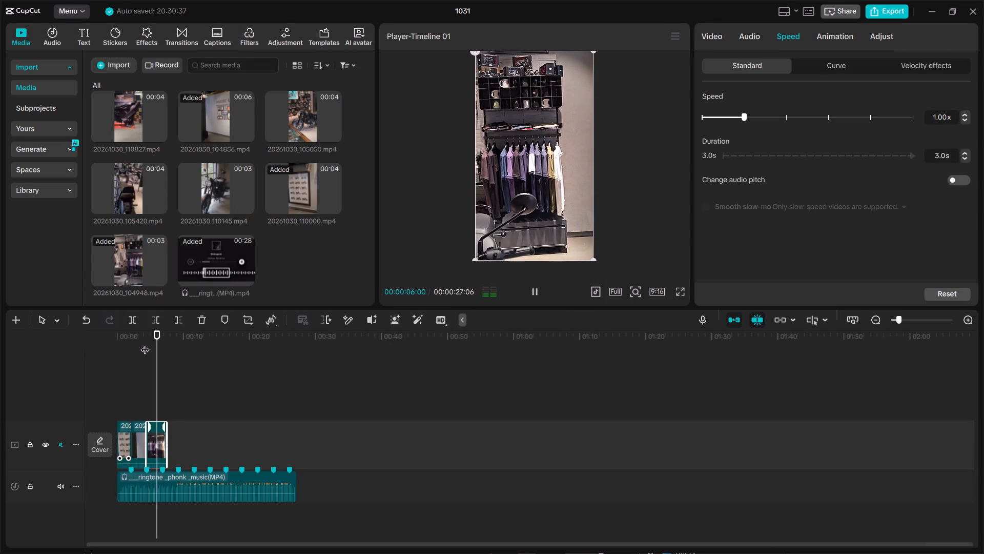
{"action": "key", "text": "space"}
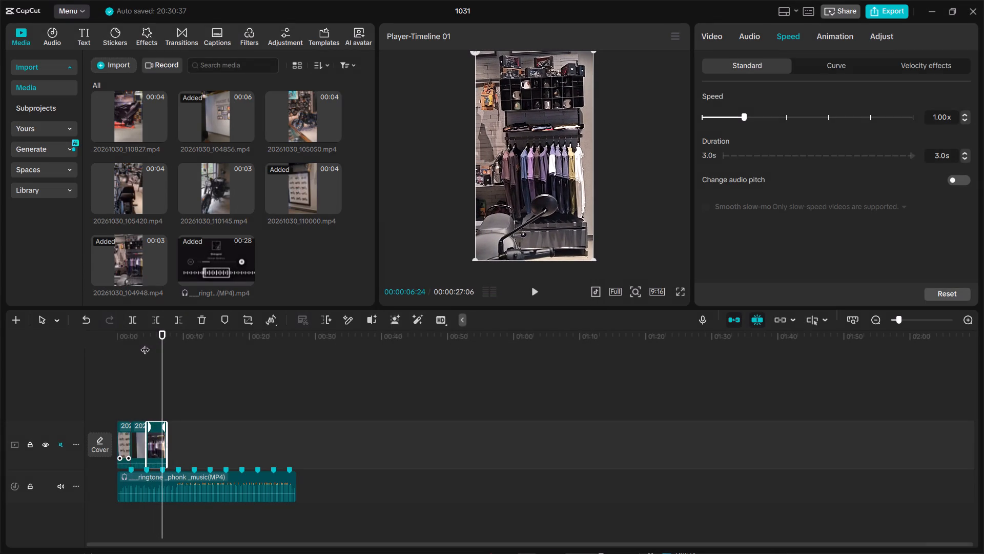
{"action": "key", "text": "space"}
{"action": "key", "text": "space"}
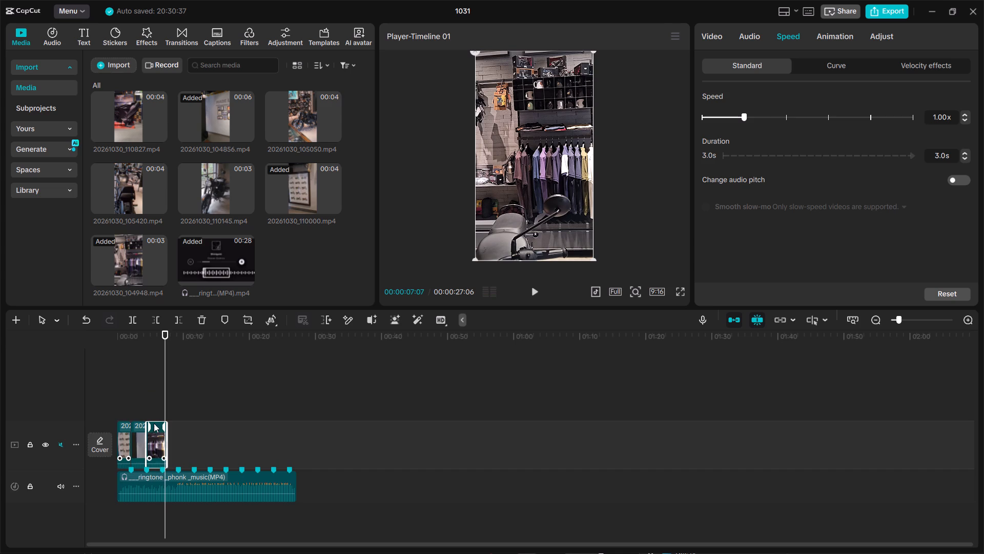
{"action": "scroll", "coordinate": [152, 420], "scroll_direction": "up", "scroll_amount": 16, "text": "ctrl"}
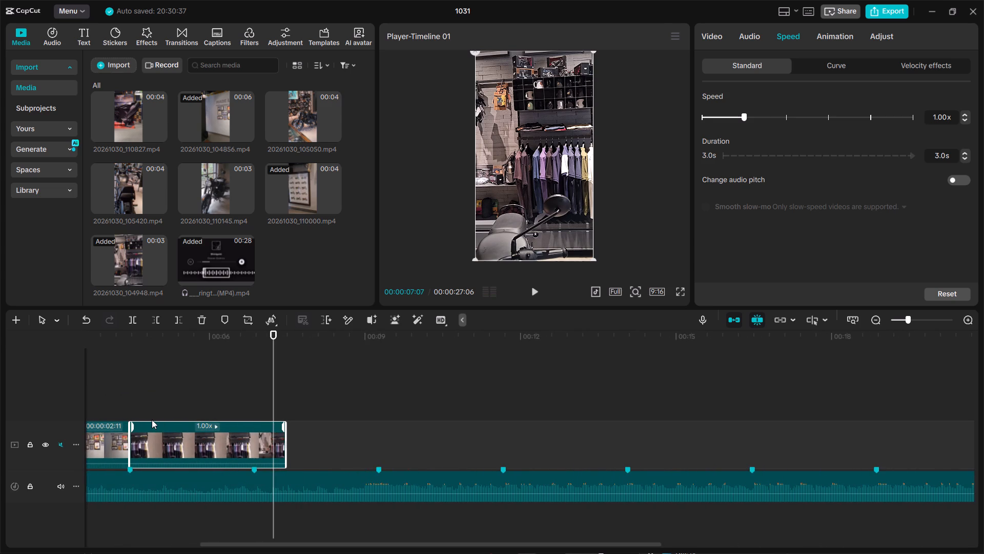
{"action": "left_click_drag", "start_coordinate": [132, 445], "coordinate": [141, 444]}
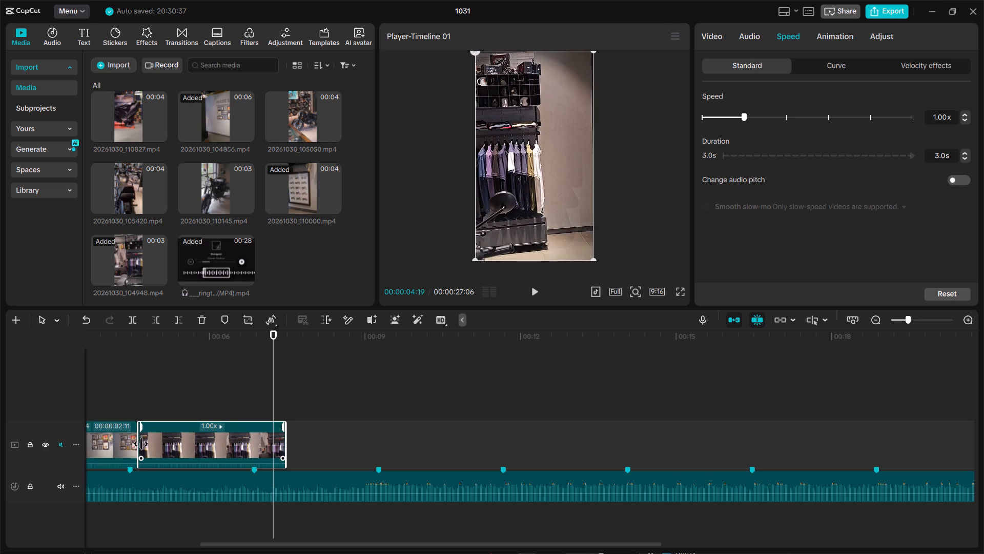
{"action": "left_click_drag", "start_coordinate": [141, 444], "coordinate": [156, 440]}
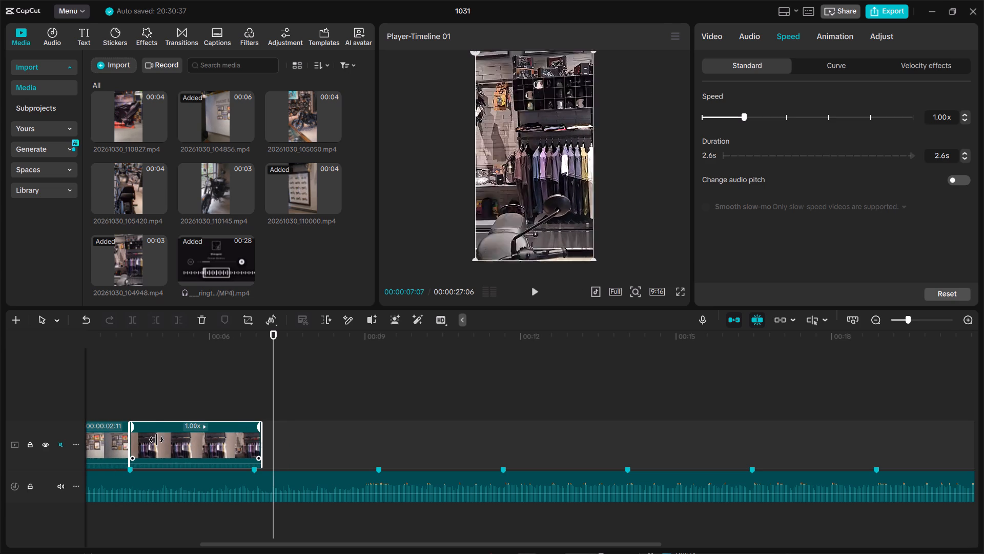
Play the clothing-rack clip again and trim its end to the music's third beat marker, leaving 00:00:02:12.
{"action": "left_click_drag", "start_coordinate": [145, 335], "coordinate": [134, 337]}
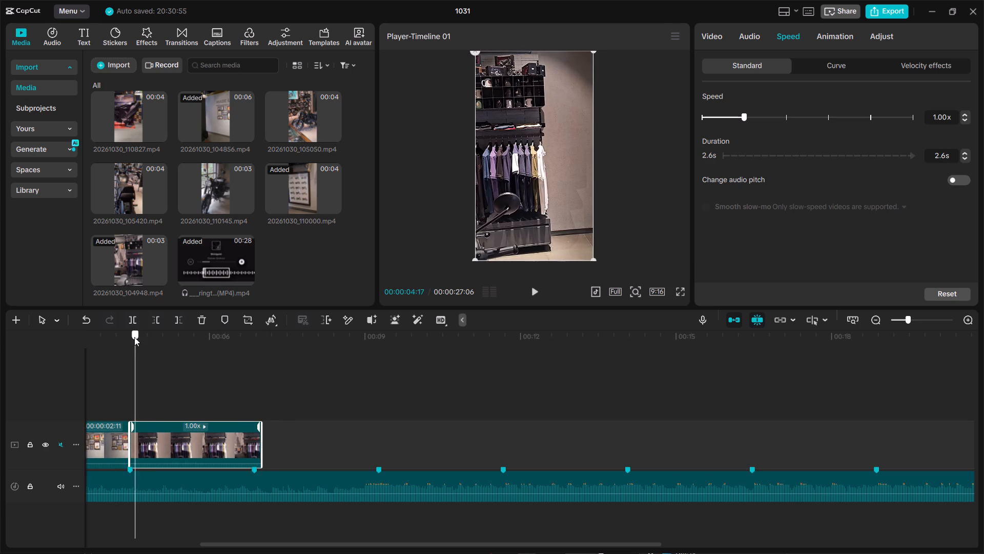
{"action": "left_click_drag", "start_coordinate": [134, 337], "coordinate": [132, 338]}
{"action": "key", "text": "space"}
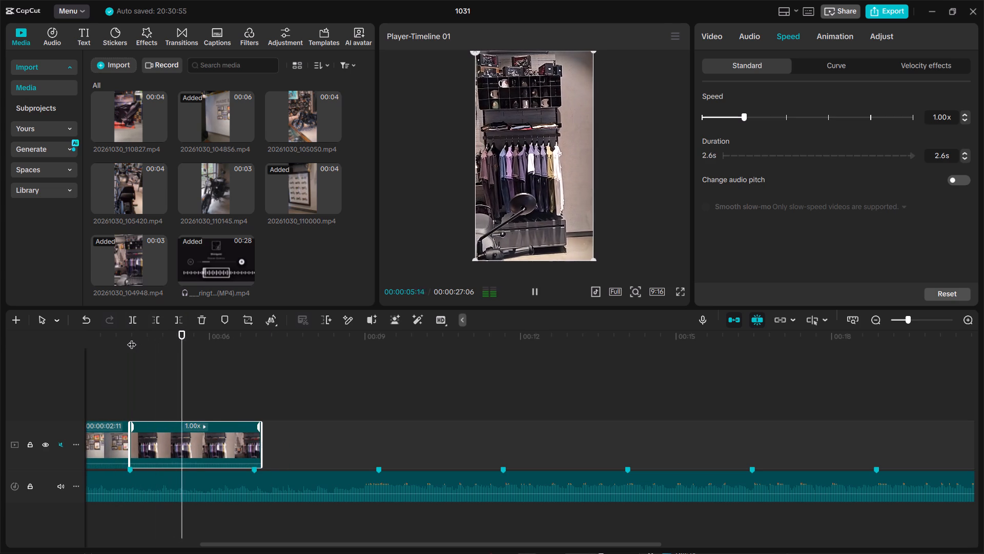
{"action": "key", "text": "space"}
{"action": "key", "text": "space"}
{"action": "key", "text": "space"}
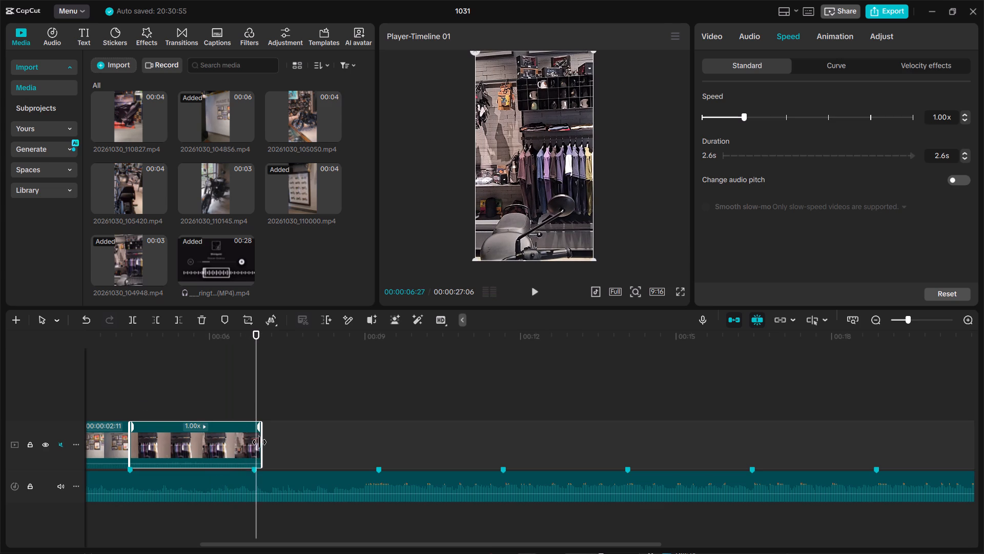
{"action": "left_click_drag", "start_coordinate": [261, 441], "coordinate": [254, 444]}
{"action": "left_click_drag", "start_coordinate": [257, 367], "coordinate": [210, 370]}
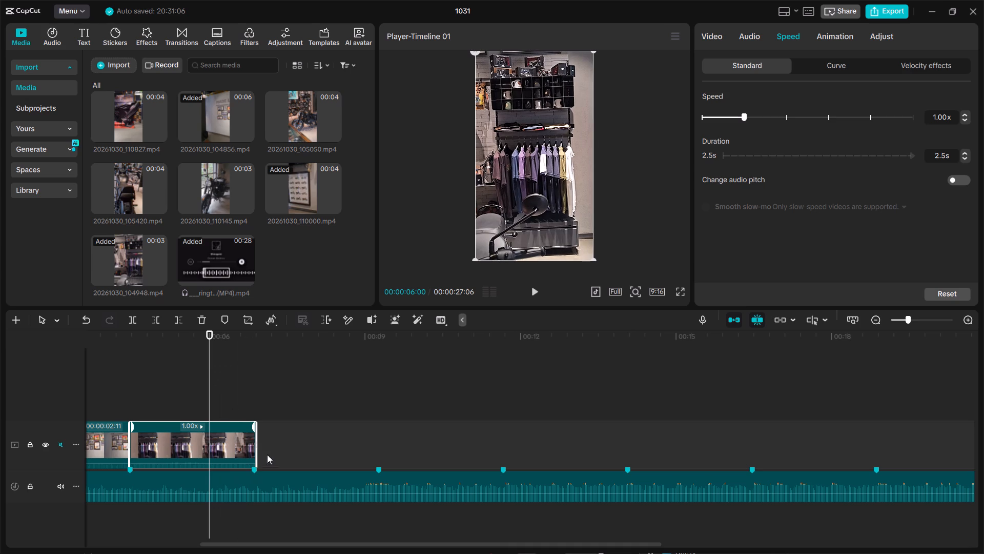
{"action": "left_click", "coordinate": [255, 441]}
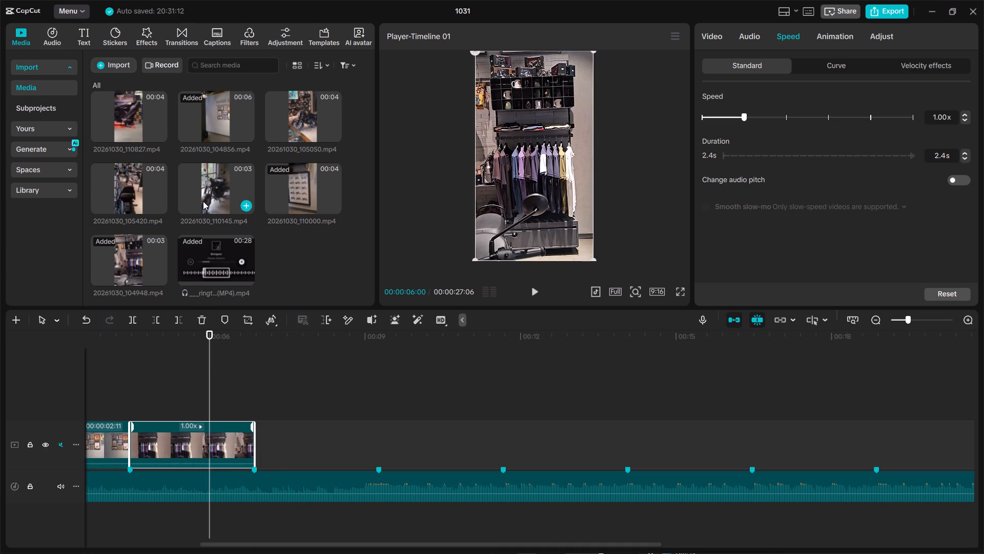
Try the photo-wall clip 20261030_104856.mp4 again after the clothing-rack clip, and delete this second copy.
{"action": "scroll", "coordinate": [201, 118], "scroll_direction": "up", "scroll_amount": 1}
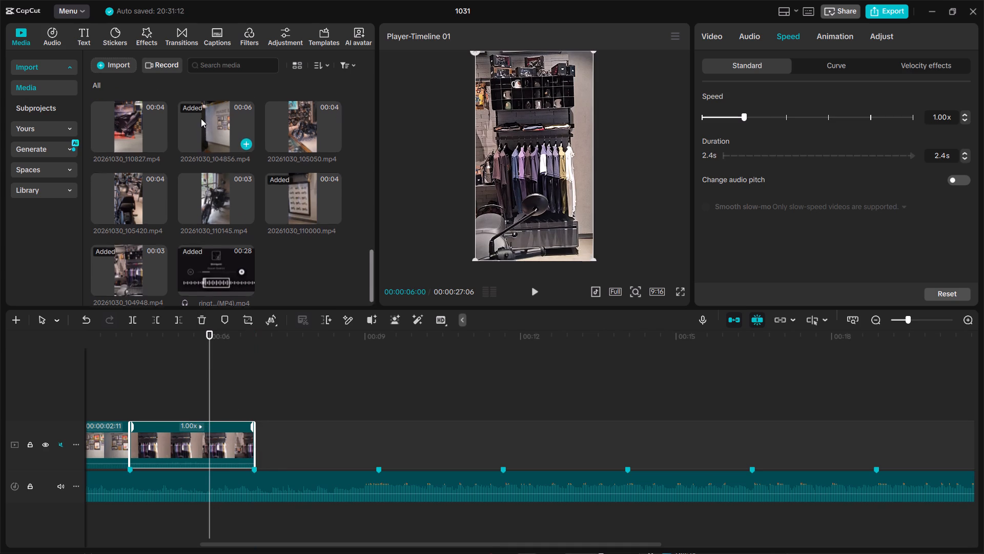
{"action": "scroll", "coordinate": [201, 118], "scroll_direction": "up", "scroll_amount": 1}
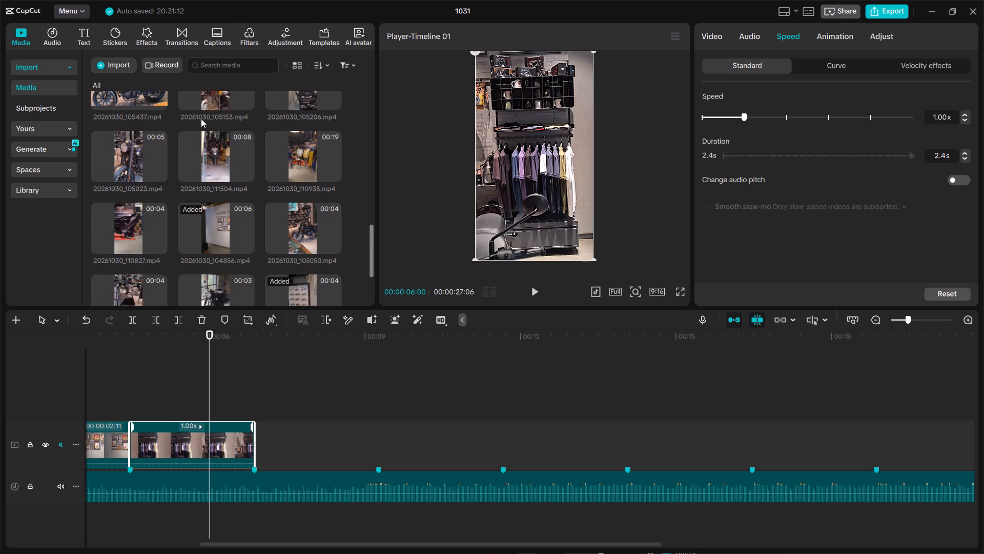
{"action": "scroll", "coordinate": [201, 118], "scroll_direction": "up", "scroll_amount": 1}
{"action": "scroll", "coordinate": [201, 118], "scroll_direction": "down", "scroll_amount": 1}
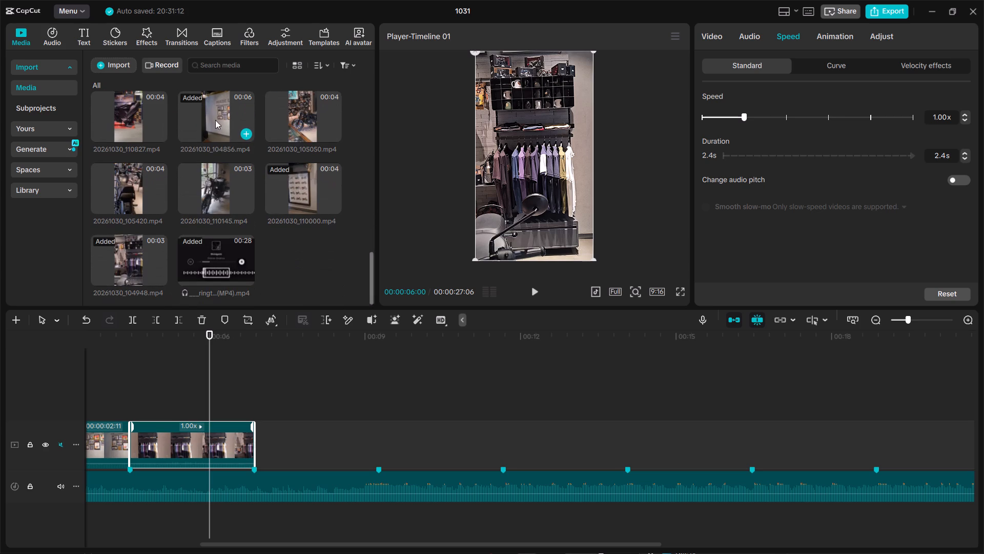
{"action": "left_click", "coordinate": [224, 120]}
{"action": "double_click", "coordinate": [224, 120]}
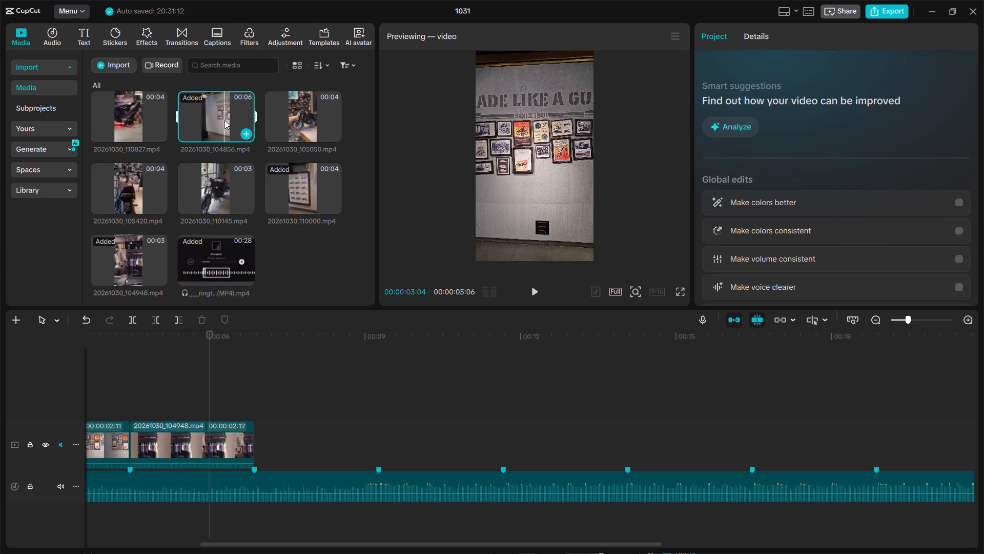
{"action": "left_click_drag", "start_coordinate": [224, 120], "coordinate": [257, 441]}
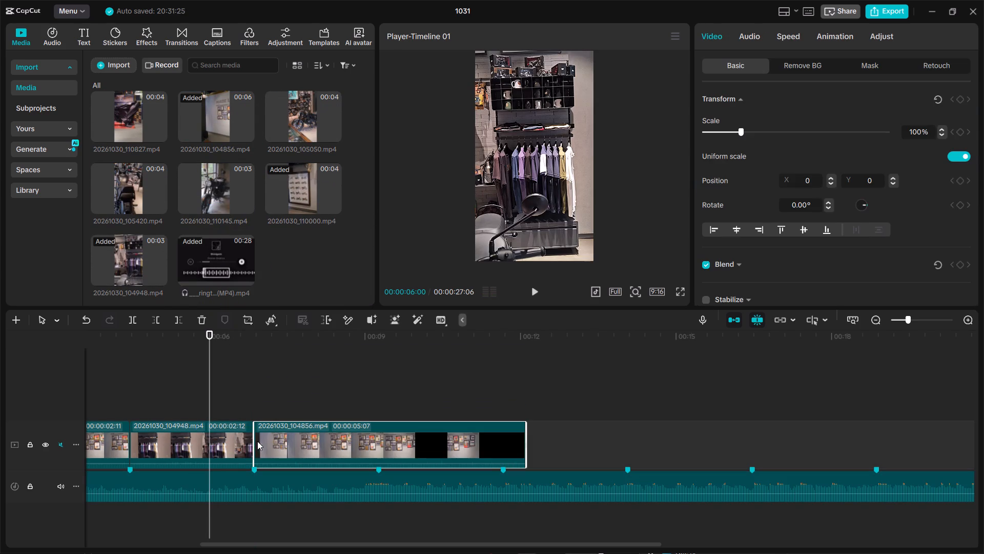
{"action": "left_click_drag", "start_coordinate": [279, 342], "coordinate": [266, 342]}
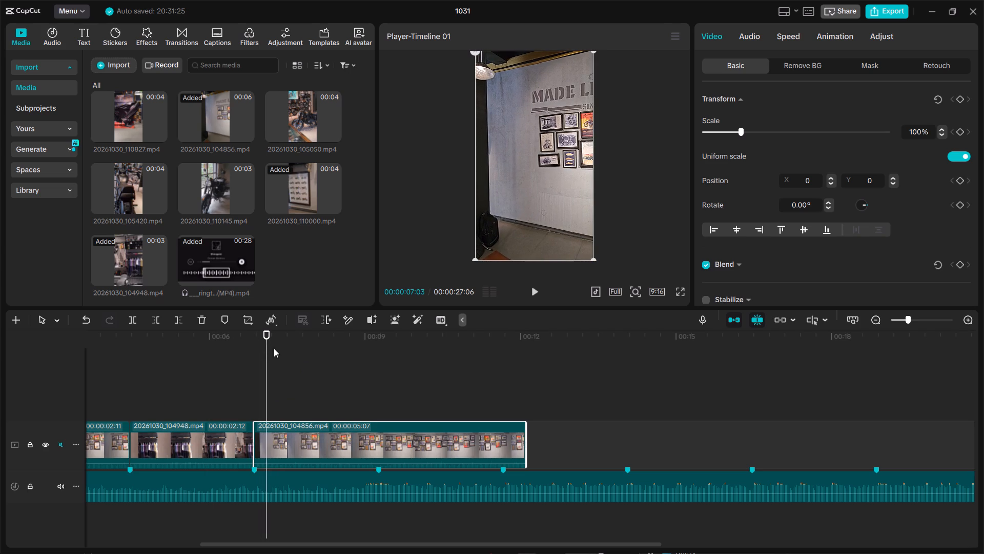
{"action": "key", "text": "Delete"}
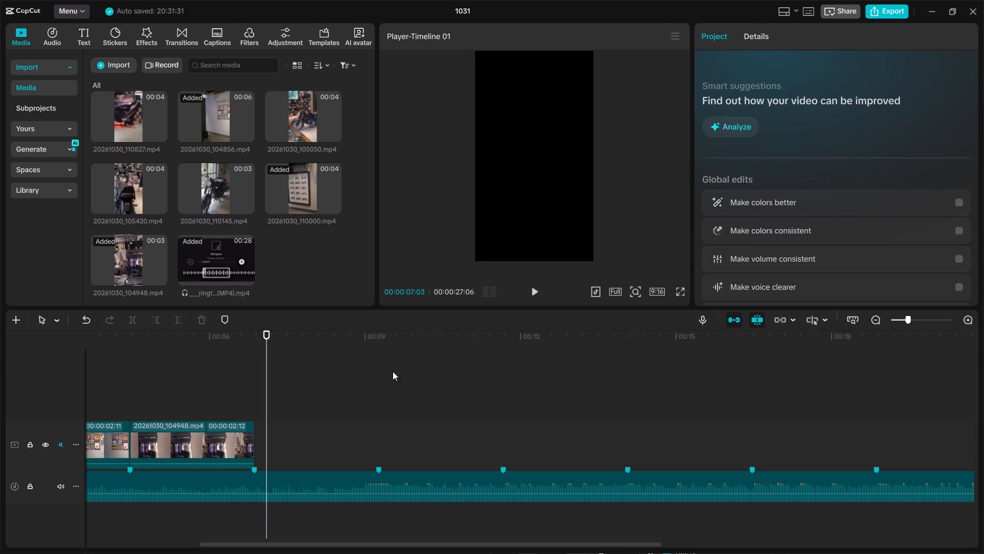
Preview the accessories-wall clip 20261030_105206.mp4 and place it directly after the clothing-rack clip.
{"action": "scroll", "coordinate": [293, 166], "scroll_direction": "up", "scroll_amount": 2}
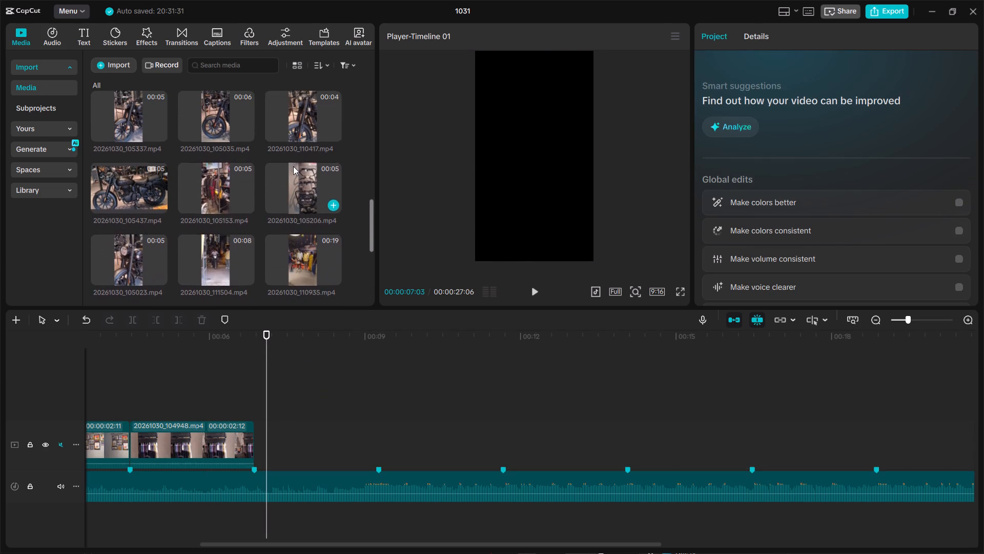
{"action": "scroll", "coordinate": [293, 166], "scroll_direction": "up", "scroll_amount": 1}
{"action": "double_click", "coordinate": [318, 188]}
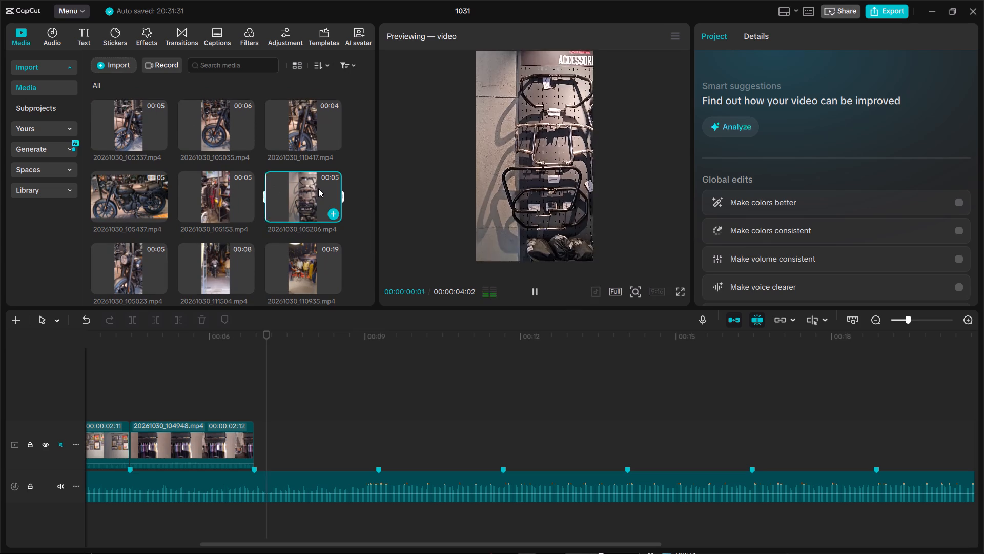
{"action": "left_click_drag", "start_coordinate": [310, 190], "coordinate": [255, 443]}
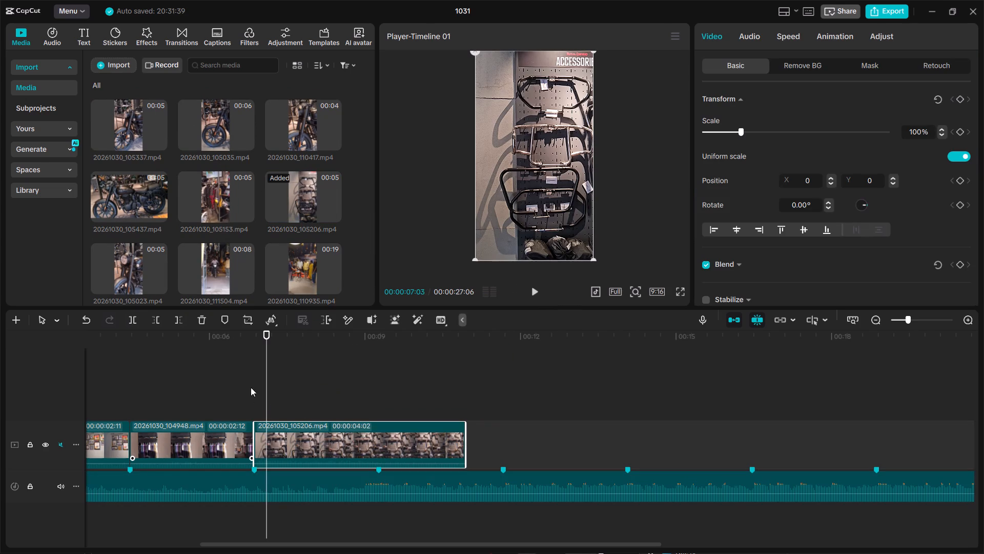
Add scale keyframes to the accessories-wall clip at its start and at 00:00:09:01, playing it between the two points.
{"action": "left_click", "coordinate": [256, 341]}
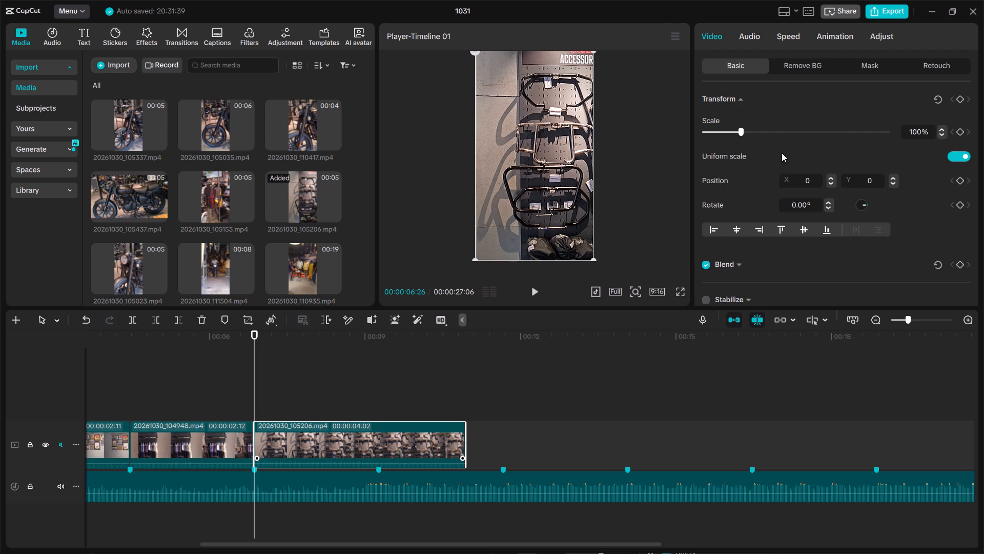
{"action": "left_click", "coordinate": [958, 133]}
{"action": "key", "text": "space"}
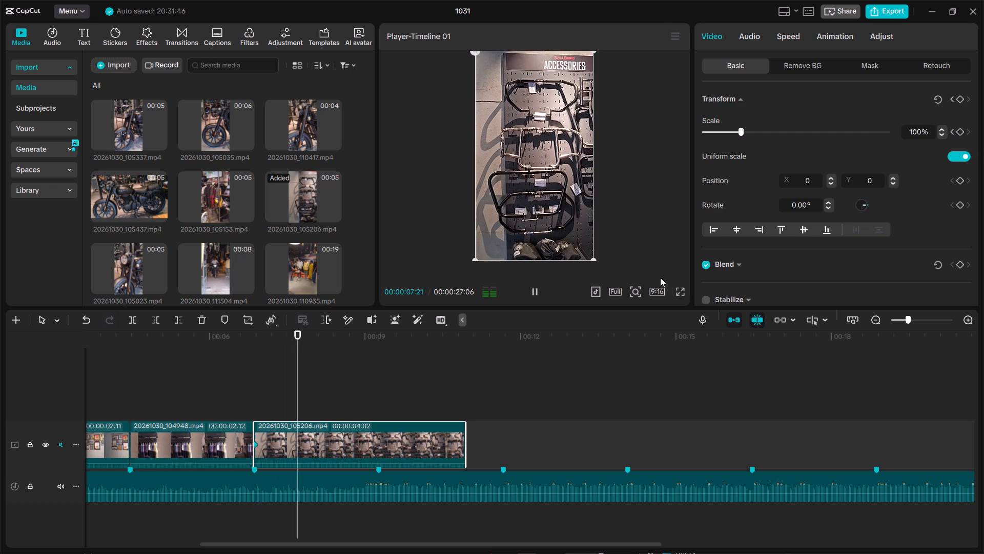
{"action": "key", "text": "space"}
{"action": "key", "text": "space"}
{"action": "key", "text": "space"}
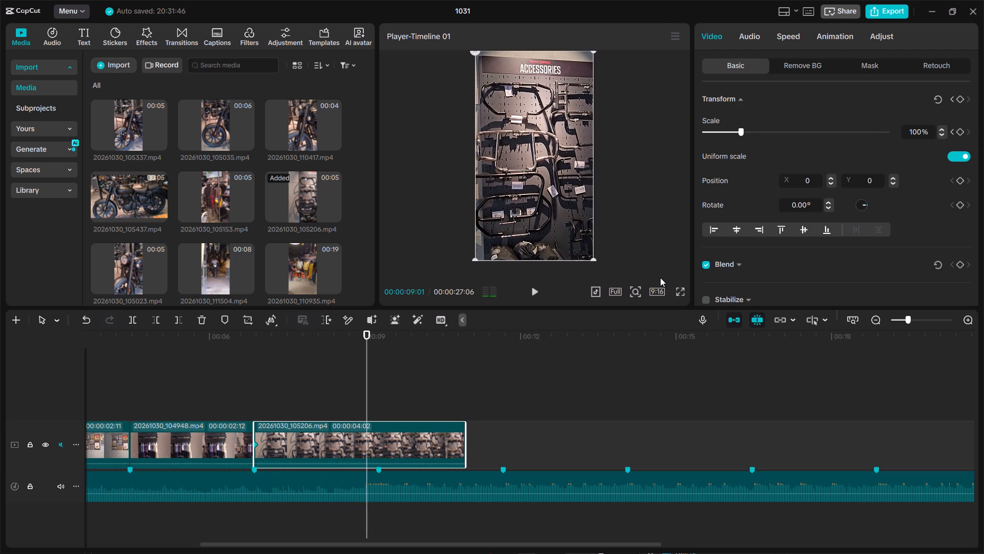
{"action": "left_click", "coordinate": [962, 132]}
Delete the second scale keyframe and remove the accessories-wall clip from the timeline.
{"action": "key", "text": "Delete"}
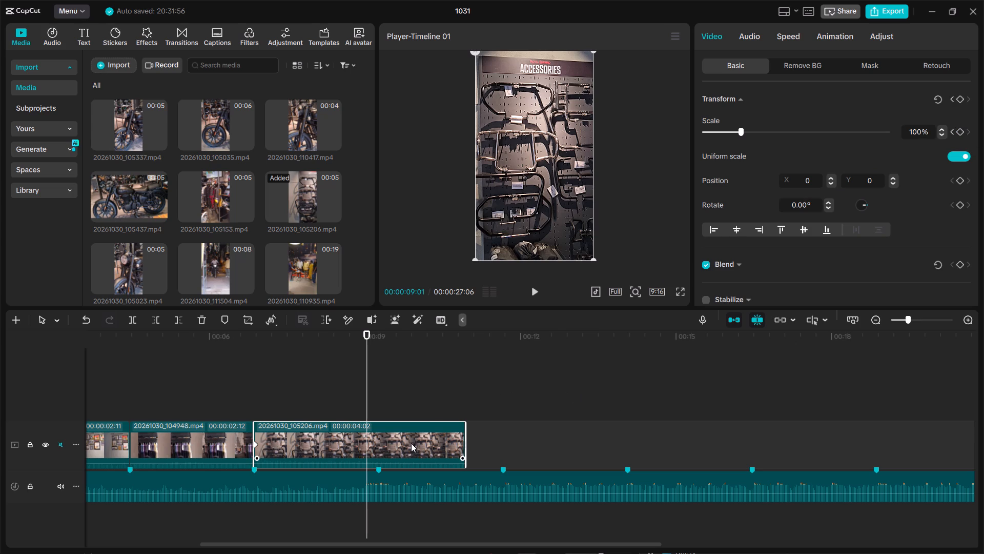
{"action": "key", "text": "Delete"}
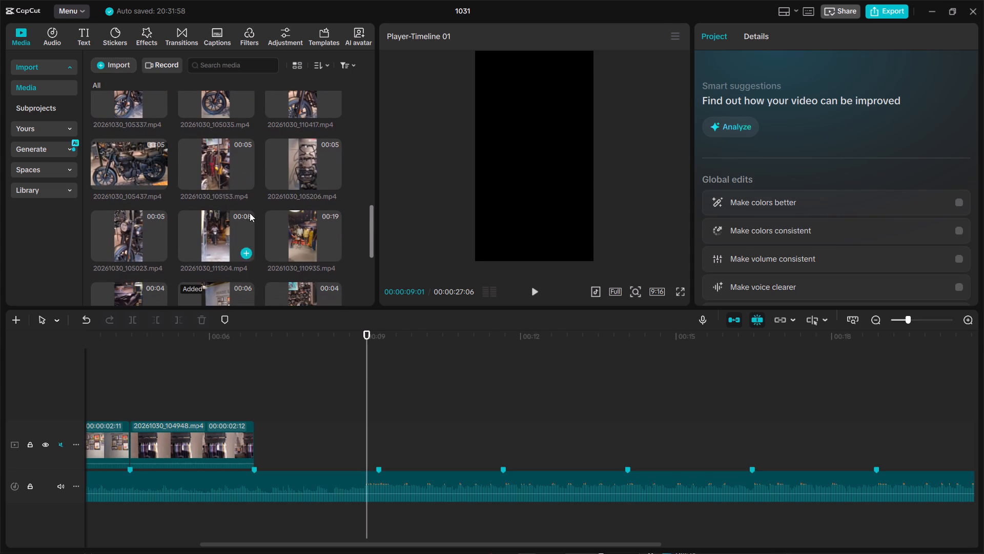
Preview the cake-cutting clip 20261030_110935.mp4 and place it directly after the clothing-rack clip.
{"action": "double_click", "coordinate": [306, 223]}
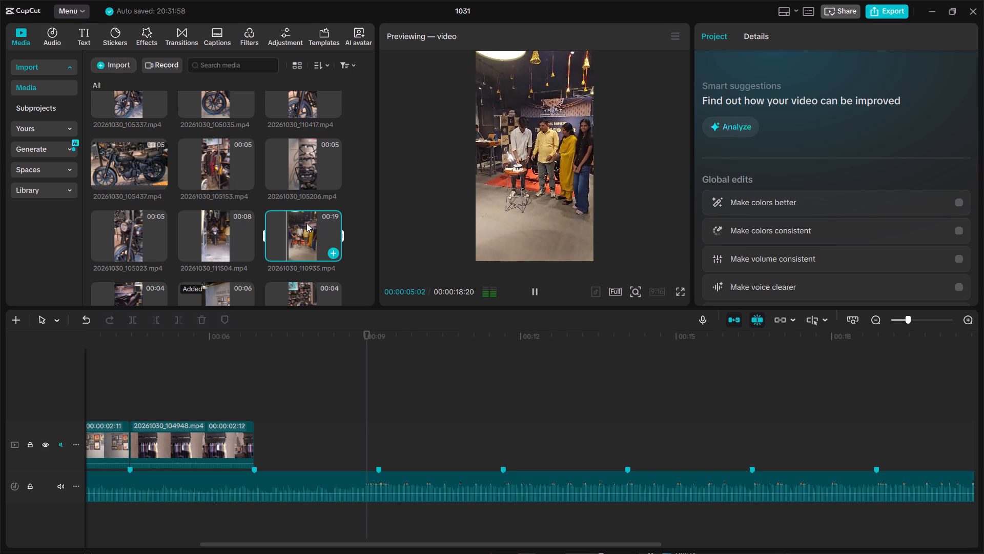
{"action": "key", "text": "space"}
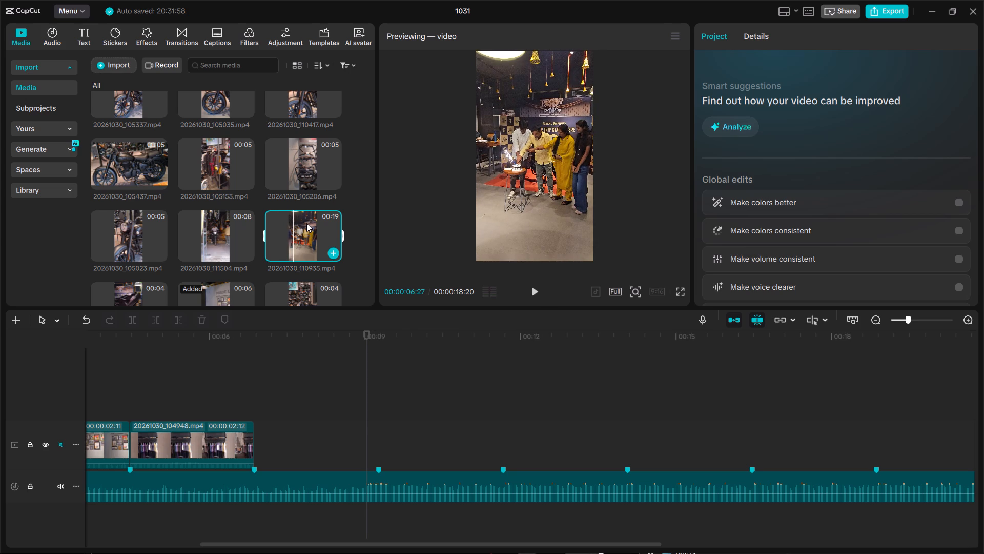
{"action": "left_click_drag", "start_coordinate": [306, 225], "coordinate": [268, 425]}
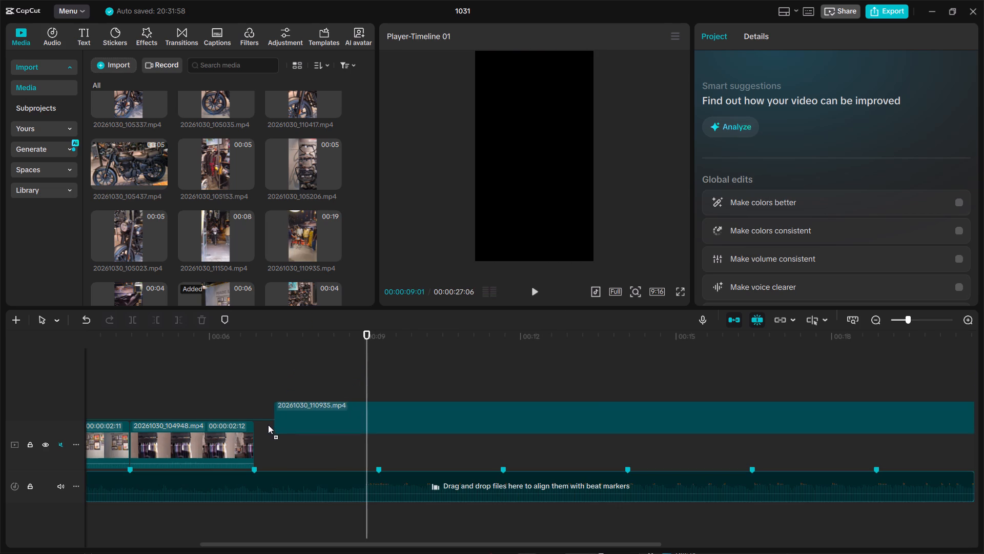
{"action": "left_click_drag", "start_coordinate": [268, 425], "coordinate": [260, 439]}
Trim the start of the cake-cutting clip so that it lasts 00:00:13:04.
{"action": "left_click_drag", "start_coordinate": [264, 337], "coordinate": [241, 340]}
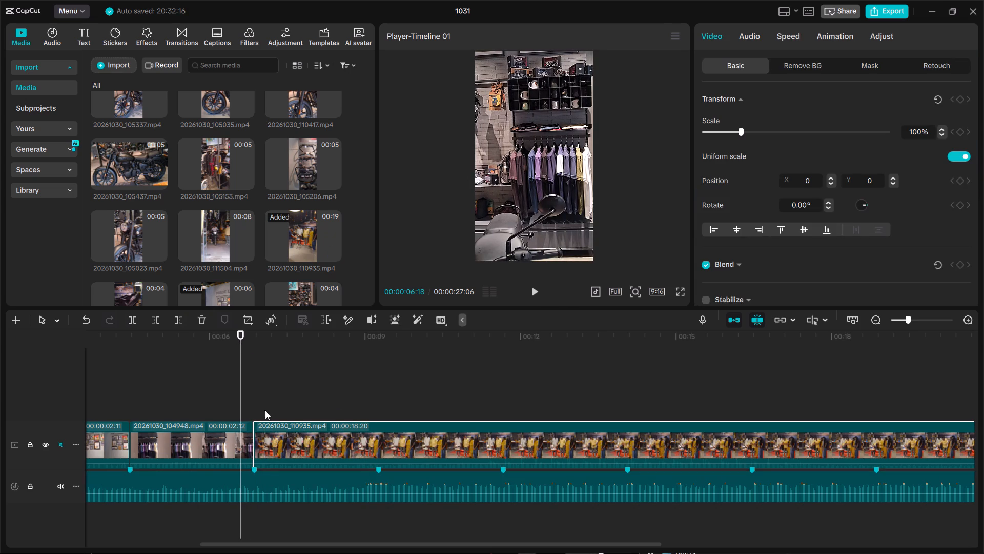
{"action": "left_click_drag", "start_coordinate": [253, 442], "coordinate": [398, 436]}
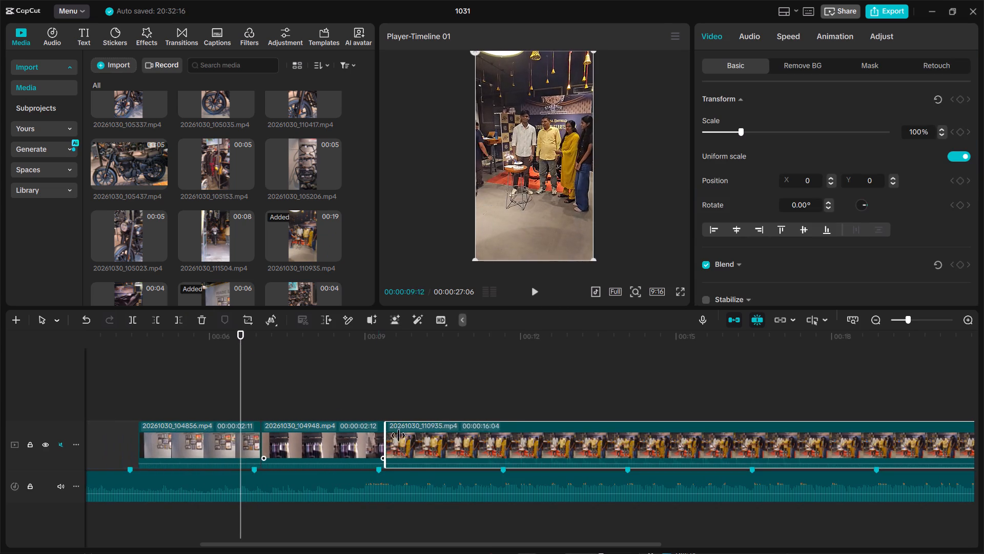
{"action": "left_click_drag", "start_coordinate": [398, 436], "coordinate": [501, 427]}
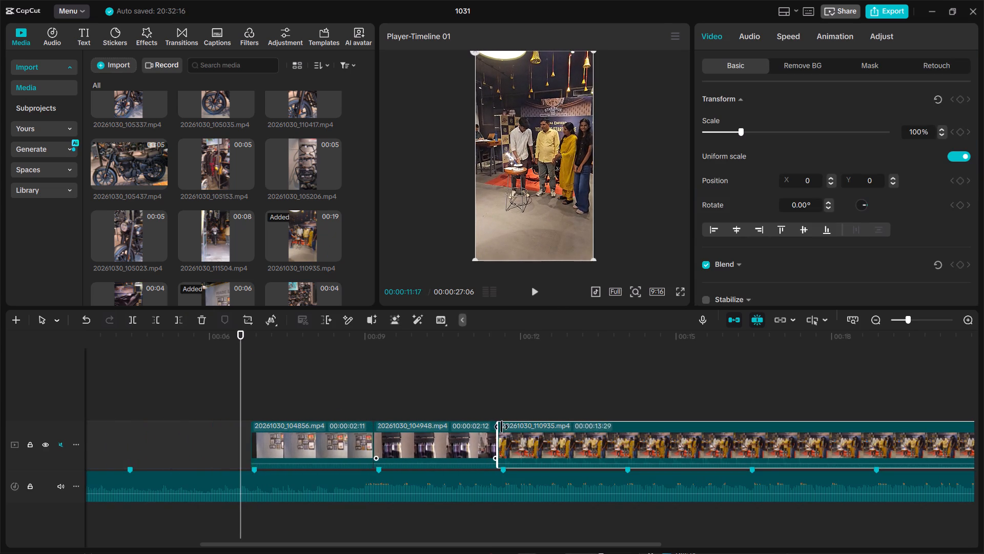
{"action": "left_click_drag", "start_coordinate": [501, 427], "coordinate": [541, 425]}
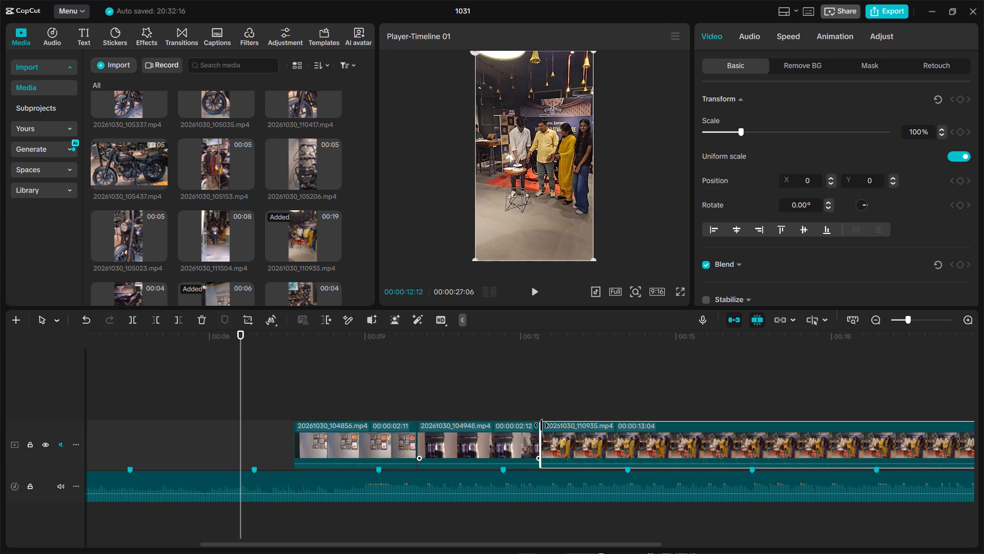
{"action": "left_click_drag", "start_coordinate": [541, 425], "coordinate": [542, 425]}
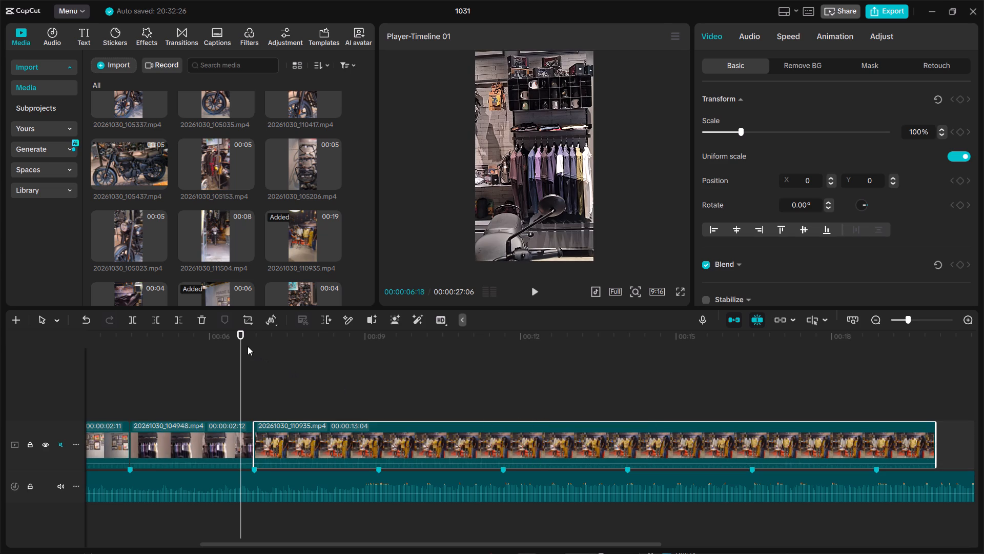
Play the cake-cutting clip to the fourth beat marker at 00:00:09:08, split it there and delete the remainder, leaving 00:00:02:12.
{"action": "key", "text": "space"}
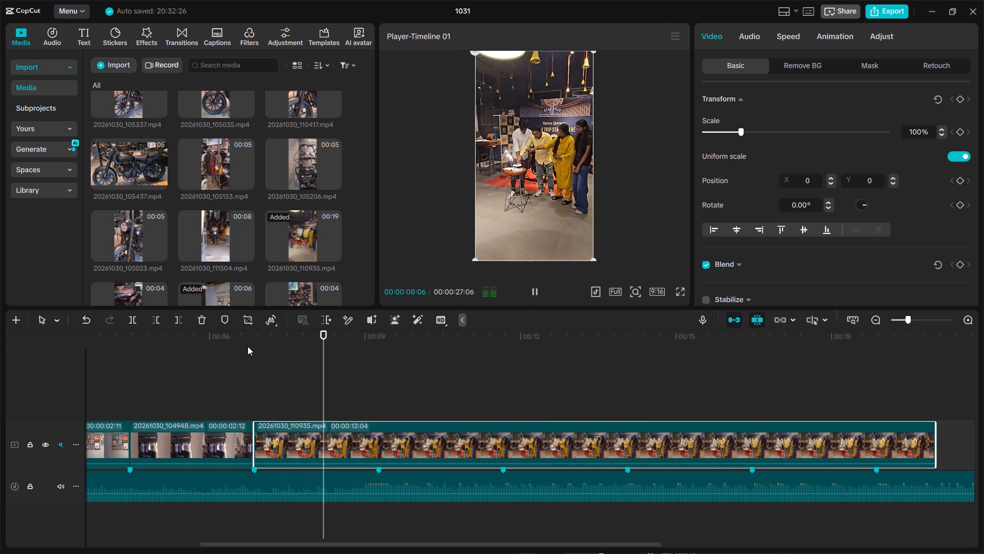
{"action": "key", "text": "space"}
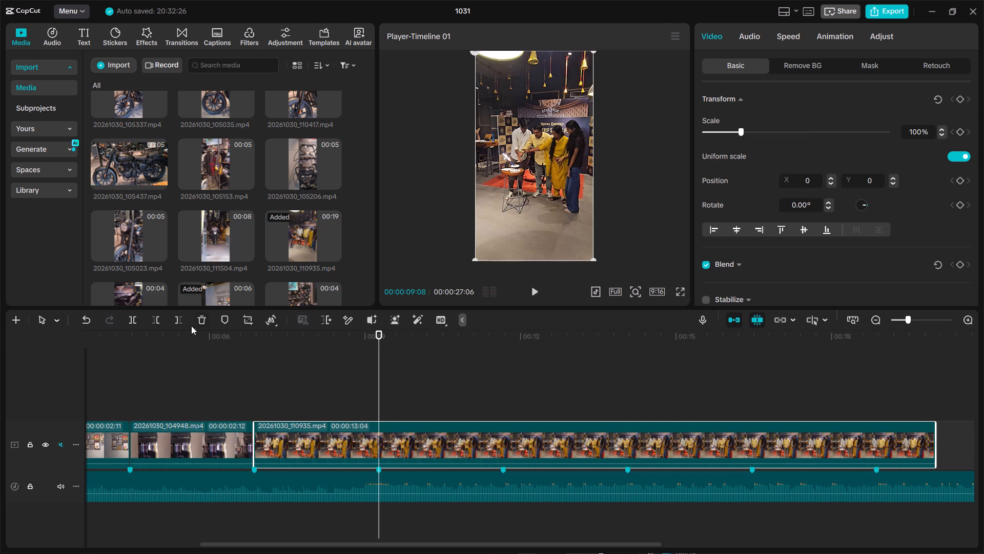
{"action": "left_click", "coordinate": [131, 320]}
{"action": "key", "text": "Delete"}
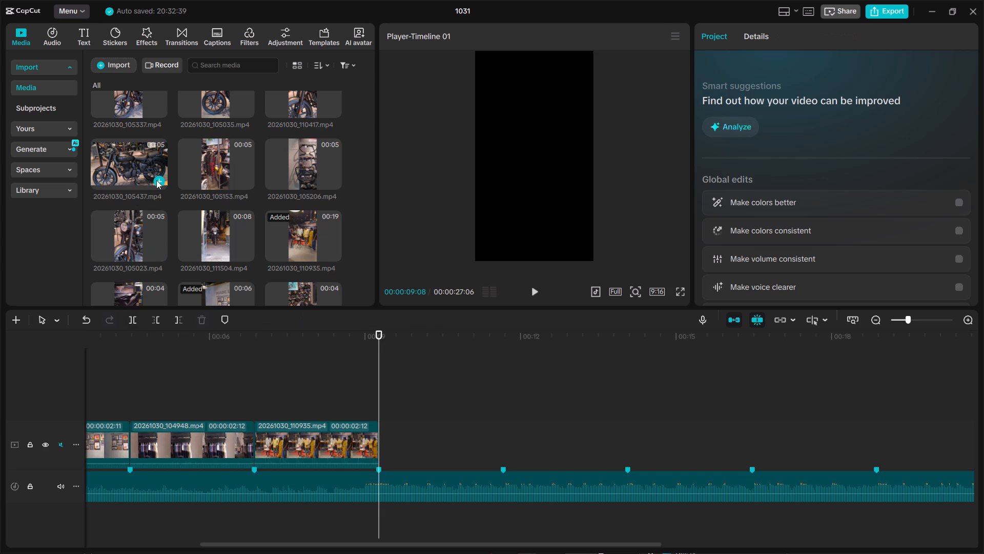
Browse the imported footage and place the motorcycle-unveiling clip 20261030_110827.mp4 directly after the cake-cutting clip.
{"action": "scroll", "coordinate": [233, 183], "scroll_direction": "up", "scroll_amount": 1}
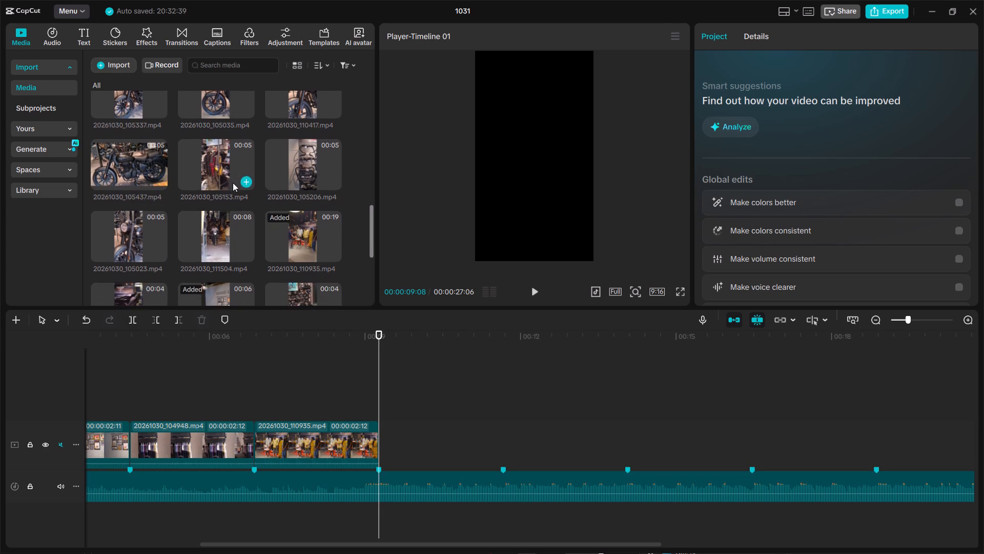
{"action": "scroll", "coordinate": [233, 183], "scroll_direction": "up", "scroll_amount": 1}
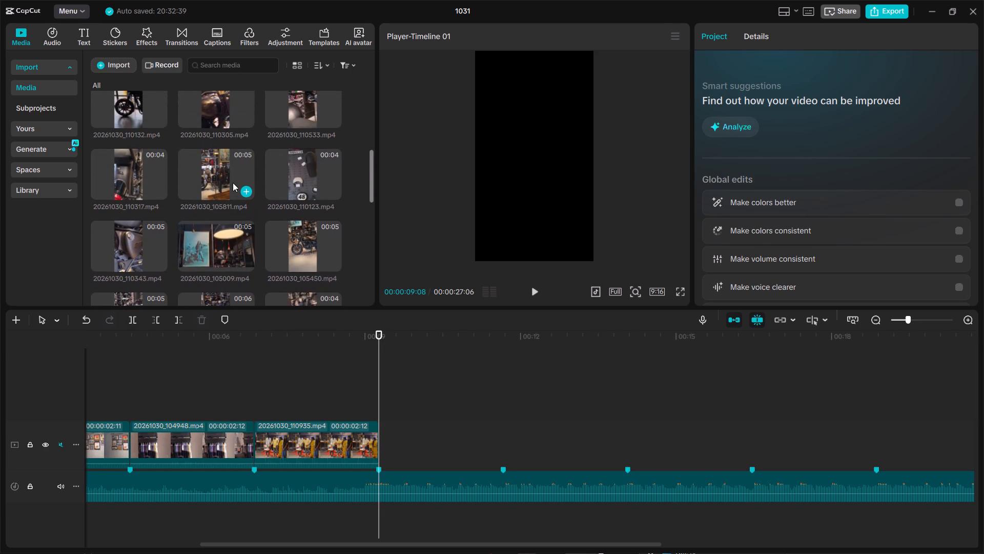
{"action": "scroll", "coordinate": [233, 183], "scroll_direction": "up", "scroll_amount": 1}
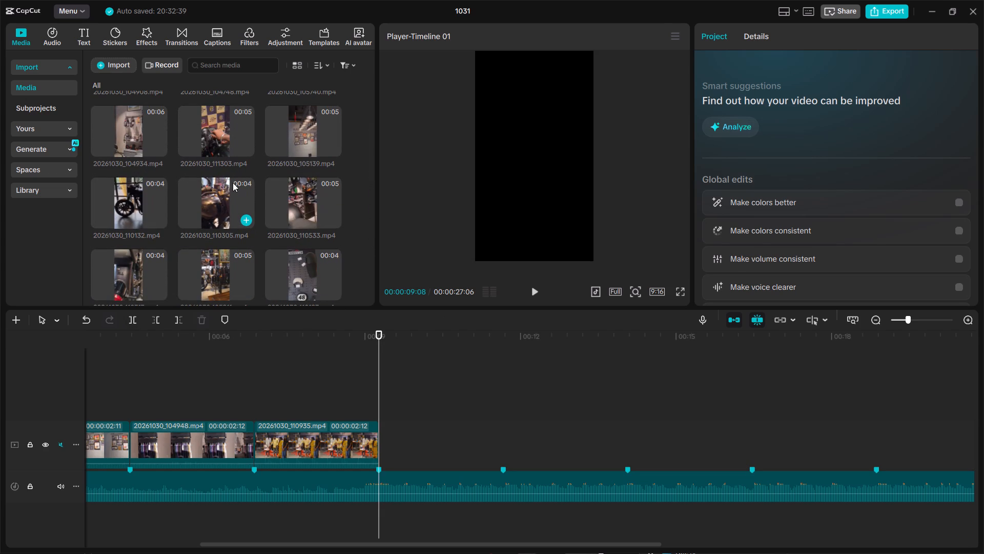
{"action": "scroll", "coordinate": [209, 273], "scroll_direction": "down", "scroll_amount": 1}
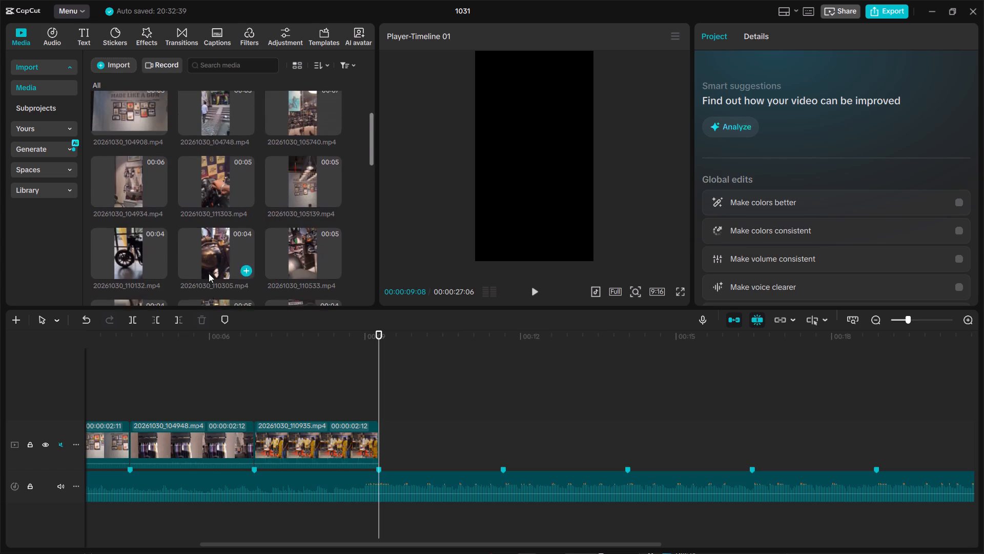
{"action": "scroll", "coordinate": [209, 273], "scroll_direction": "down", "scroll_amount": 1}
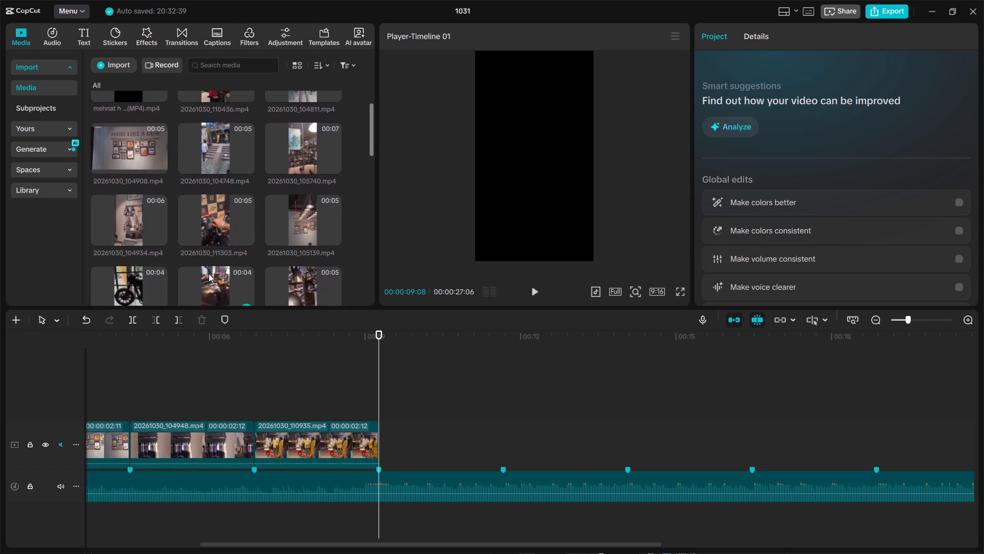
{"action": "scroll", "coordinate": [209, 273], "scroll_direction": "down", "scroll_amount": 2}
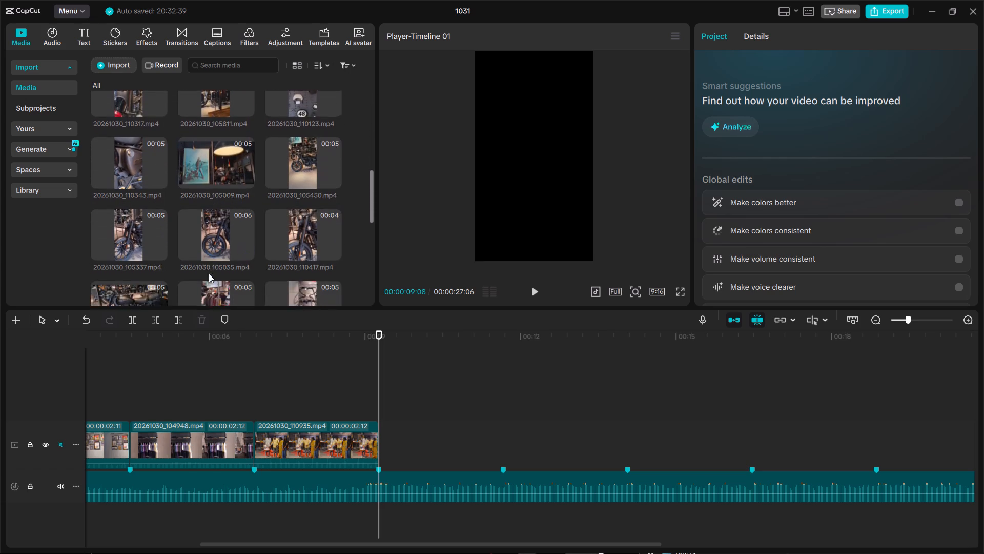
{"action": "scroll", "coordinate": [209, 273], "scroll_direction": "down", "scroll_amount": 2}
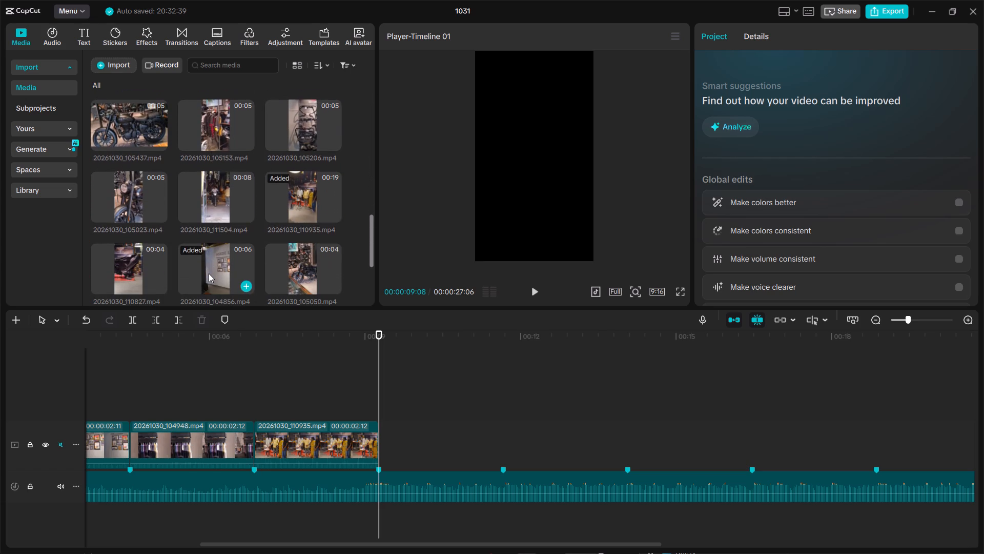
{"action": "scroll", "coordinate": [209, 273], "scroll_direction": "down", "scroll_amount": 2}
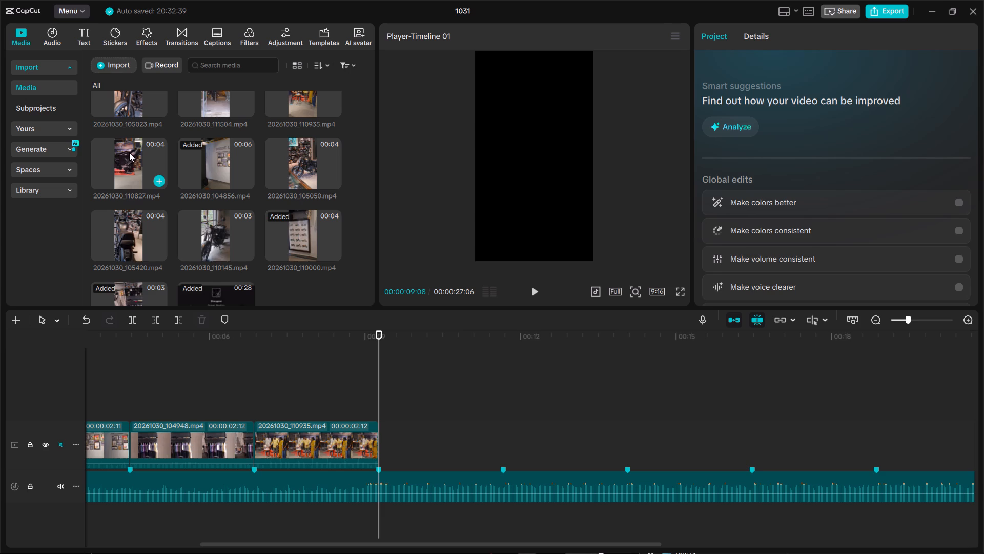
{"action": "left_click_drag", "start_coordinate": [129, 152], "coordinate": [379, 441]}
Play from 00:00:08:24 to check the cut from the cake-cutting clip to the motorcycle-unveiling clip against the beat markers.
{"action": "left_click_drag", "start_coordinate": [379, 350], "coordinate": [364, 353]}
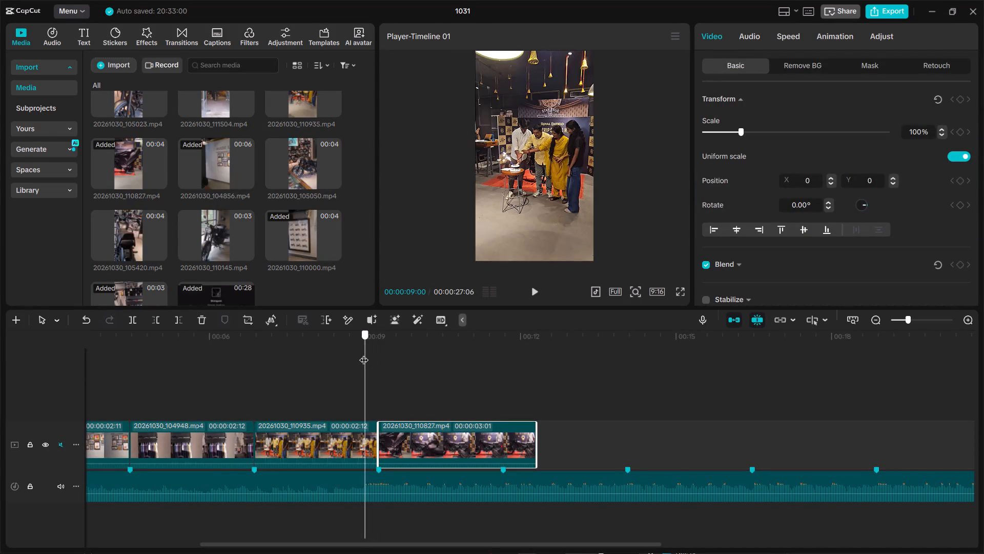
{"action": "left_click_drag", "start_coordinate": [364, 353], "coordinate": [355, 353]}
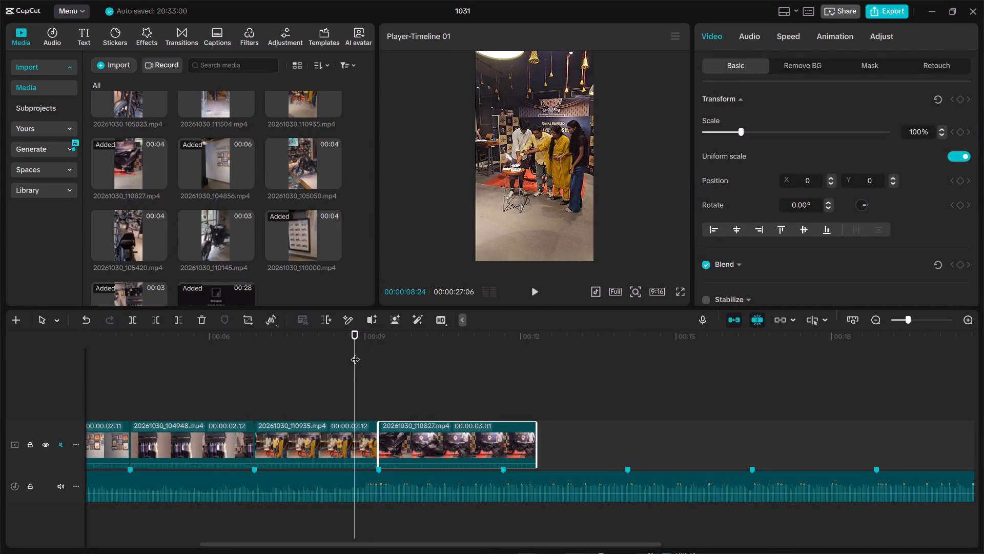
{"action": "key", "text": "space"}
{"action": "key", "text": "space"}
{"action": "key", "text": "space"}
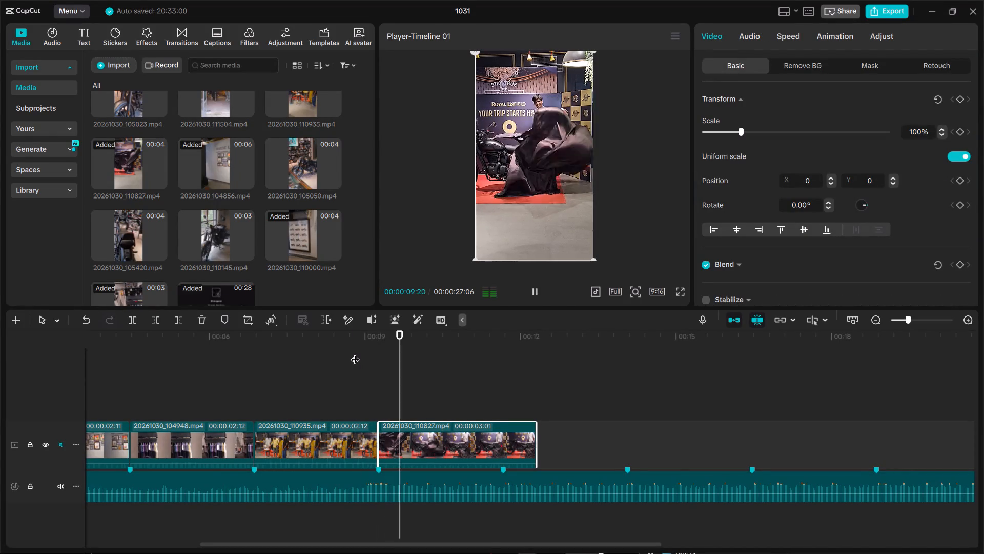
{"action": "key", "text": "space"}
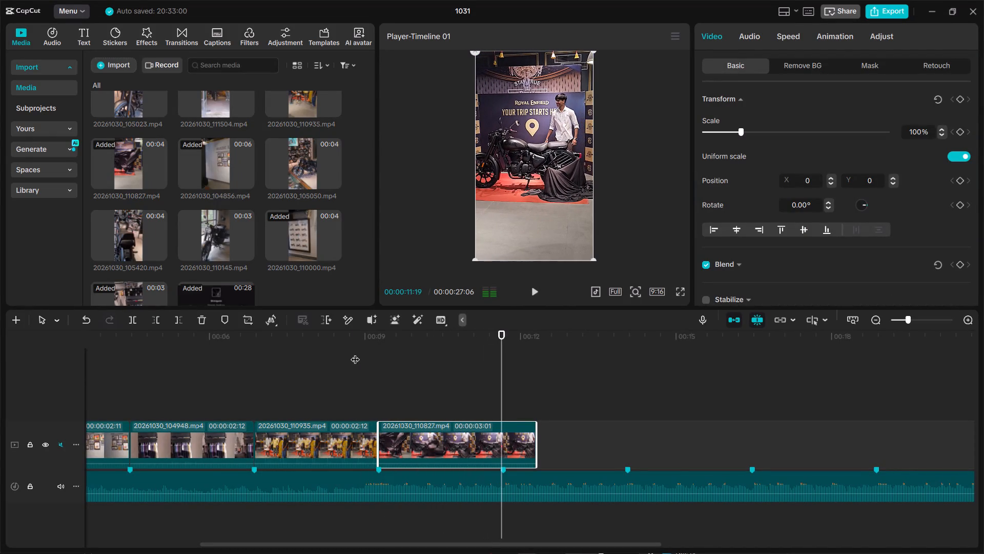
{"action": "key", "text": "space"}
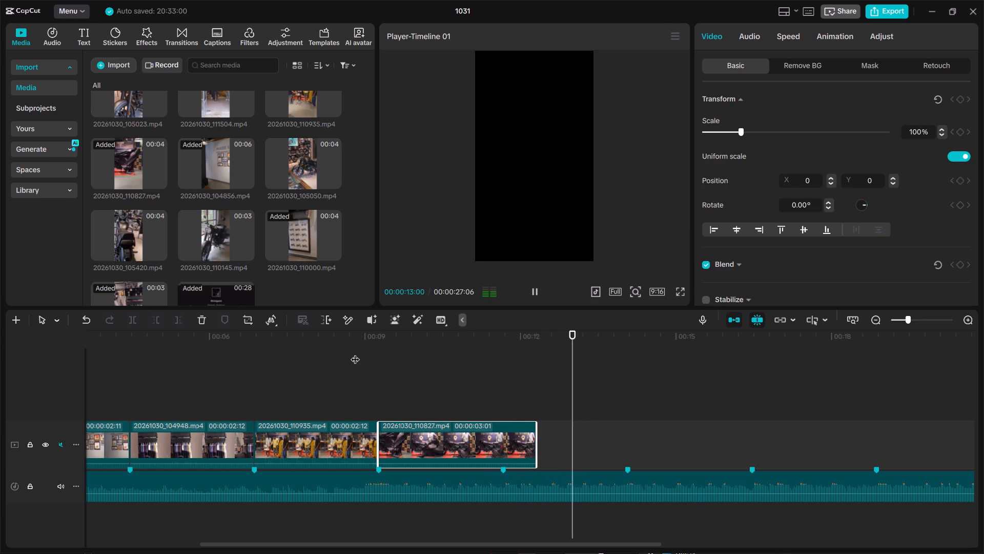
{"action": "key", "text": "space"}
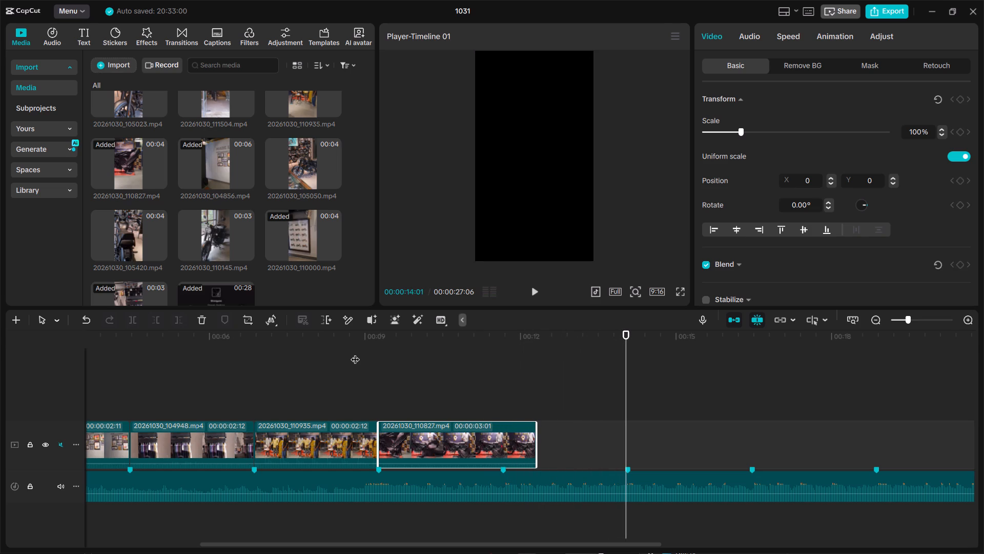
Keyframe a zoom on the opening clip 20261030_110000.mp4, from 100% scale at 00:00:00:00 to 187% at 00:00:01:22.
{"action": "left_click_drag", "start_coordinate": [334, 336], "coordinate": [8, 374]}
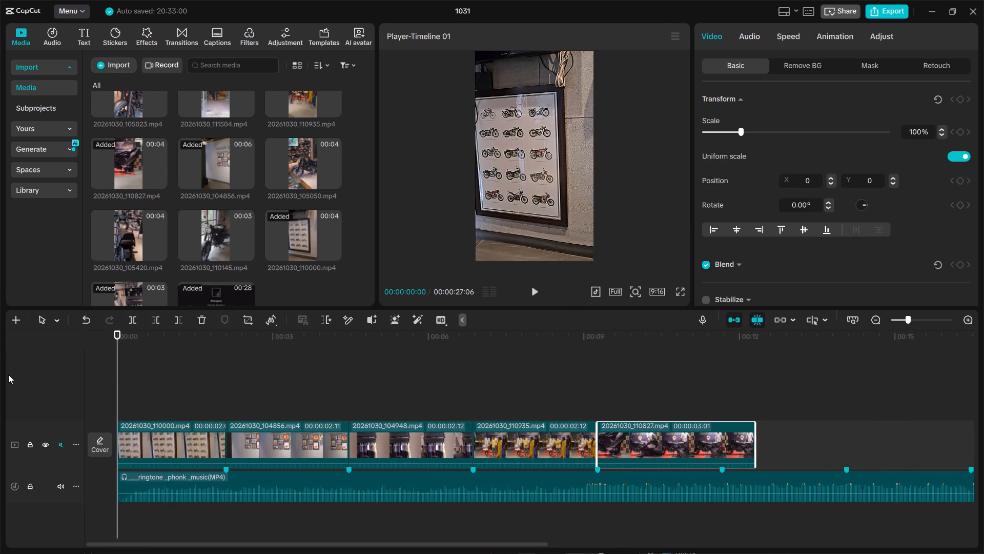
{"action": "left_click", "coordinate": [147, 447]}
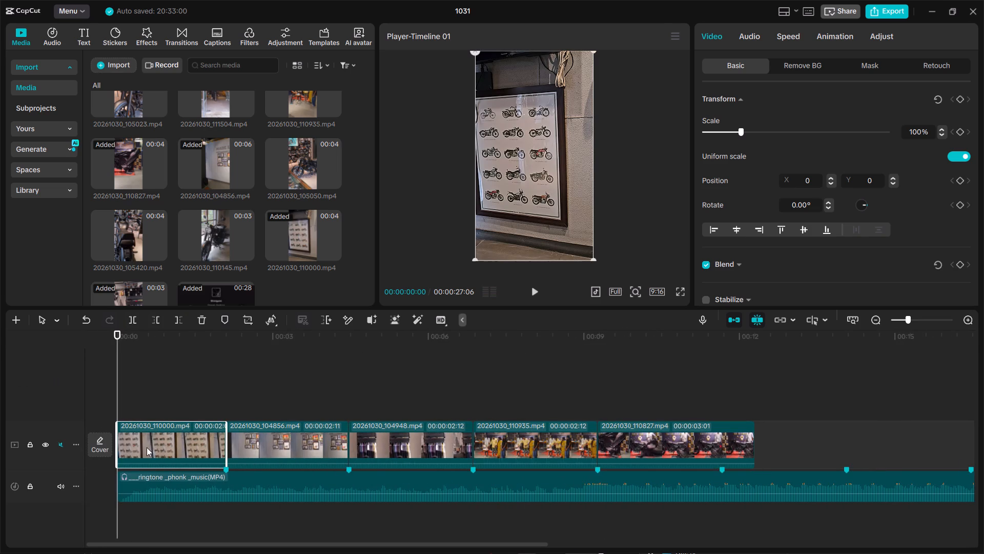
{"action": "key", "text": "space"}
{"action": "key", "text": "space"}
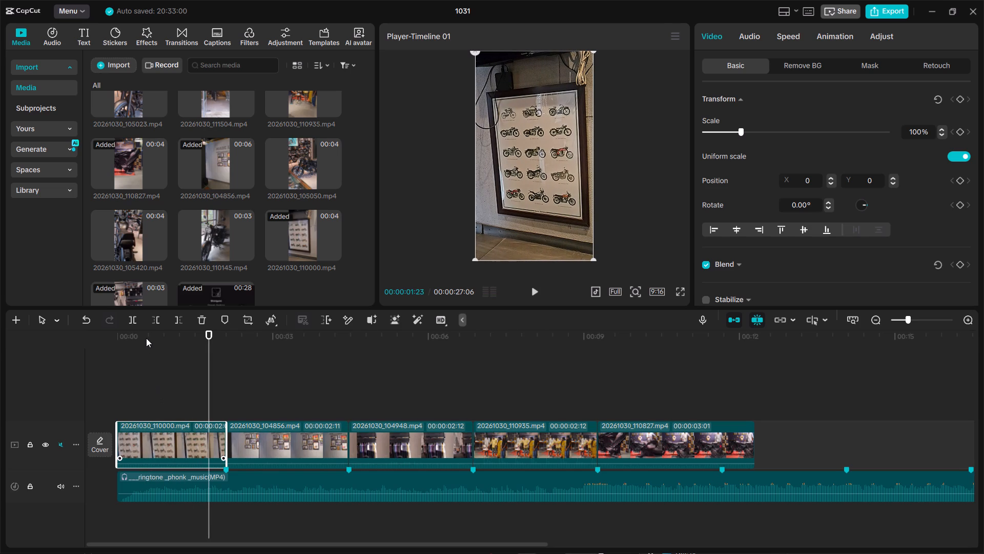
{"action": "left_click_drag", "start_coordinate": [143, 334], "coordinate": [85, 335]}
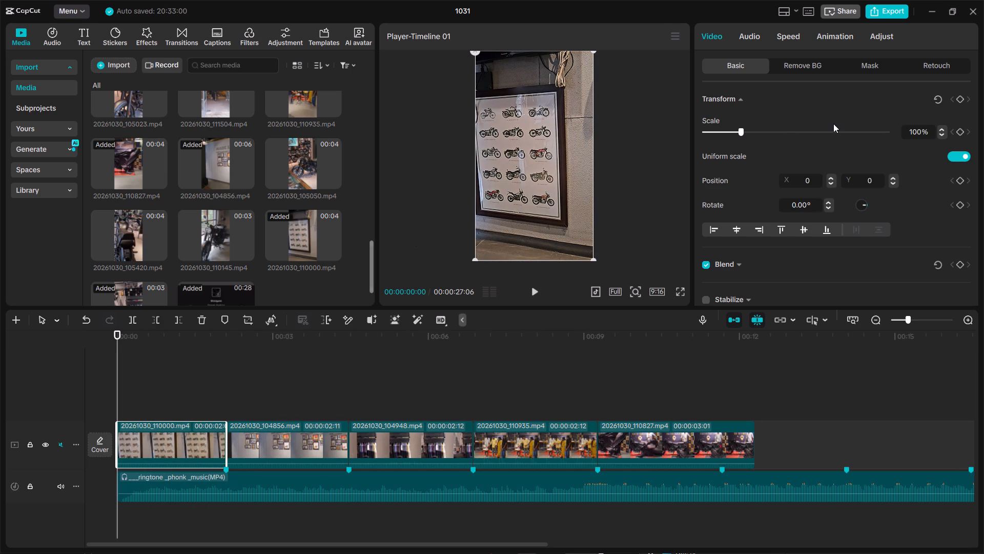
{"action": "left_click", "coordinate": [961, 132]}
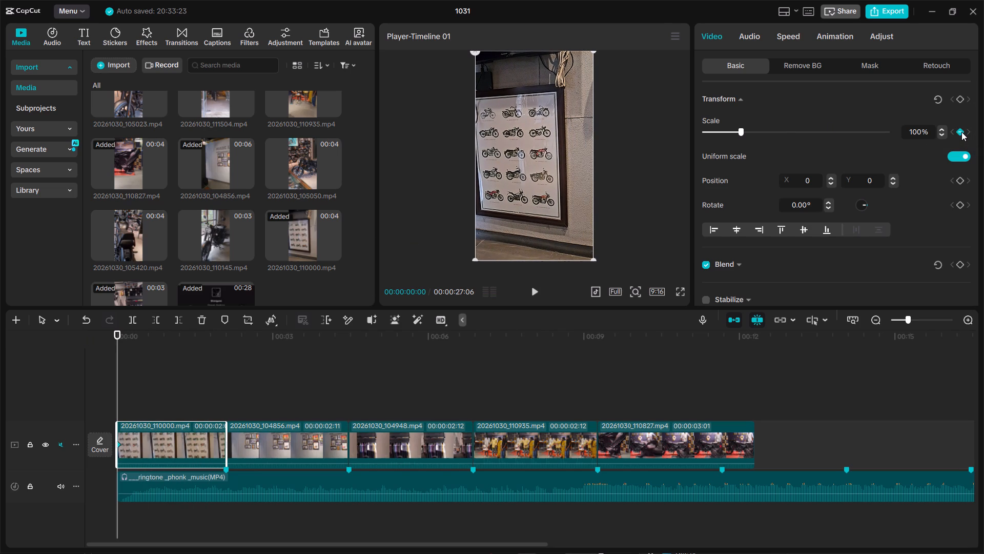
{"action": "key", "text": "space"}
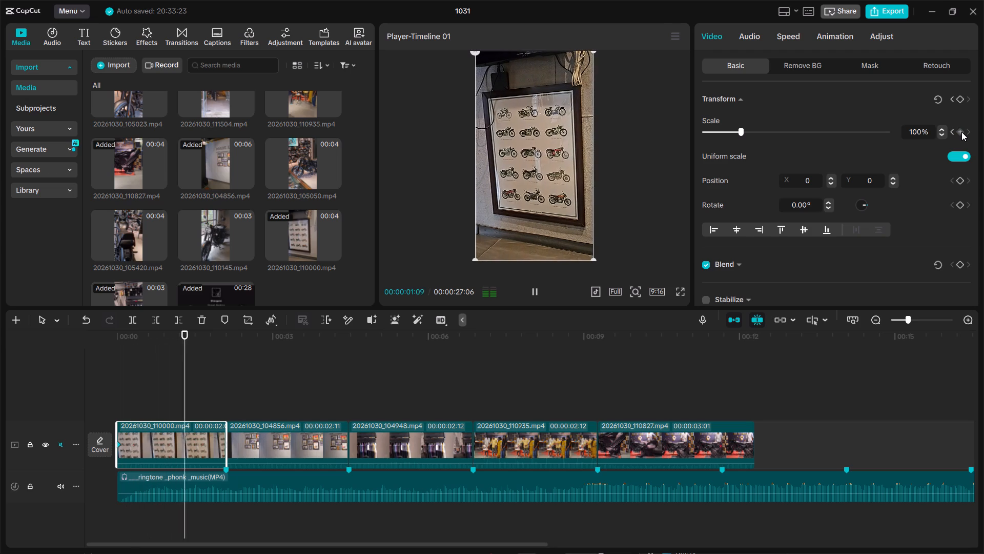
{"action": "key", "text": "space"}
{"action": "left_click", "coordinate": [961, 132]}
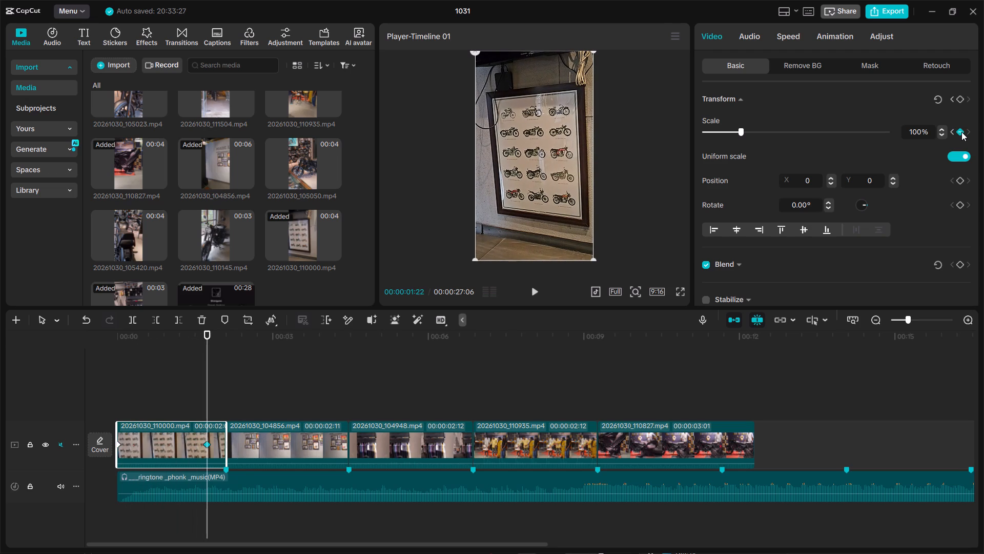
{"action": "left_click", "coordinate": [773, 130]}
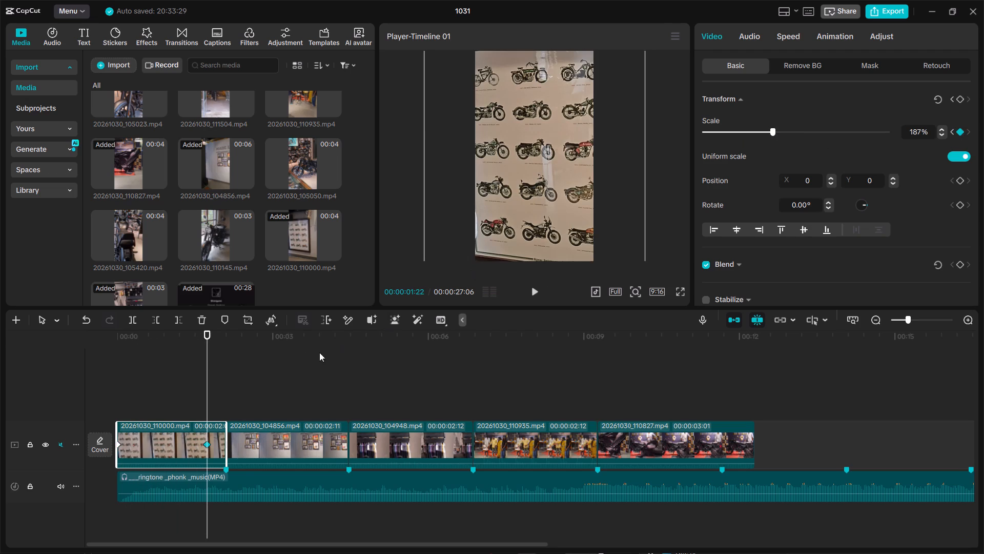
Play the opening clip from the start through its end to check the zoom.
{"action": "left_click_drag", "start_coordinate": [182, 341], "coordinate": [124, 341]}
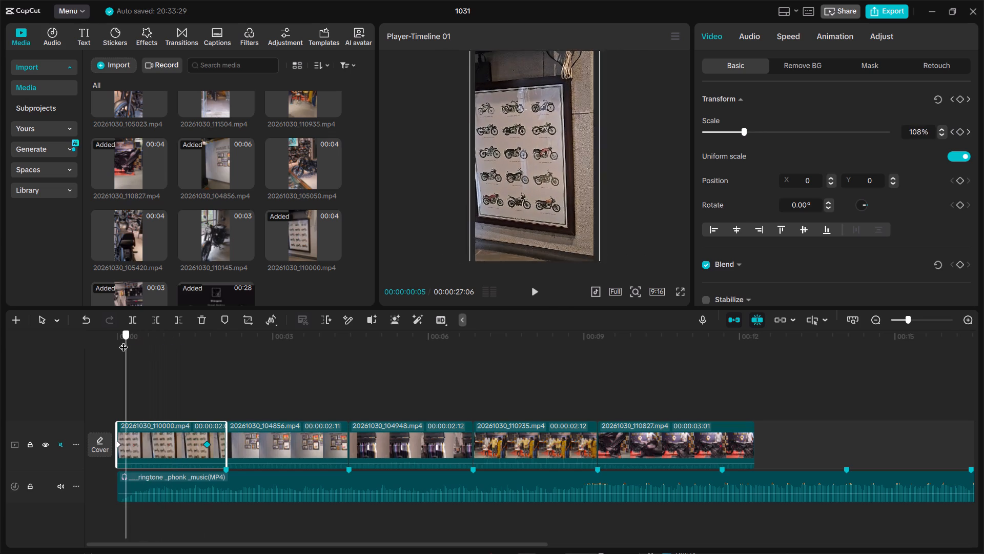
{"action": "left_click_drag", "start_coordinate": [124, 341], "coordinate": [110, 338]}
{"action": "key", "text": "space"}
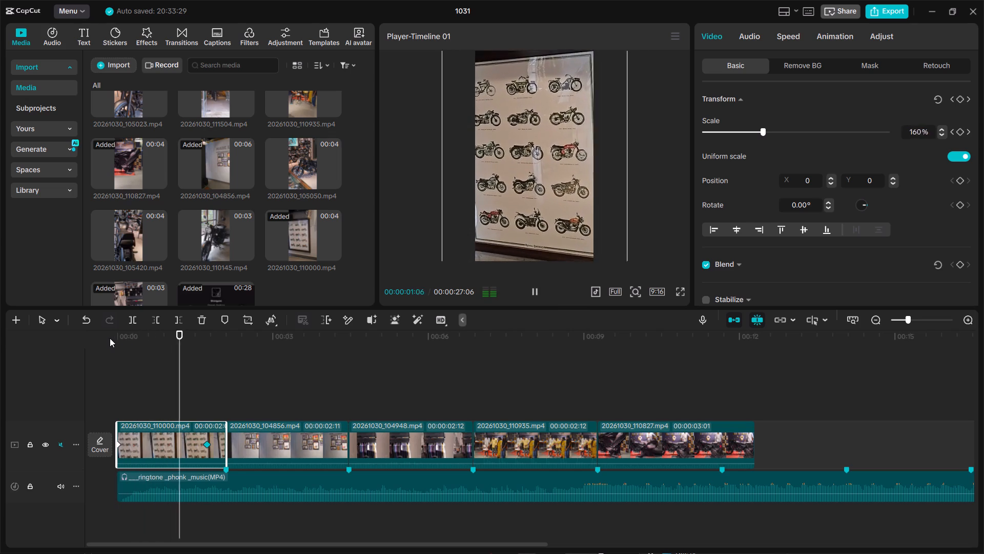
{"action": "key", "text": "space"}
{"action": "key", "text": "space"}
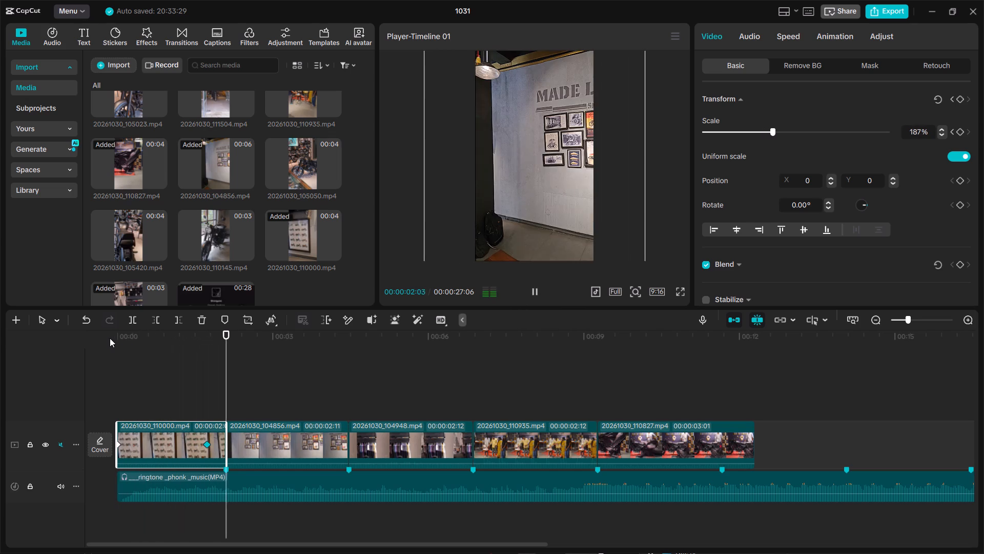
{"action": "key", "text": "space"}
Keyframe the opening clip's rotation from 0° at its start to -18.80° at the zoom keyframe at 00:00:01:22.
{"action": "left_click_drag", "start_coordinate": [134, 344], "coordinate": [110, 344]}
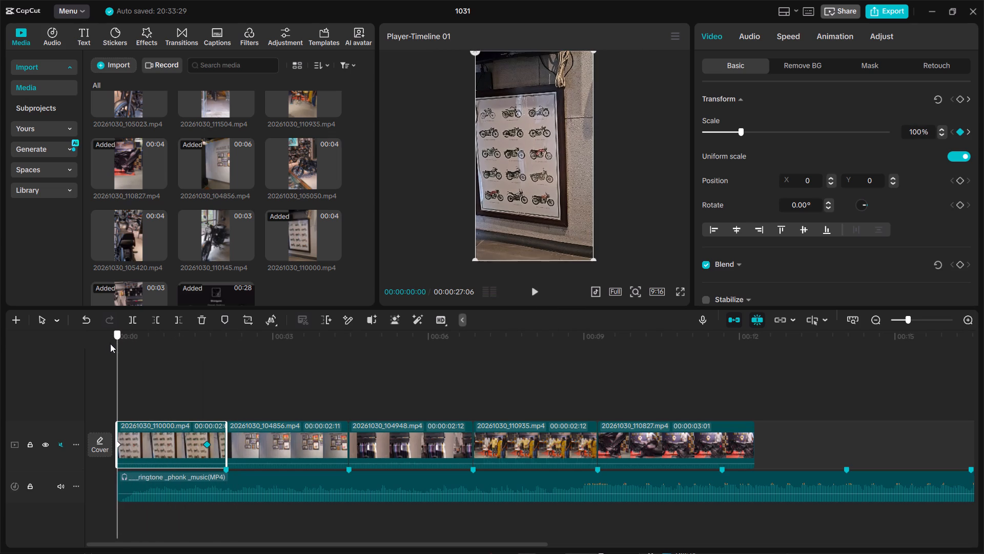
{"action": "left_click_drag", "start_coordinate": [110, 344], "coordinate": [107, 342]}
{"action": "left_click", "coordinate": [961, 208]}
{"action": "left_click_drag", "start_coordinate": [178, 338], "coordinate": [185, 338]}
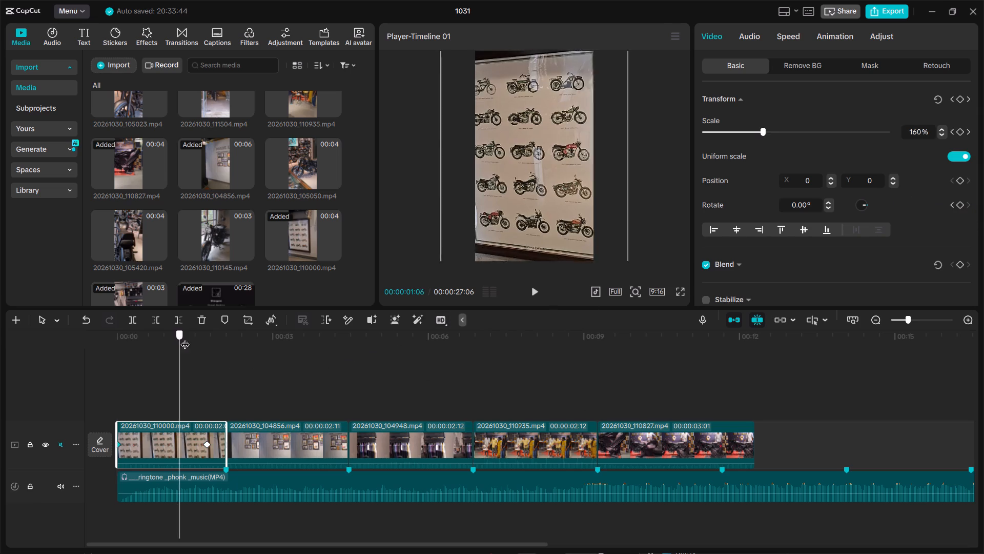
{"action": "left_click_drag", "start_coordinate": [185, 338], "coordinate": [207, 338]}
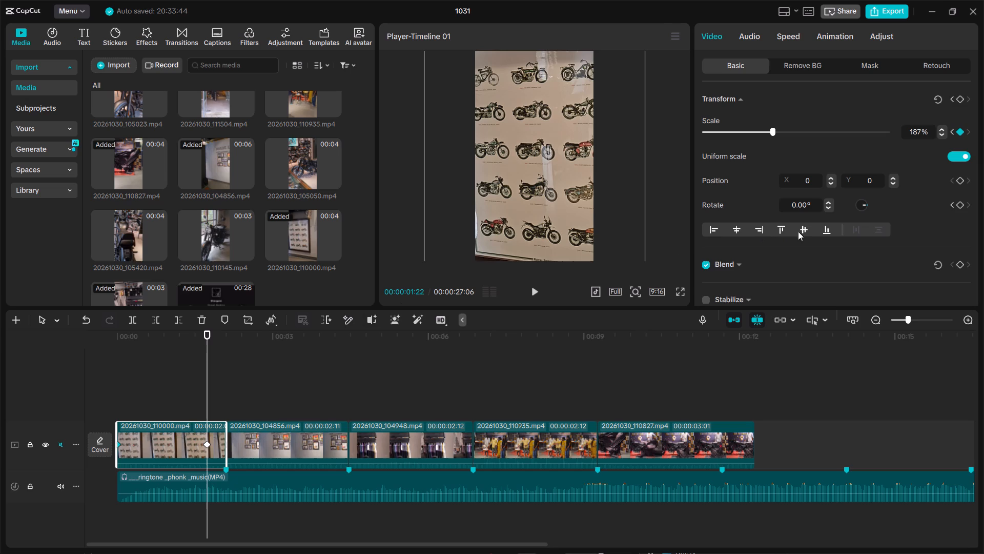
{"action": "left_click", "coordinate": [866, 204]}
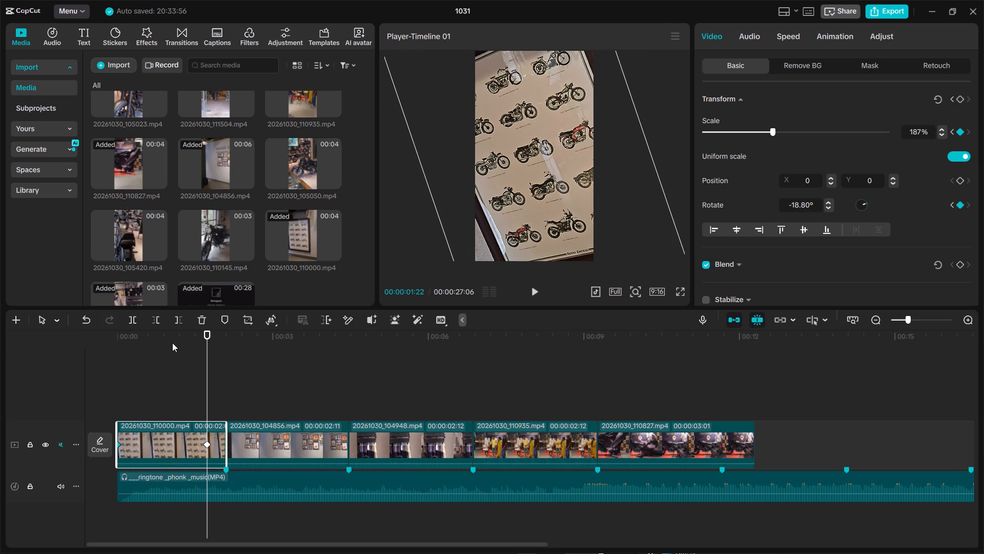
Replay the opening clip from the start to check the combined zoom and rotation and the cut to the second clip.
{"action": "left_click_drag", "start_coordinate": [172, 343], "coordinate": [105, 341]}
{"action": "key", "text": "space"}
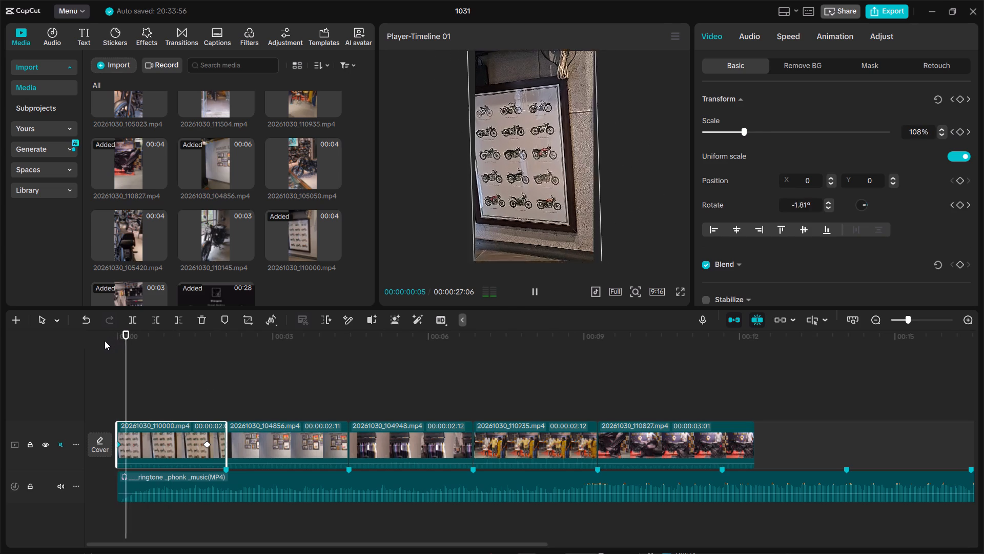
{"action": "key", "text": "space"}
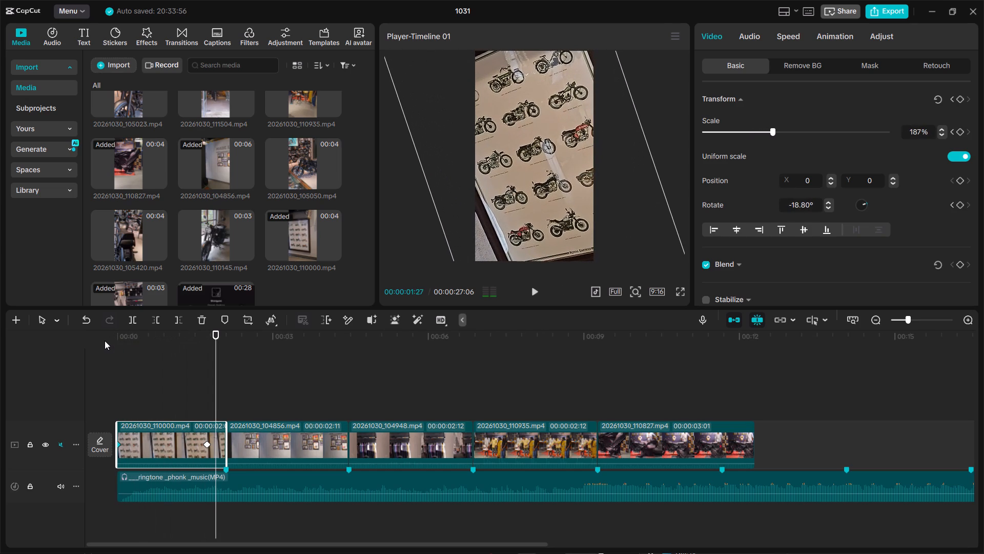
{"action": "key", "text": "space"}
{"action": "key", "text": "space"}
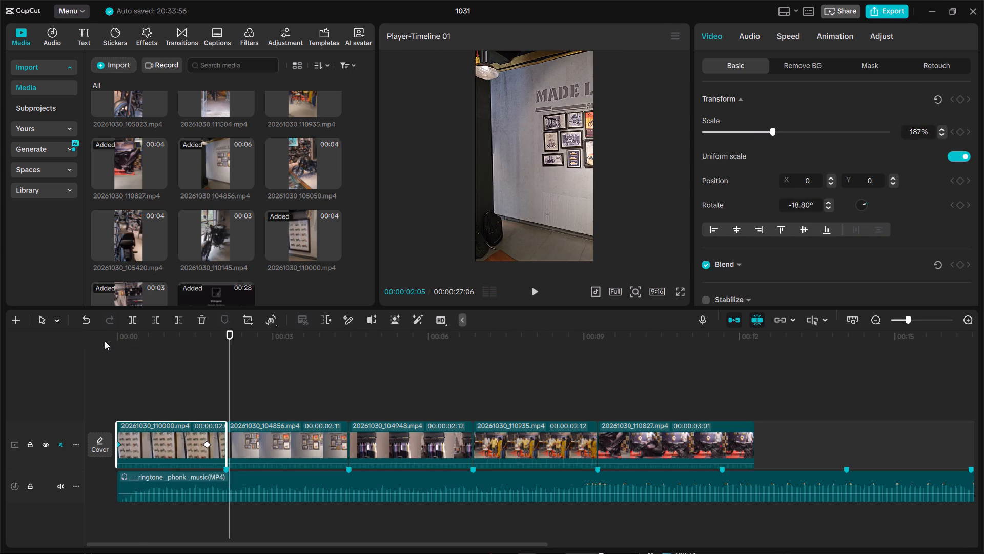
{"action": "key", "text": "space"}
{"action": "key", "text": "space"}
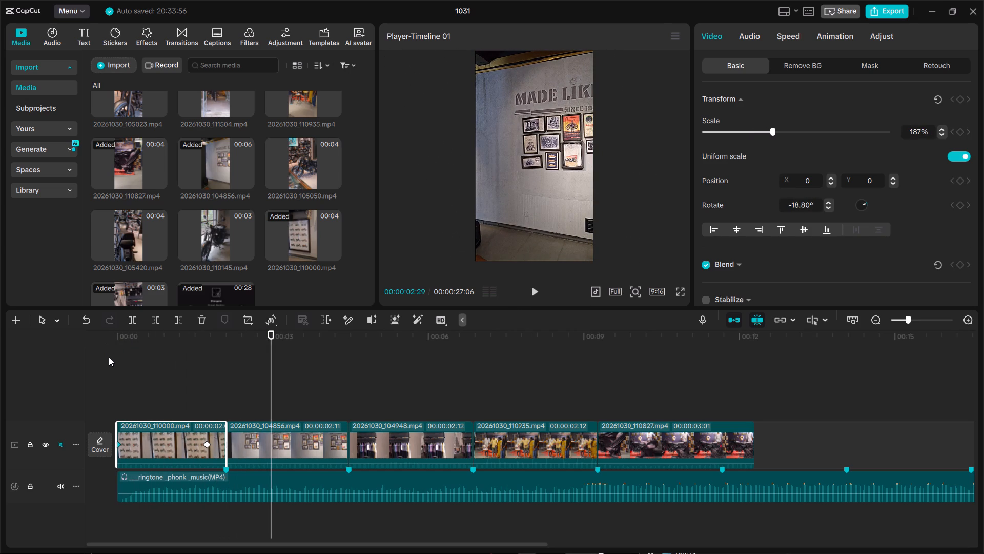
{"action": "left_click_drag", "start_coordinate": [244, 345], "coordinate": [101, 354]}
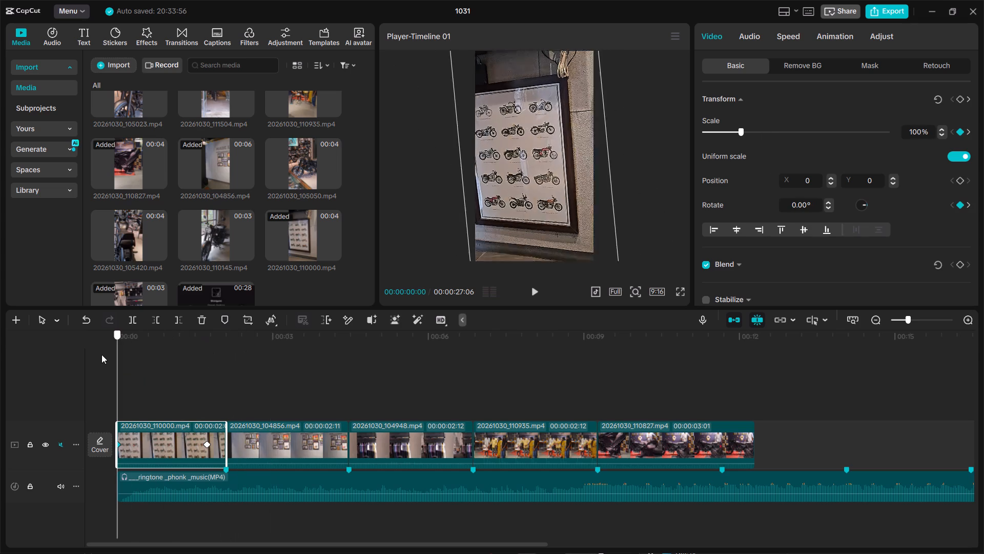
{"action": "left_click_drag", "start_coordinate": [101, 354], "coordinate": [97, 354]}
{"action": "key", "text": "space"}
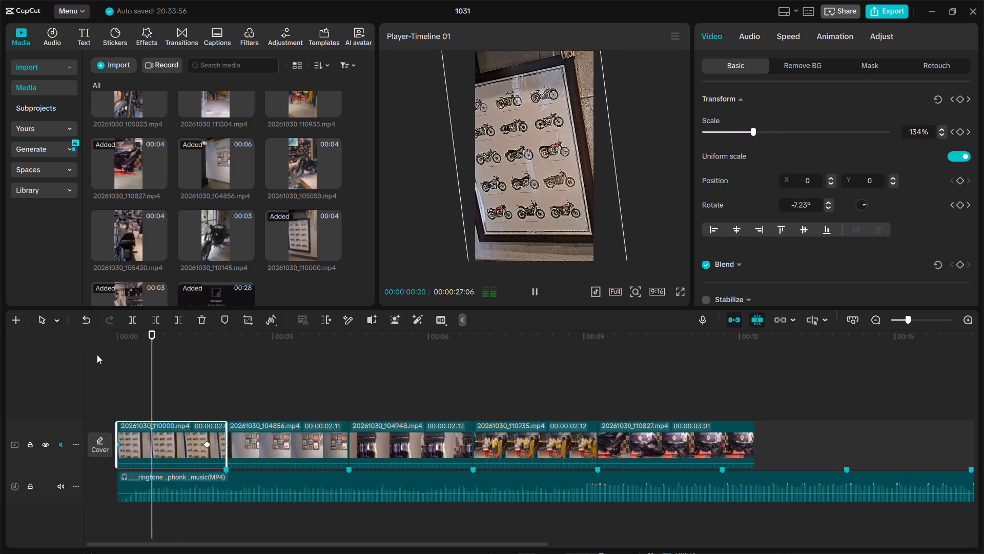
{"action": "key", "text": "space"}
{"action": "key", "text": "space"}
{"action": "key", "text": "space"}
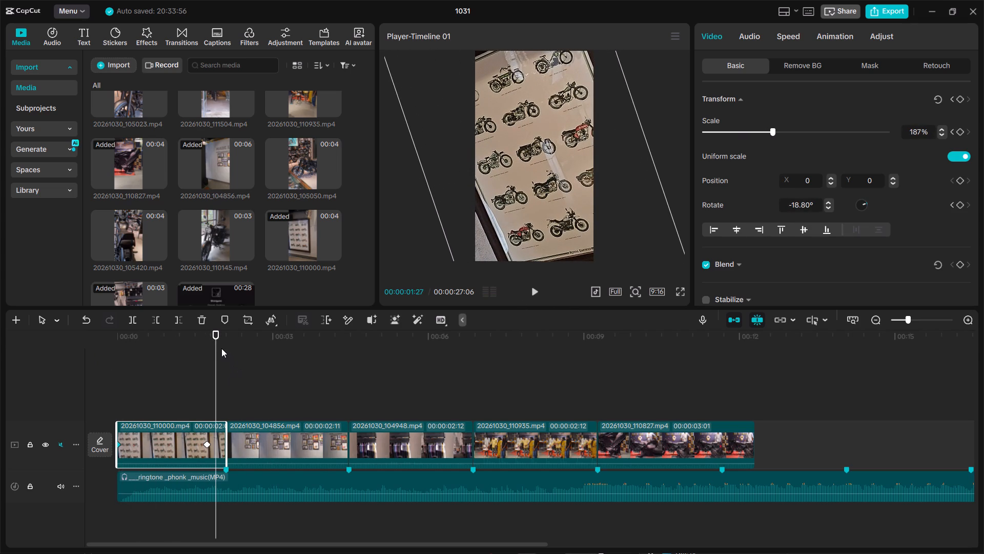
At the 00:00:01:22 keyframe of the opening clip, set the rotation to -9.66° and the scale to 134%.
{"action": "left_click_drag", "start_coordinate": [216, 346], "coordinate": [208, 346]}
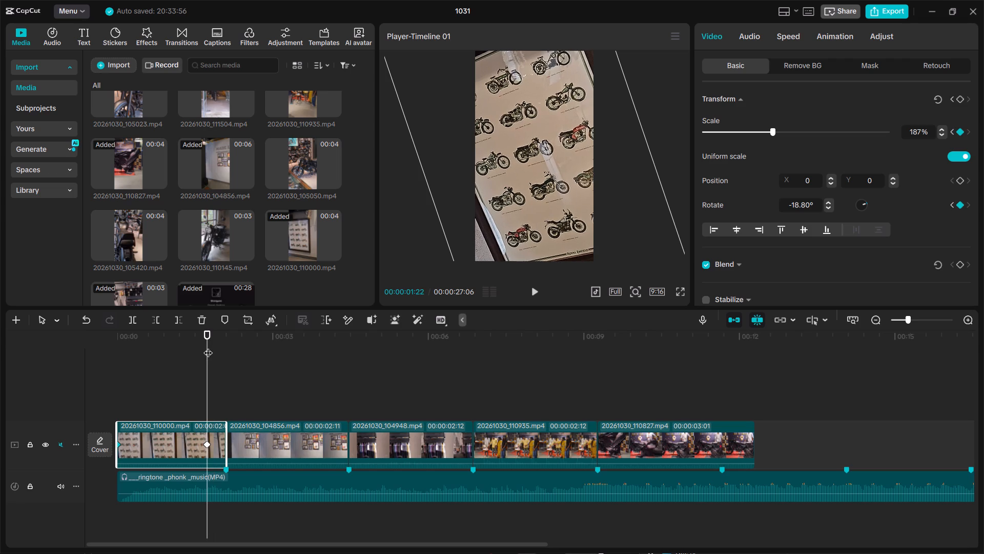
{"action": "left_click", "coordinate": [868, 203]}
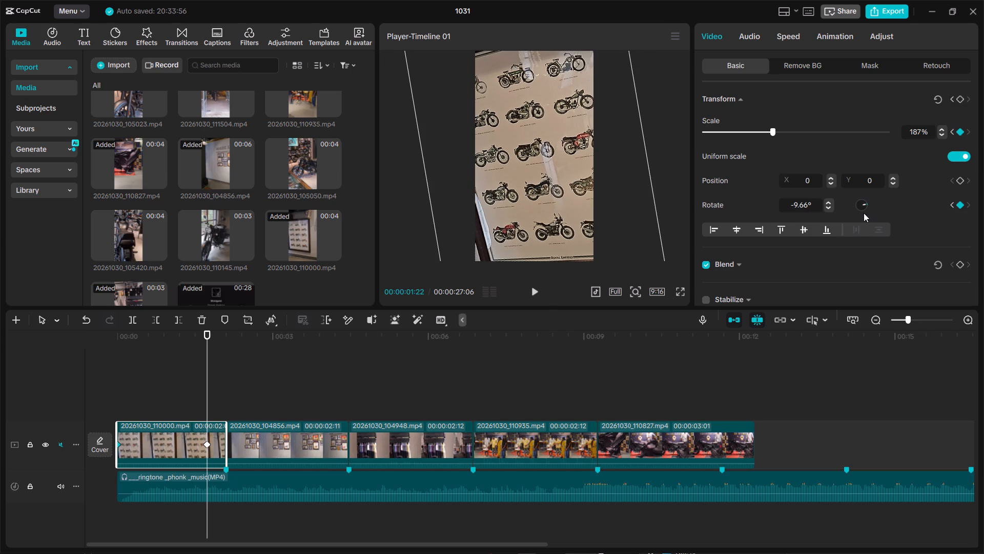
{"action": "left_click", "coordinate": [758, 134]}
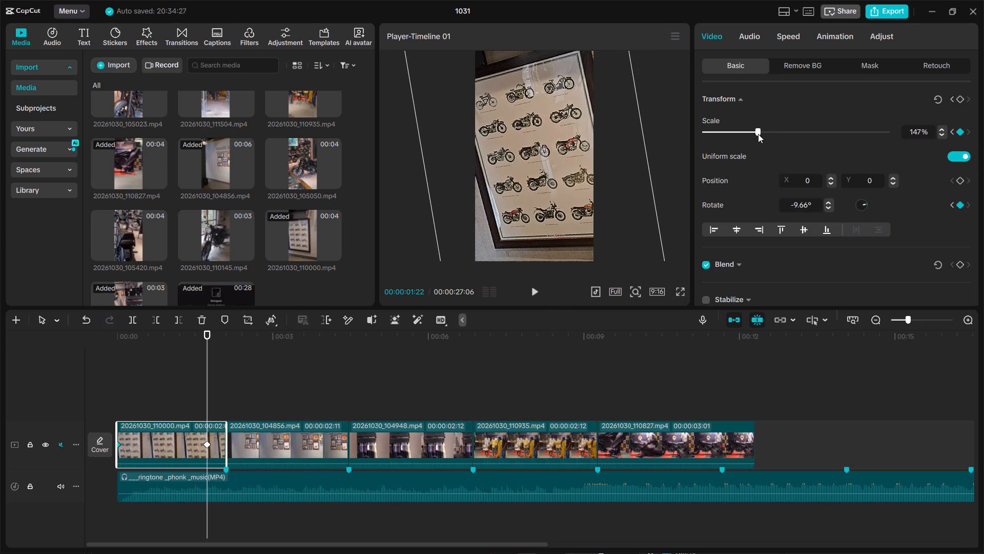
{"action": "left_click_drag", "start_coordinate": [758, 134], "coordinate": [756, 132]}
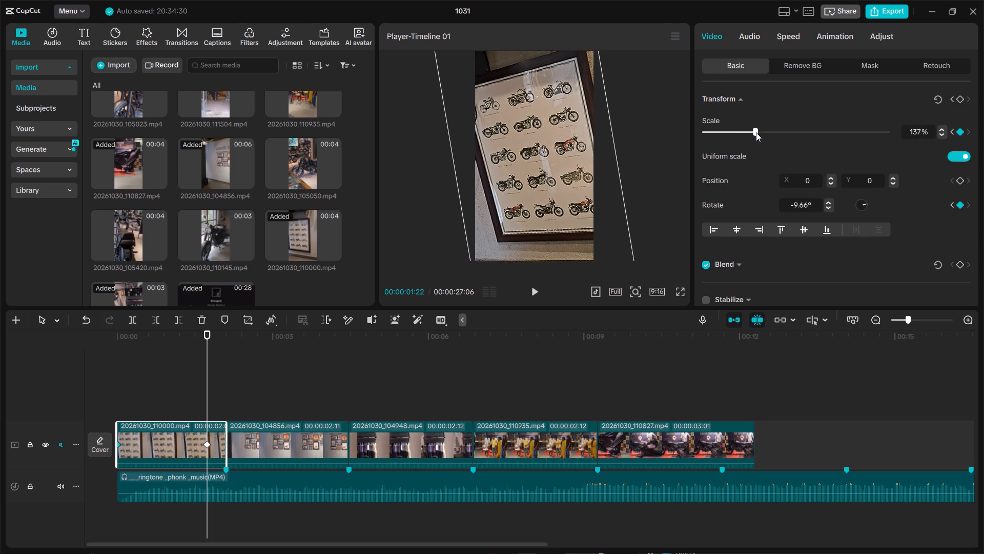
{"action": "left_click_drag", "start_coordinate": [756, 132], "coordinate": [754, 132]}
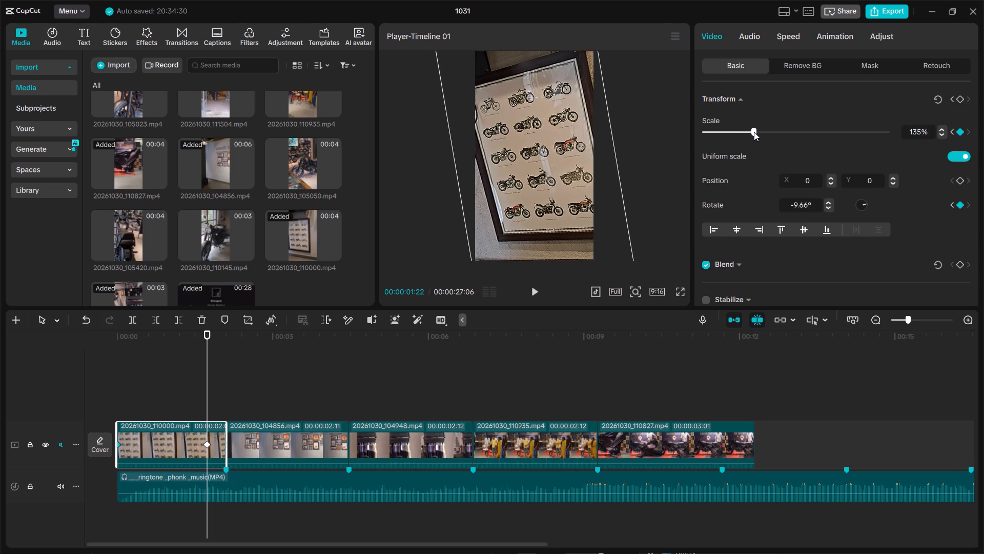
{"action": "left_click_drag", "start_coordinate": [754, 132], "coordinate": [753, 132]}
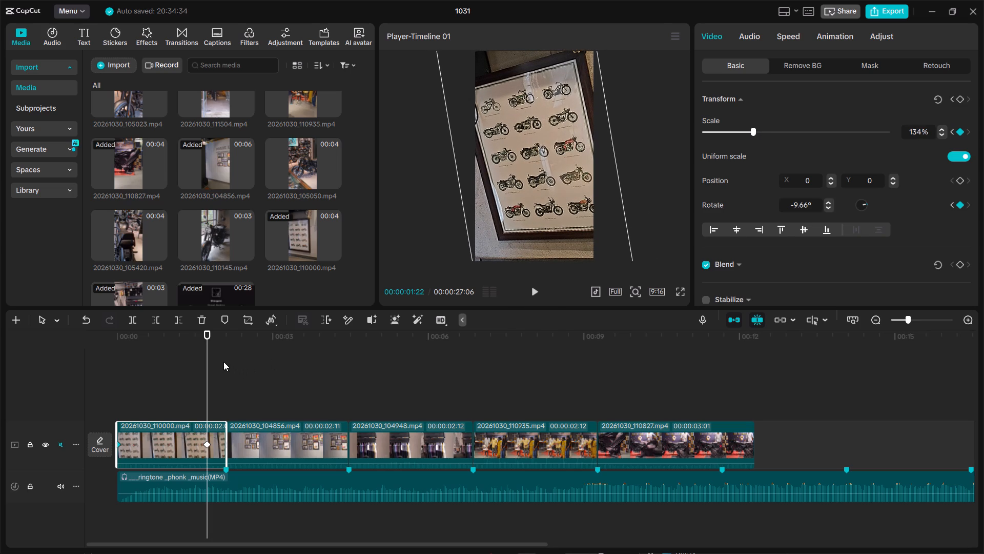
Play from 00:00:00:00 into the second clip to check the softened zoom and rotation of the opening clip.
{"action": "left_click_drag", "start_coordinate": [200, 343], "coordinate": [74, 335]}
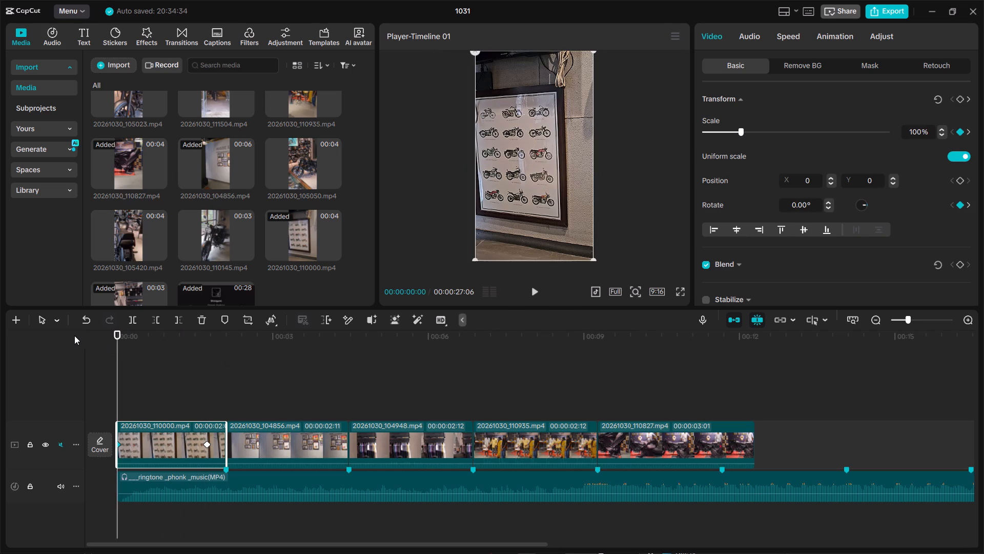
{"action": "key", "text": "space"}
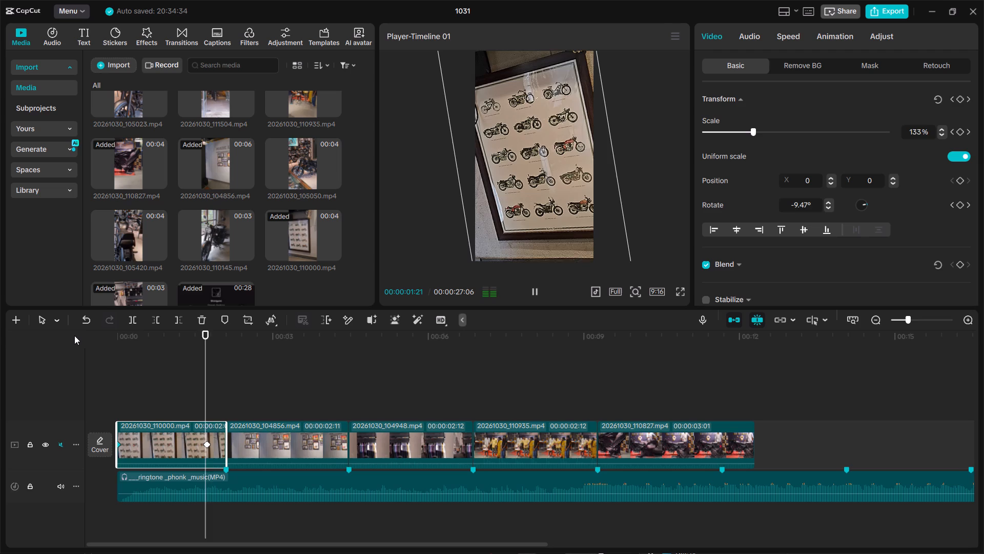
{"action": "key", "text": "space"}
{"action": "key", "text": "space"}
{"action": "key", "text": "space"}
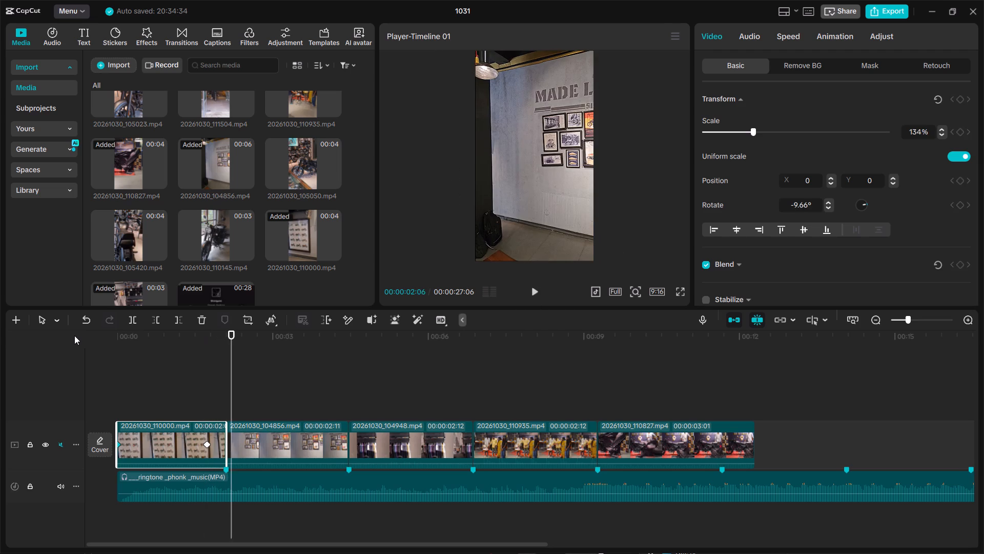
{"action": "key", "text": "space"}
{"action": "key", "text": "space"}
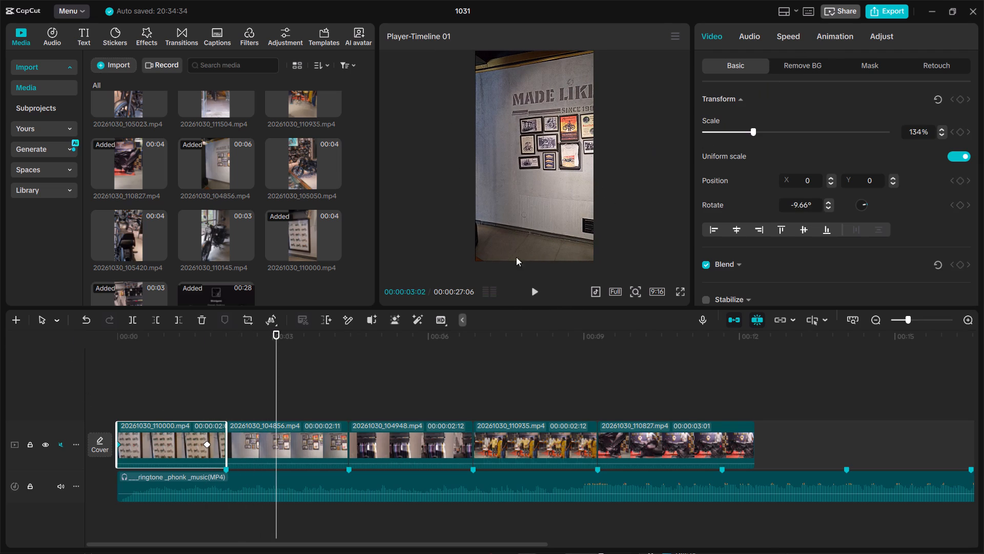
Apply the Fade Out exit animation to the opening clip, 20261030_110000.mp4, with the playhead at its cut to the second clip.
{"action": "left_click_drag", "start_coordinate": [224, 332], "coordinate": [226, 334]}
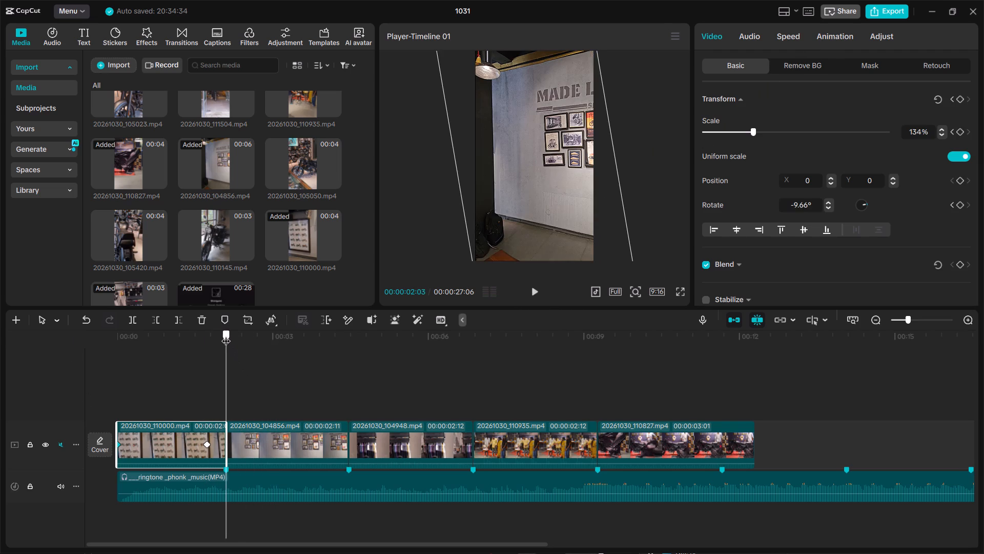
{"action": "left_click_drag", "start_coordinate": [226, 334], "coordinate": [231, 334]}
{"action": "left_click", "coordinate": [231, 334]}
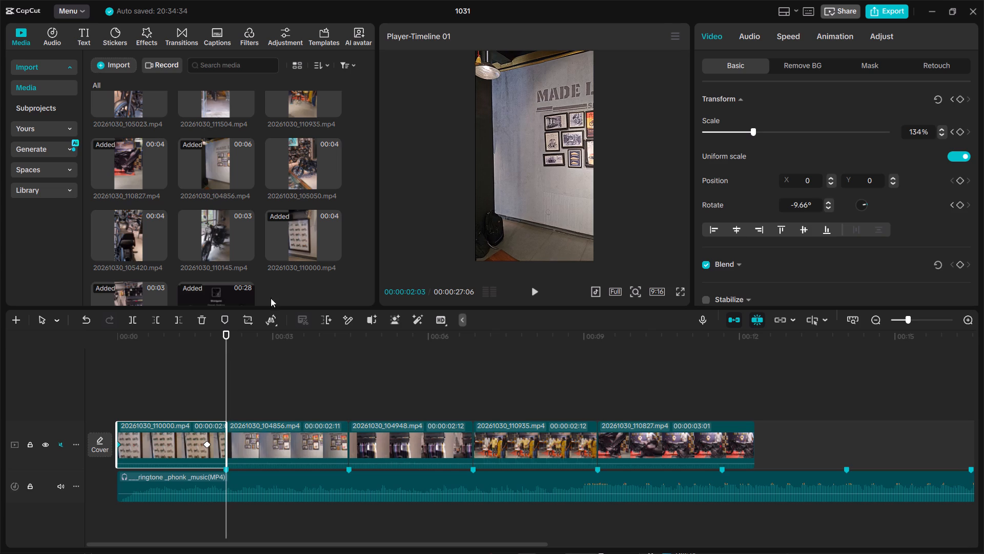
{"action": "left_click", "coordinate": [829, 34]}
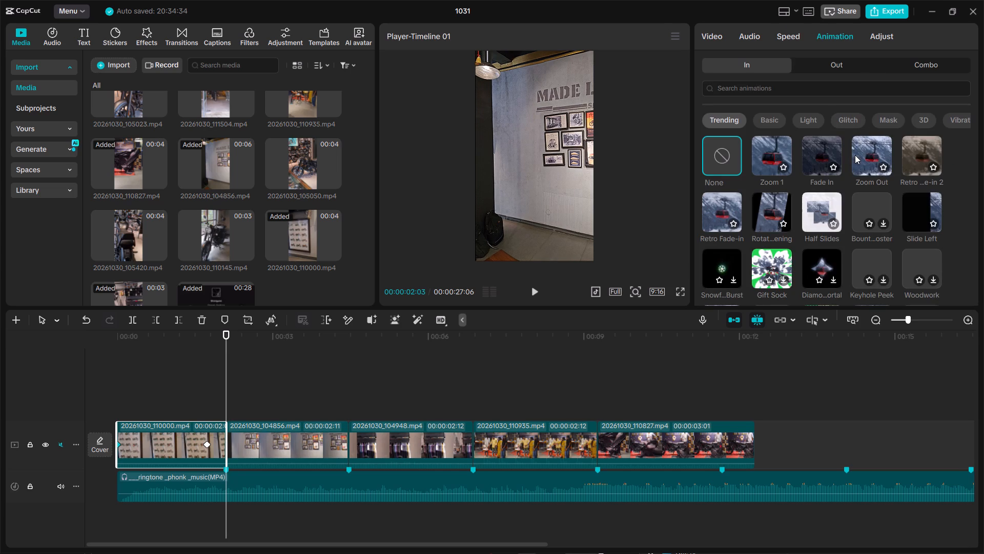
{"action": "left_click", "coordinate": [834, 61]}
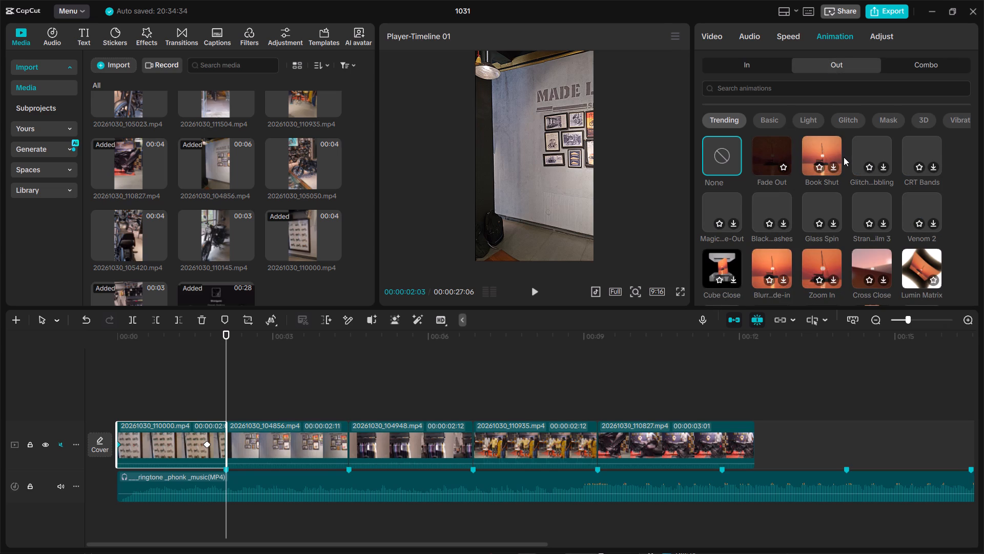
{"action": "double_click", "coordinate": [766, 151]}
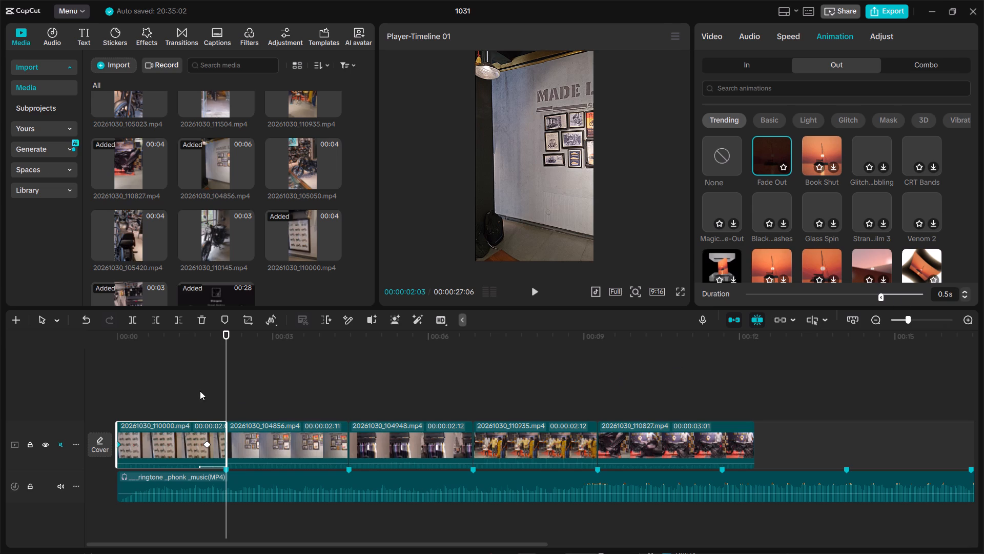
Play from 00:00:00:00 into the second clip to check the opening clip's fade-out.
{"action": "left_click_drag", "start_coordinate": [188, 350], "coordinate": [145, 340]}
{"action": "left_click_drag", "start_coordinate": [145, 340], "coordinate": [116, 340]}
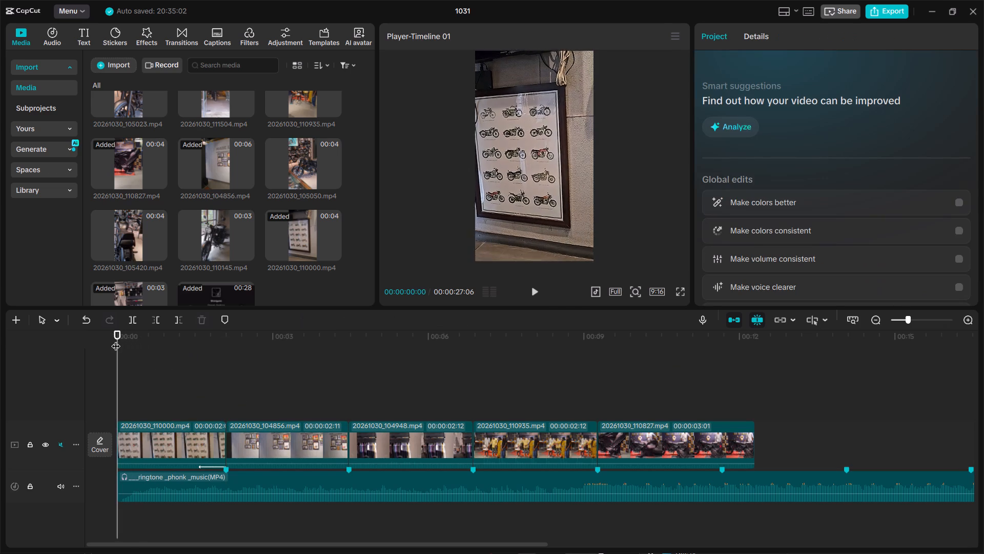
{"action": "key", "text": "space"}
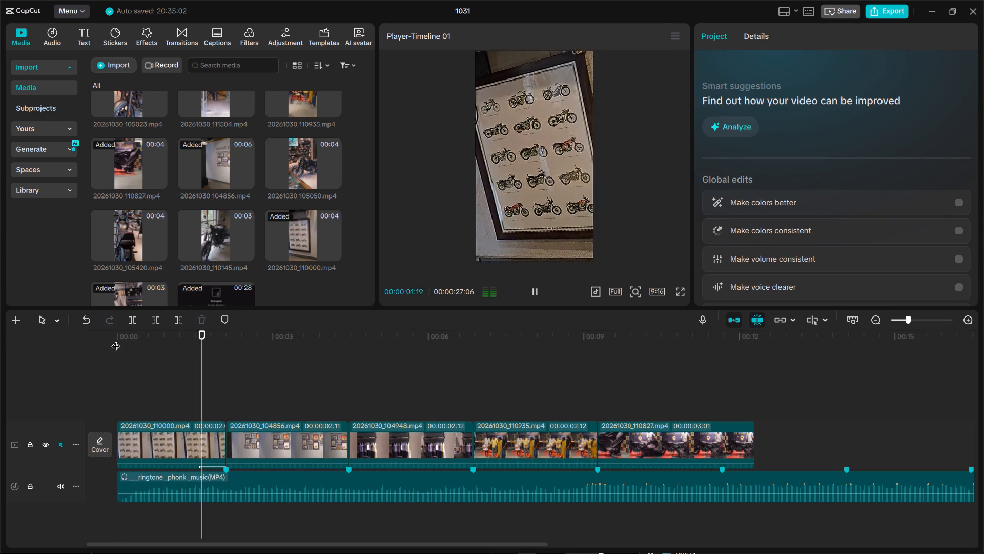
{"action": "key", "text": "space"}
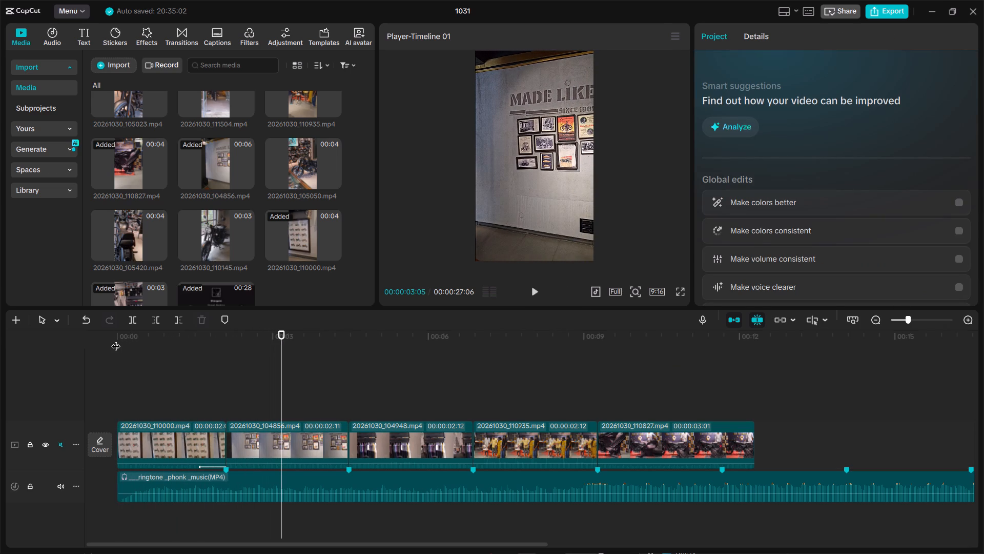
Apply the Fade In entrance animation to the second clip, 20261030_104856.mp4, and shorten its duration to 0.2 s.
{"action": "left_click", "coordinate": [234, 437]}
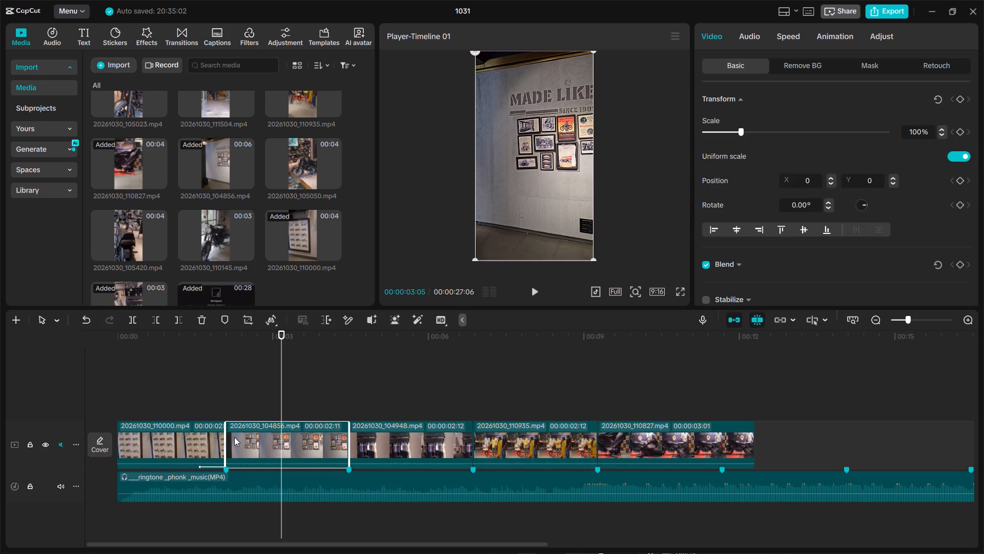
{"action": "left_click", "coordinate": [825, 37]}
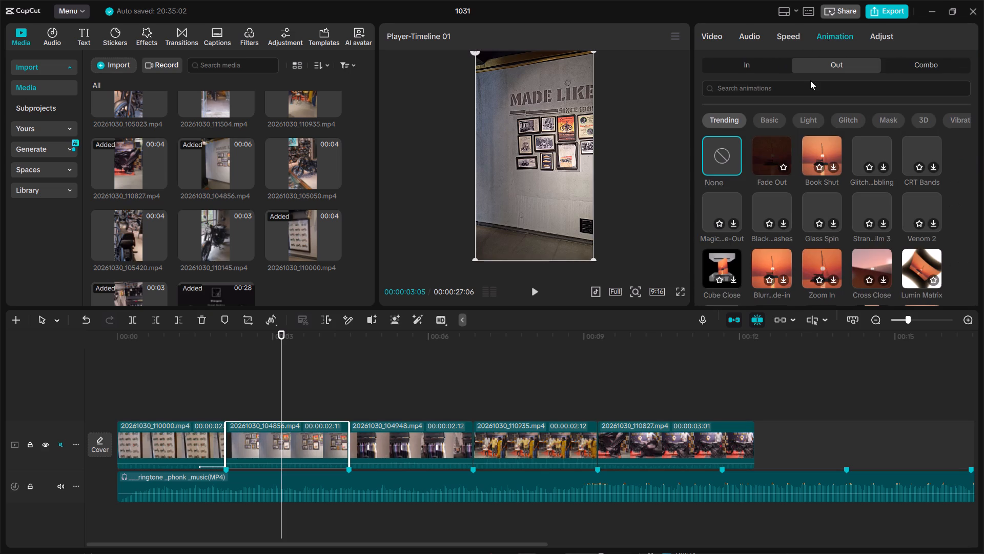
{"action": "left_click", "coordinate": [748, 64]}
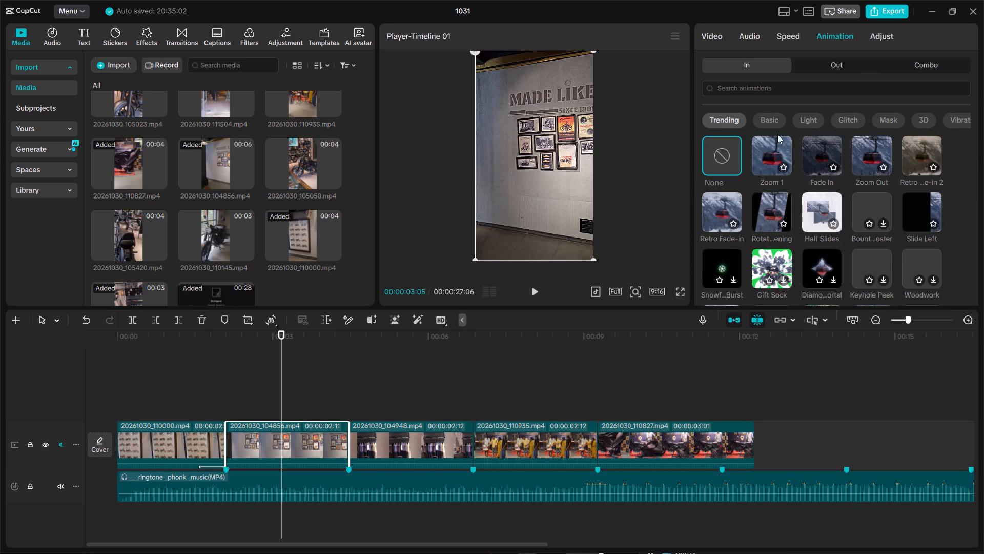
{"action": "double_click", "coordinate": [821, 152]}
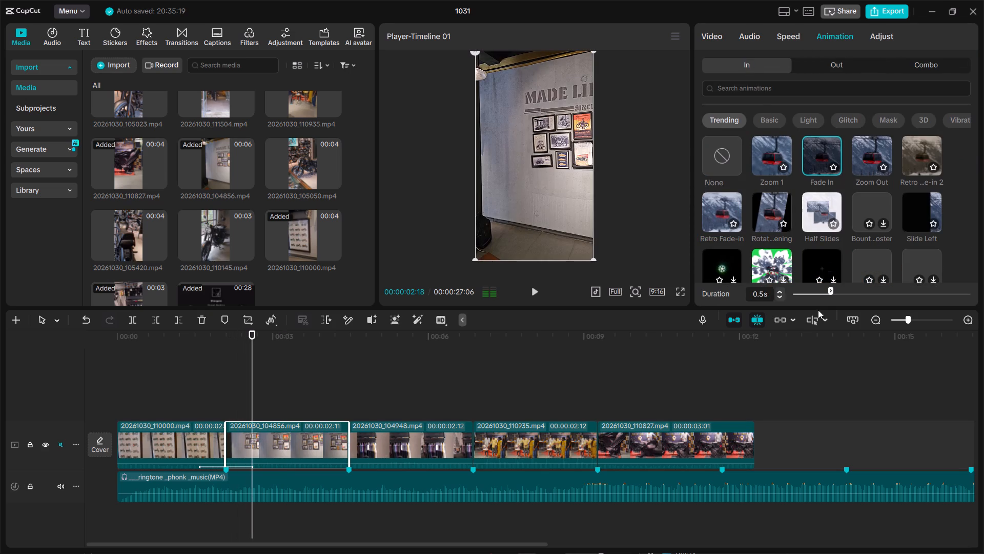
{"action": "left_click", "coordinate": [816, 293]}
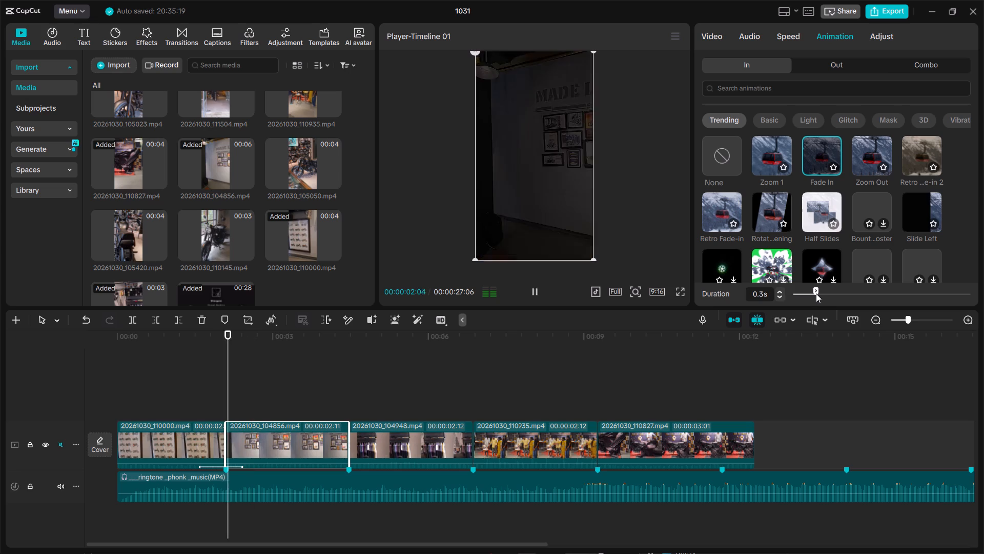
{"action": "left_click", "coordinate": [816, 293]}
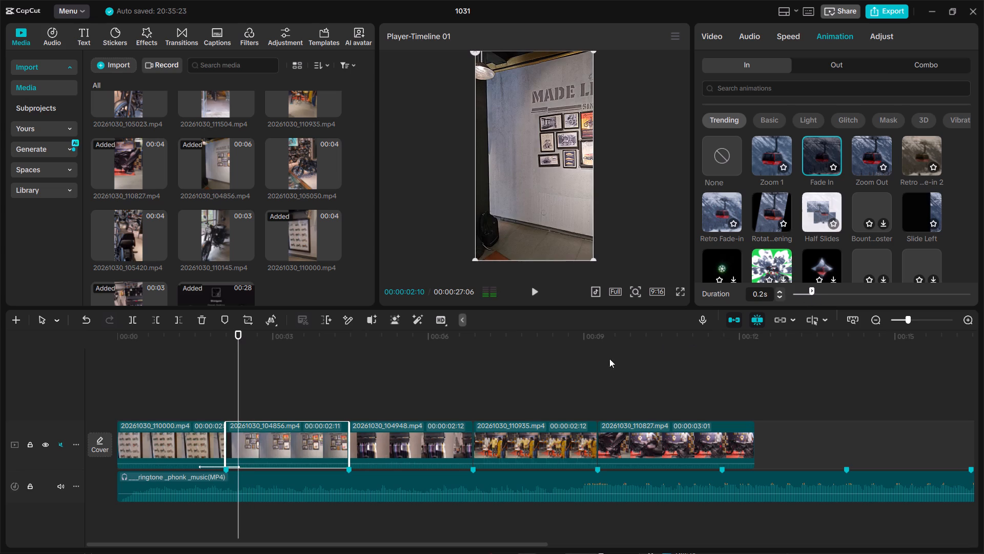
Shorten the opening clip's Fade Out animation to 0.3 s.
{"action": "left_click", "coordinate": [220, 423]}
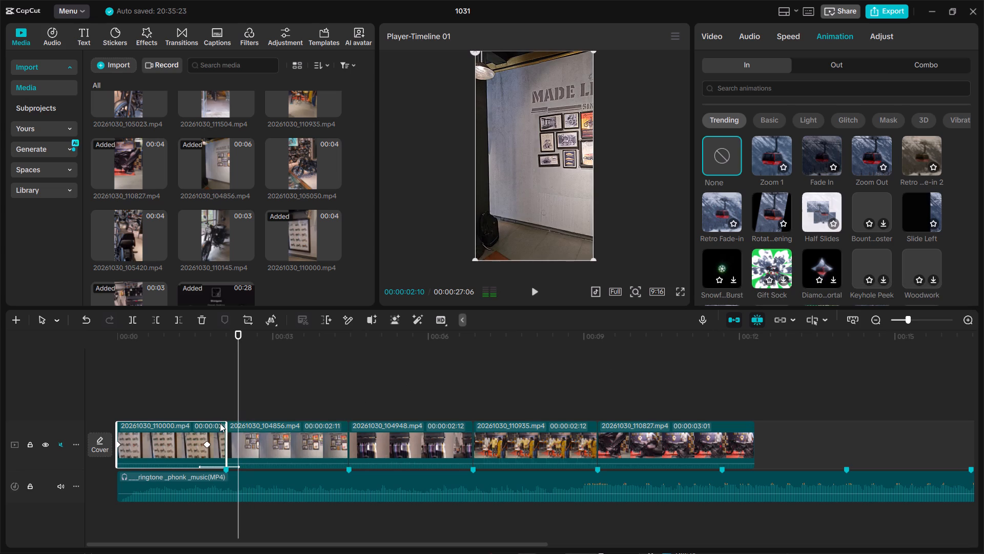
{"action": "left_click", "coordinate": [819, 66]}
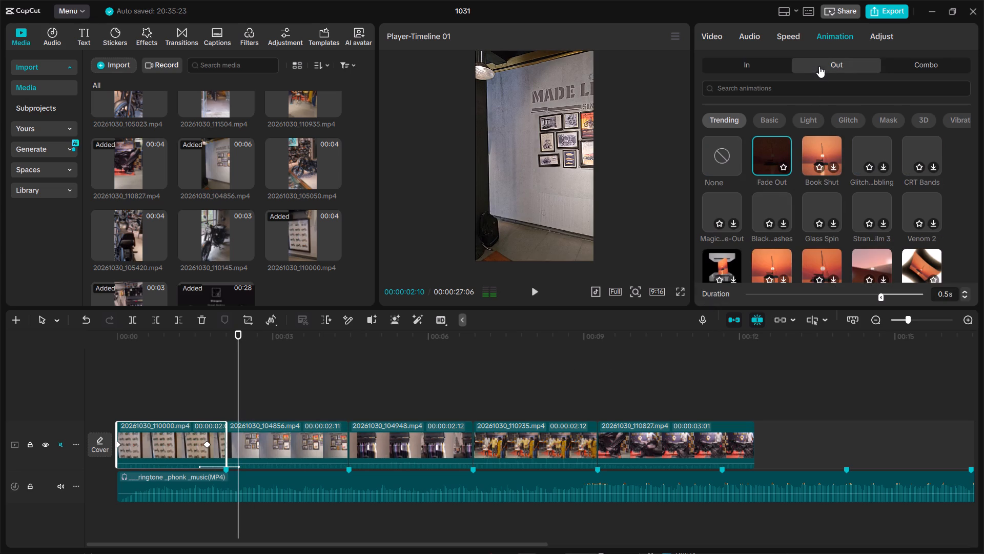
{"action": "left_click", "coordinate": [894, 293]}
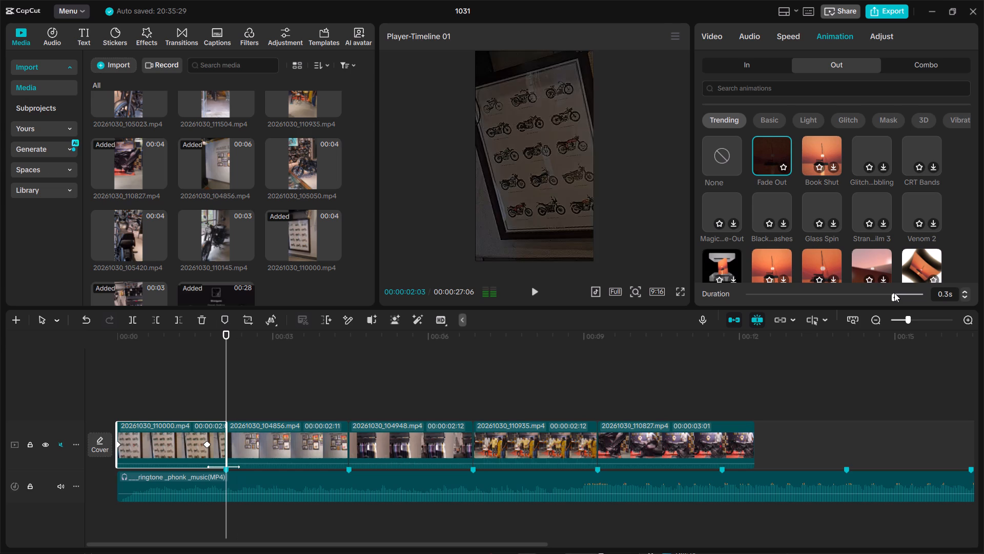
Set the second clip's Fade In duration to 0.3 s.
{"action": "left_click", "coordinate": [234, 447]}
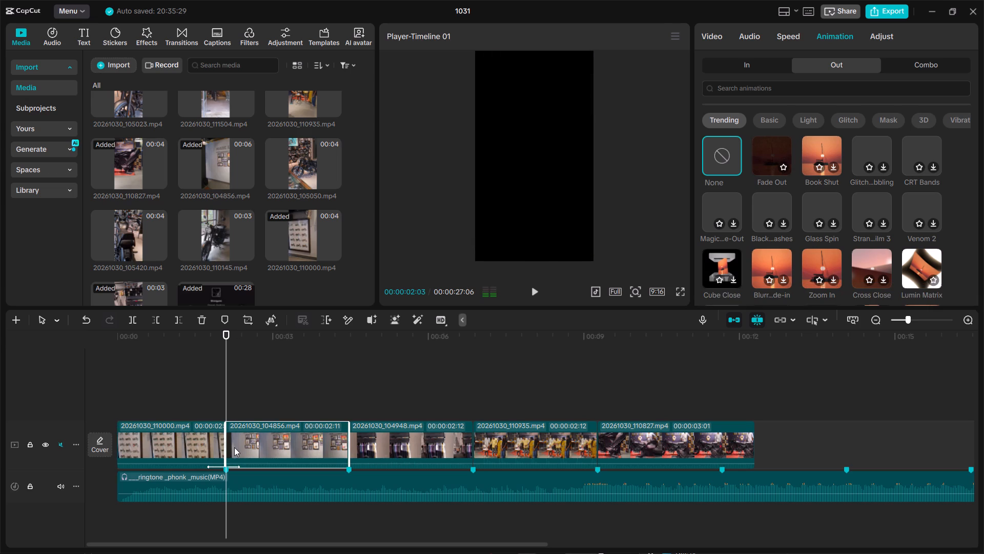
{"action": "left_click", "coordinate": [763, 66]}
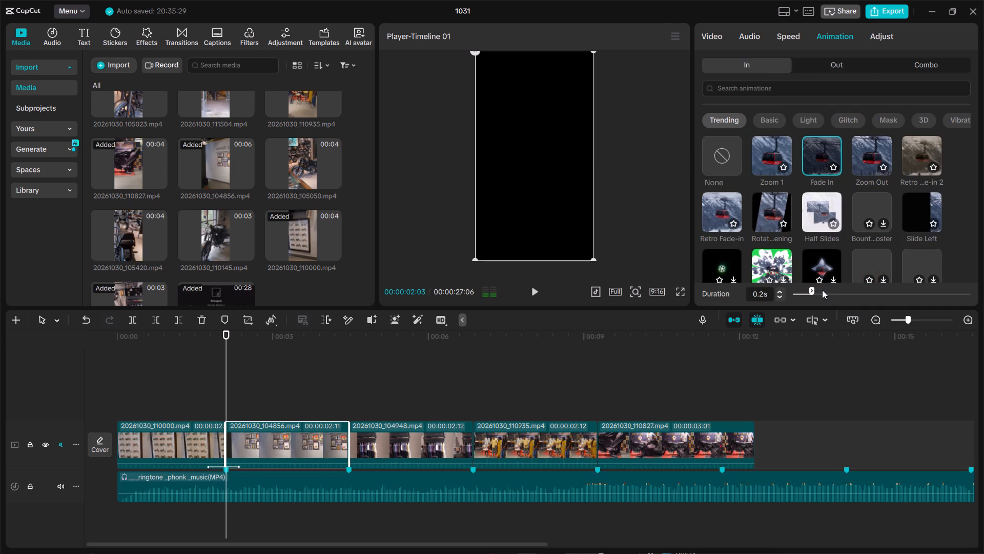
{"action": "left_click", "coordinate": [822, 290]}
{"action": "left_click_drag", "start_coordinate": [822, 290], "coordinate": [817, 290]}
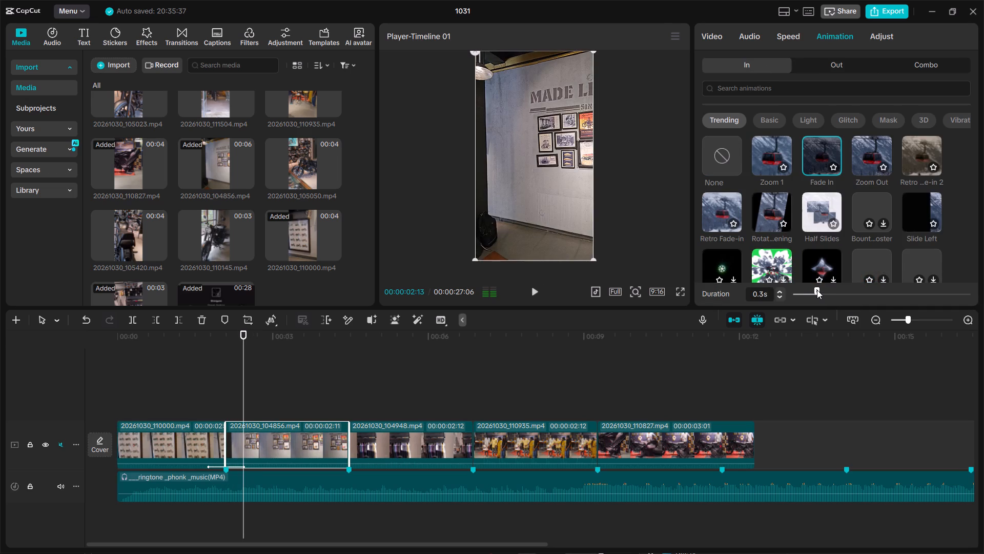
Play the timeline from the start into the fifth clip, pausing along the way, to check the fades and the cuts against the music.
{"action": "left_click_drag", "start_coordinate": [197, 344], "coordinate": [113, 346]}
{"action": "key", "text": "space"}
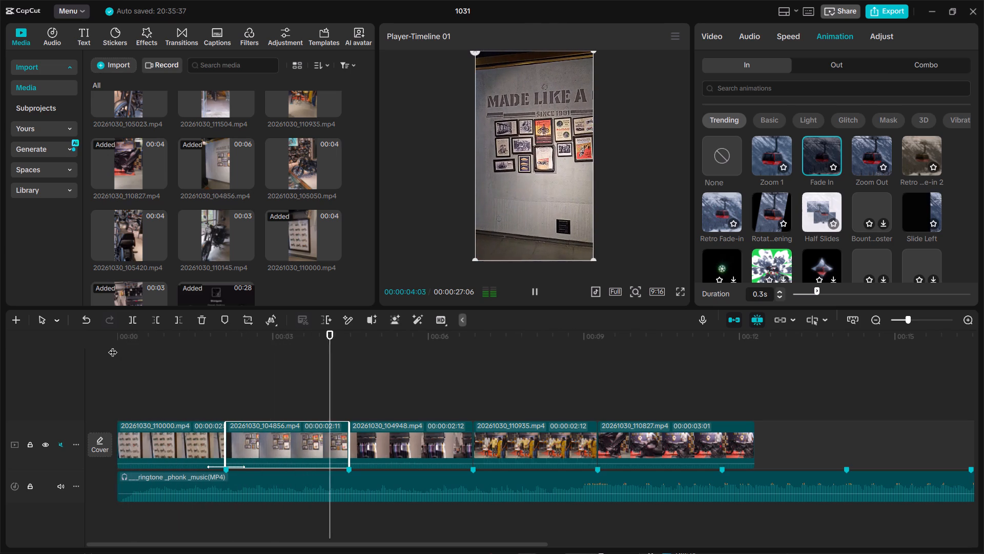
{"action": "key", "text": "space"}
{"action": "key", "text": "space"}
{"action": "key", "text": "space"}
{"action": "key", "text": "space"}
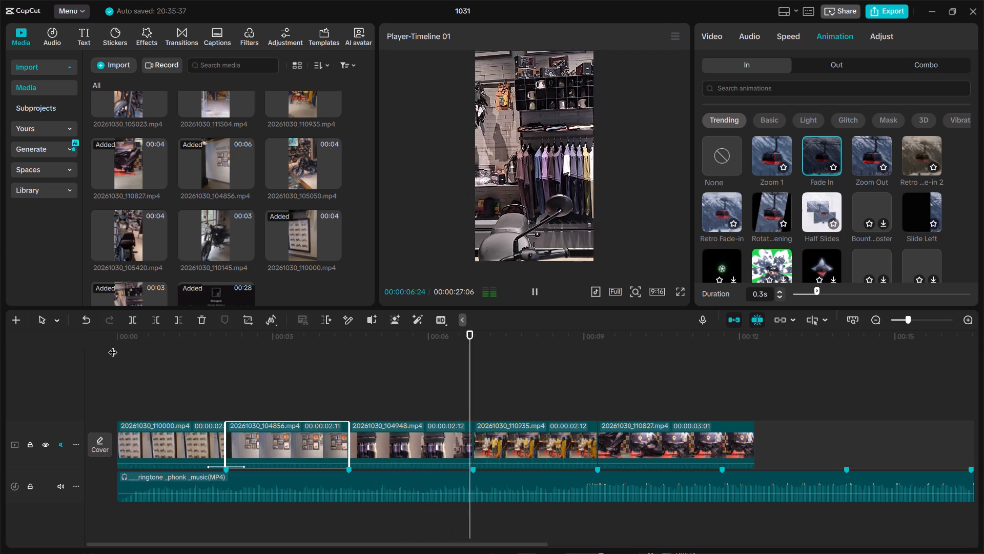
{"action": "key", "text": "space"}
{"action": "key", "text": "space"}
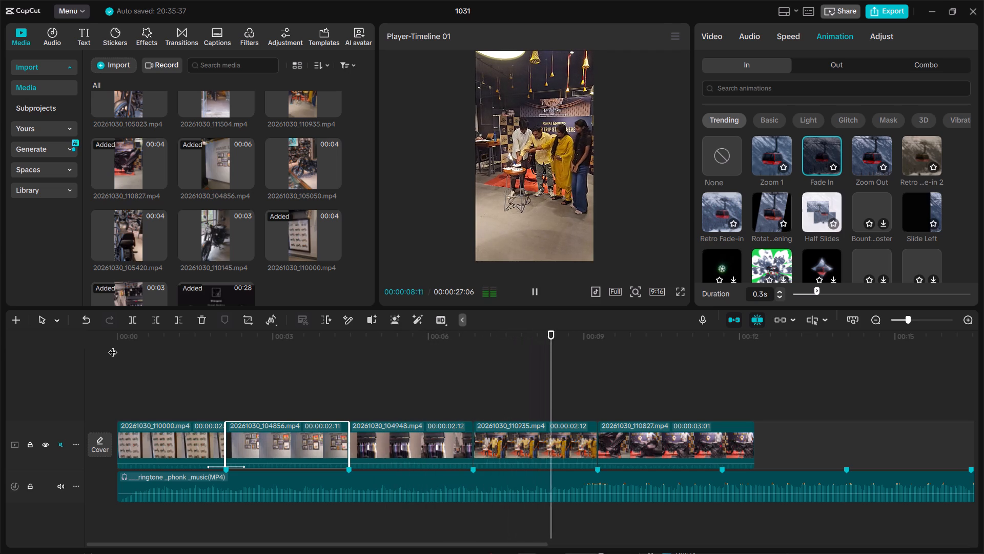
{"action": "key", "text": "space"}
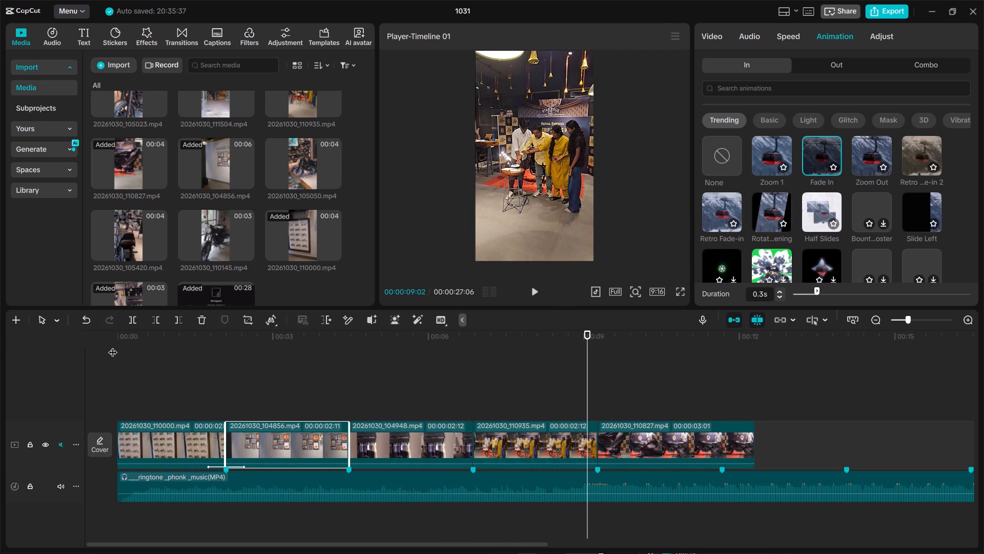
{"action": "key", "text": "space"}
{"action": "key", "text": "space"}
{"action": "key", "text": "space"}
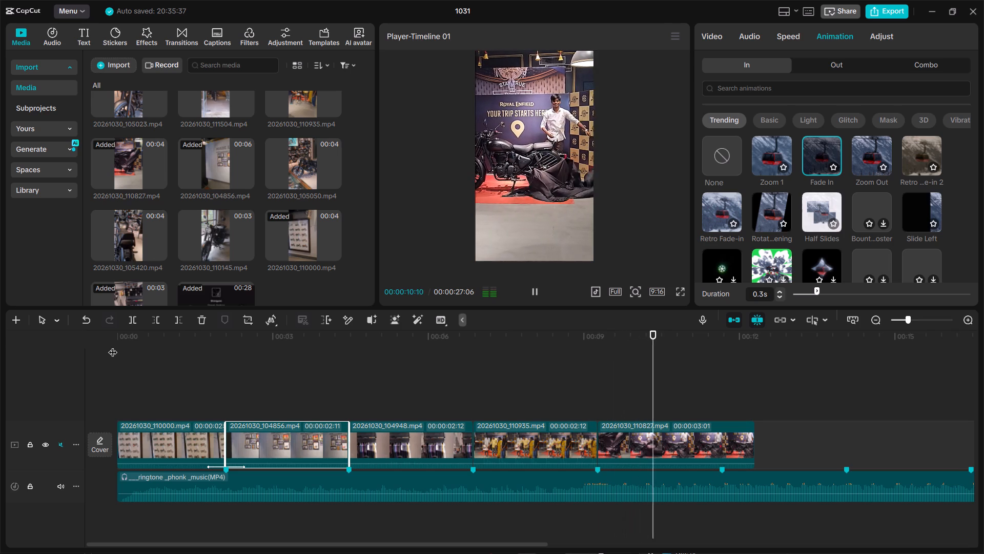
{"action": "key", "text": "space"}
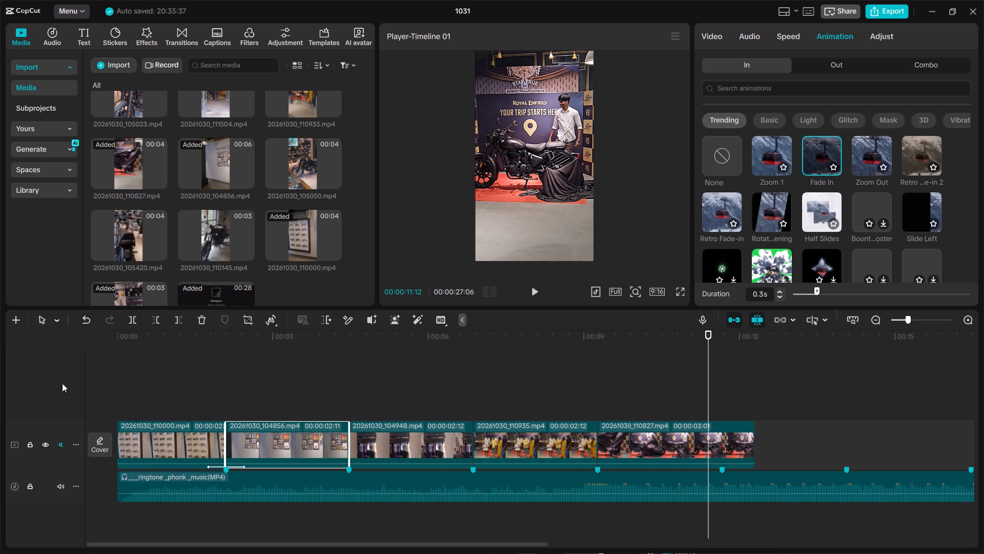
Scrub through the third and fourth clips and replay into the fifth clip to review their cuts against the beat markers.
{"action": "left_click_drag", "start_coordinate": [405, 345], "coordinate": [352, 345]}
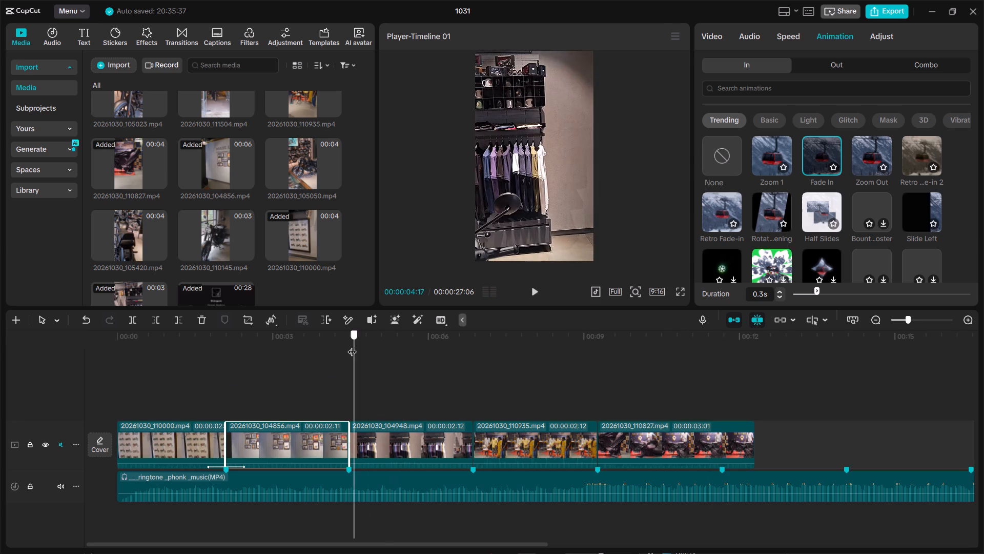
{"action": "left_click_drag", "start_coordinate": [352, 345], "coordinate": [454, 359]}
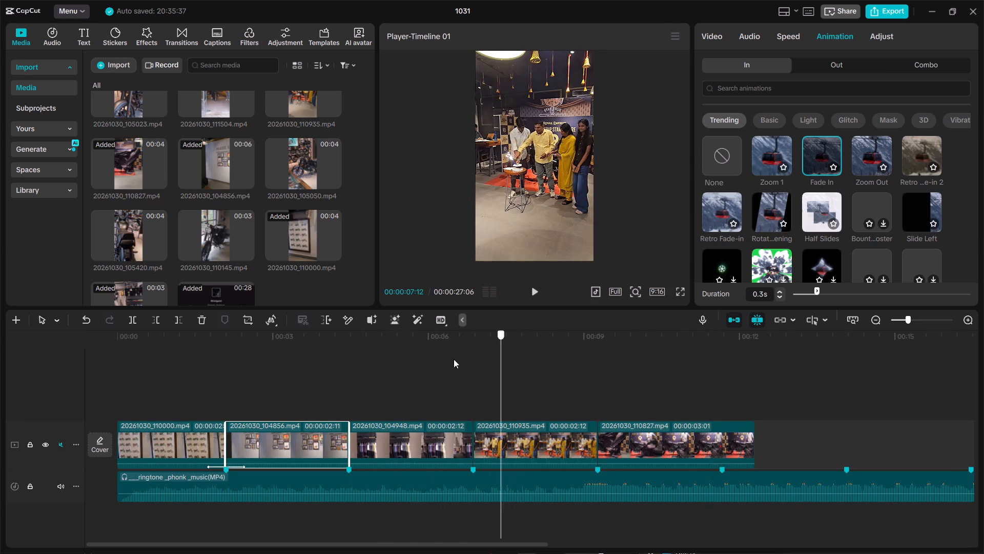
{"action": "left_click_drag", "start_coordinate": [454, 359], "coordinate": [395, 362]}
{"action": "key", "text": "space"}
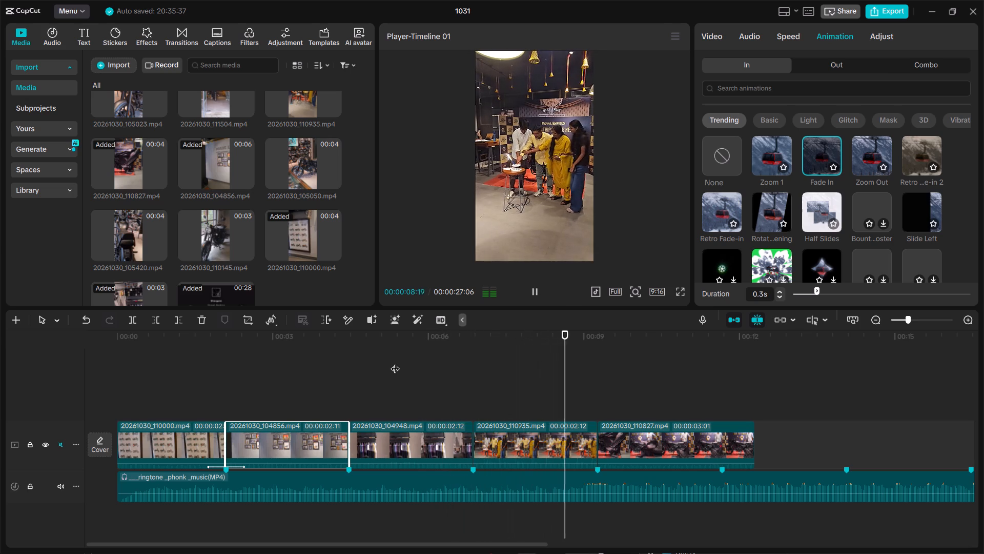
{"action": "key", "text": "space"}
{"action": "key", "text": "space"}
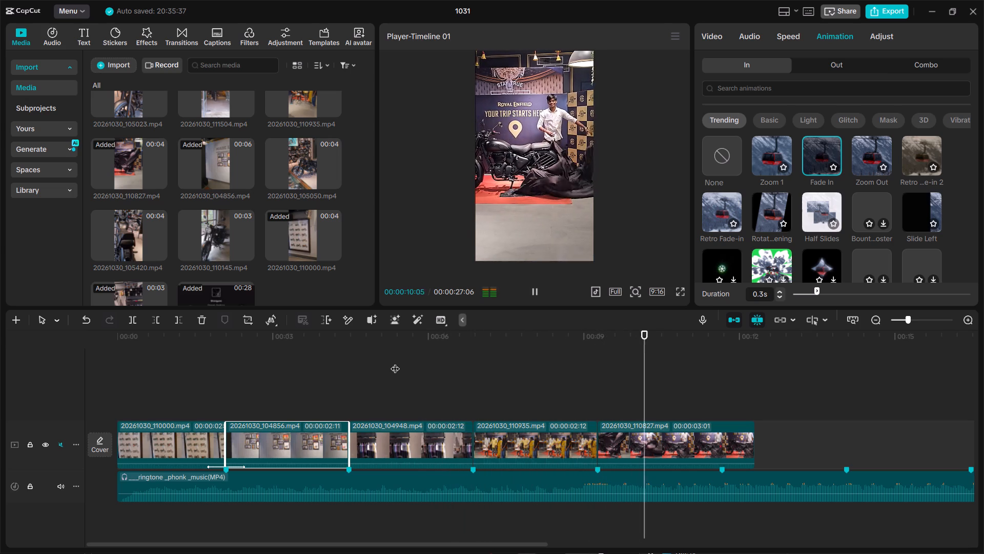
{"action": "key", "text": "space"}
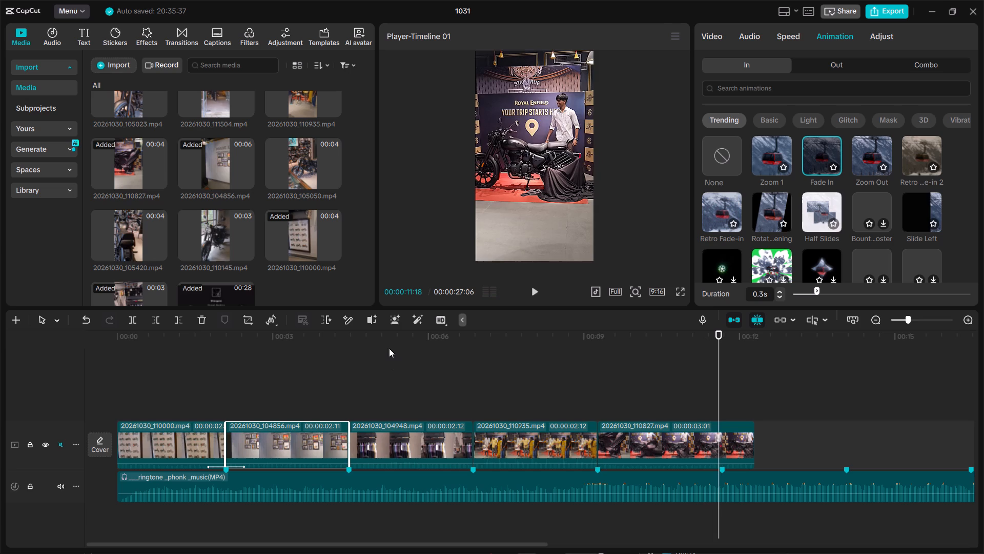
Return to the timeline start and scrub through the opening clip into the second to inspect the fade between them.
{"action": "left_click_drag", "start_coordinate": [386, 343], "coordinate": [86, 354]}
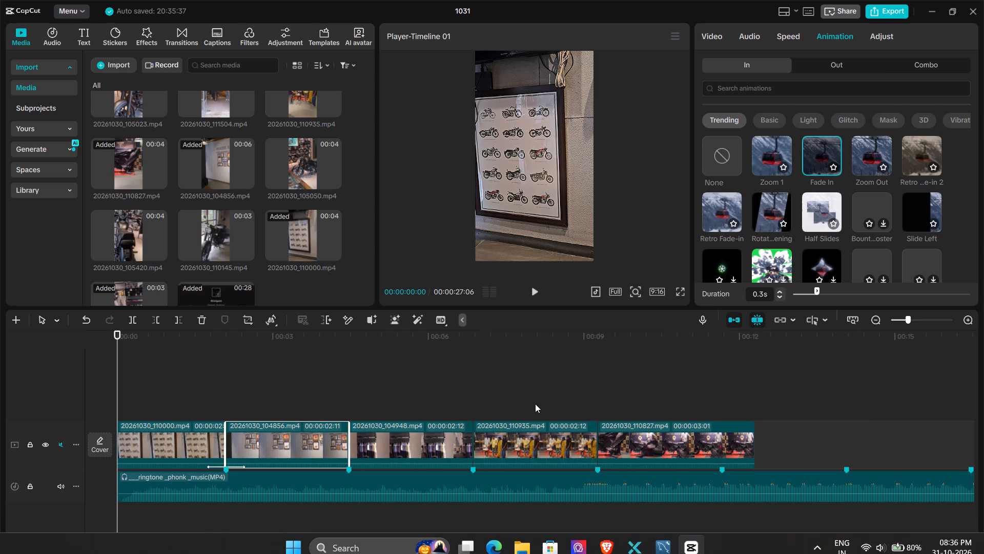
{"action": "left_click_drag", "start_coordinate": [300, 334], "coordinate": [159, 343]}
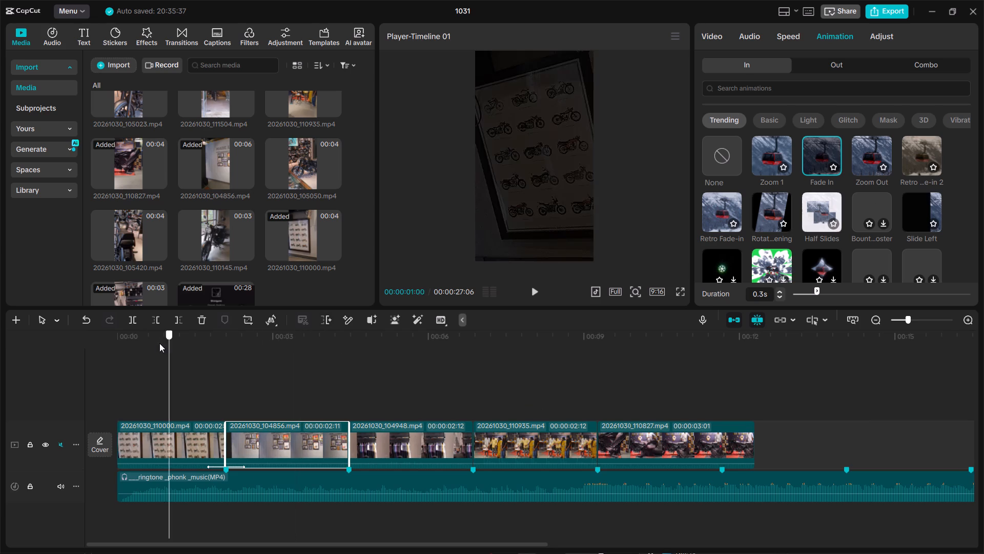
{"action": "left_click_drag", "start_coordinate": [159, 343], "coordinate": [174, 355]}
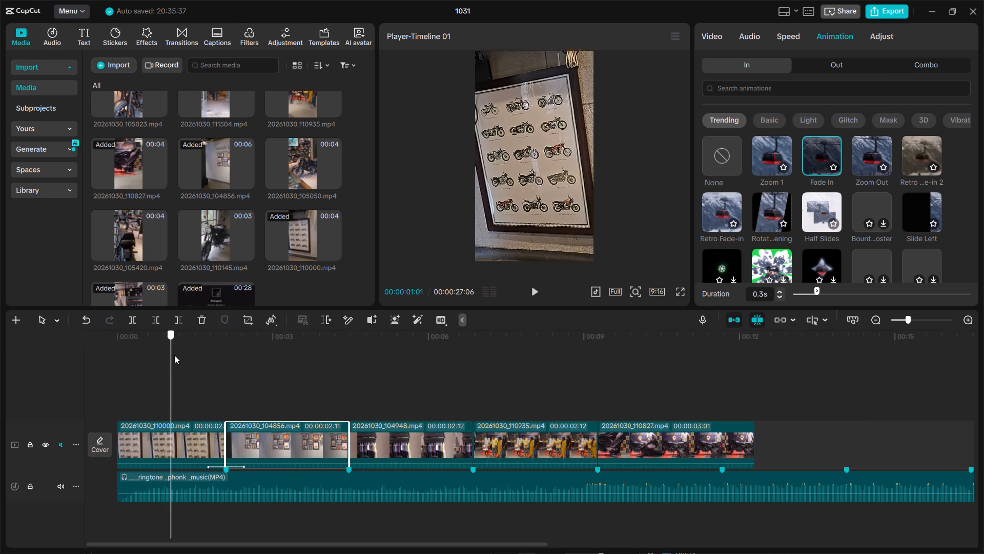
{"action": "left_click_drag", "start_coordinate": [174, 355], "coordinate": [275, 367]}
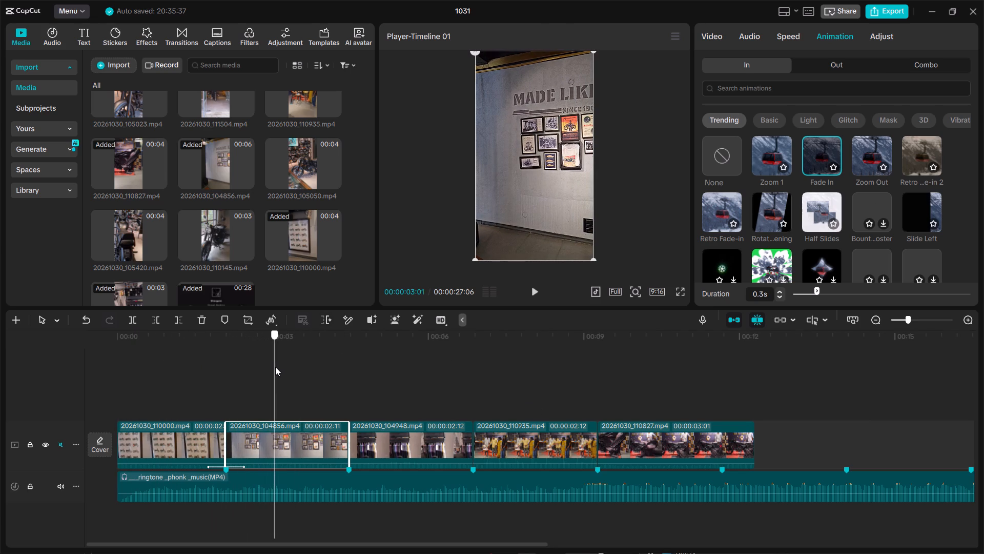
Add a scale keyframe at 100% at the very start of the second clip, at 00:00:02:03.
{"action": "left_click_drag", "start_coordinate": [275, 367], "coordinate": [244, 367]}
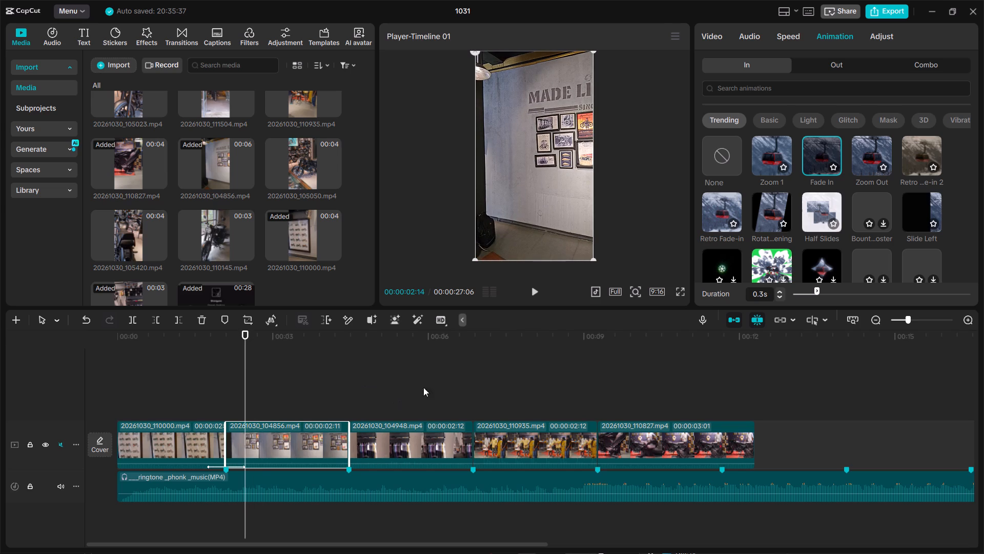
{"action": "left_click_drag", "start_coordinate": [240, 335], "coordinate": [237, 335]}
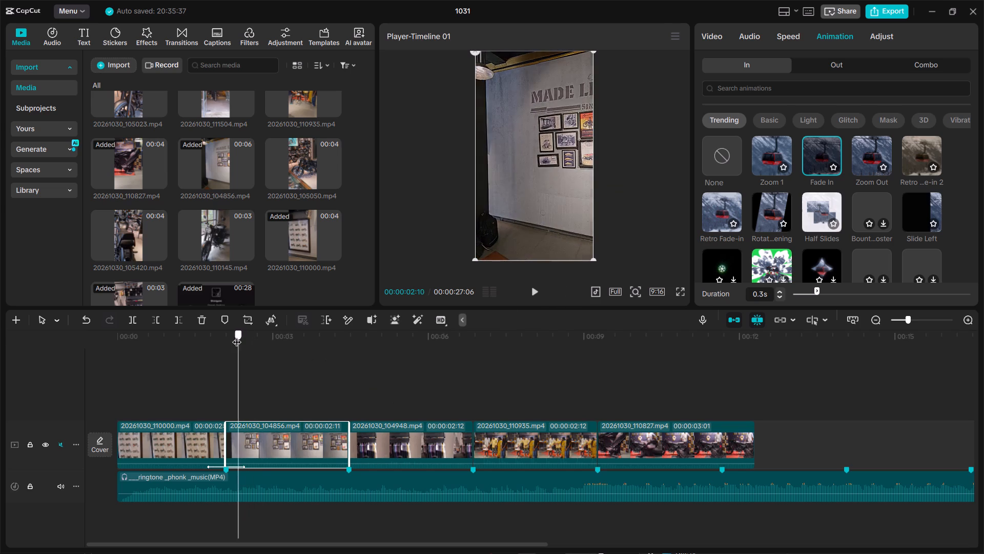
{"action": "left_click_drag", "start_coordinate": [237, 335], "coordinate": [245, 335]}
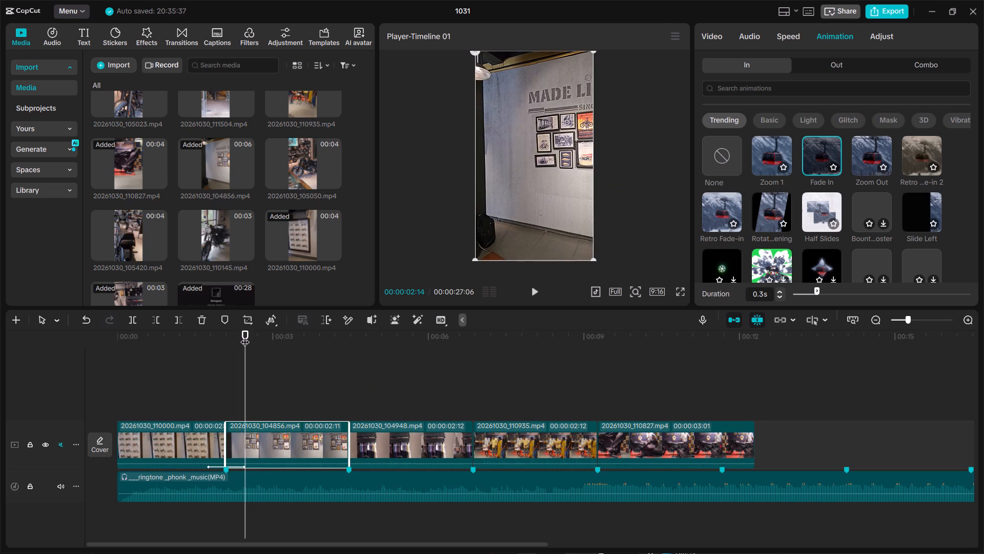
{"action": "left_click_drag", "start_coordinate": [245, 335], "coordinate": [228, 337]}
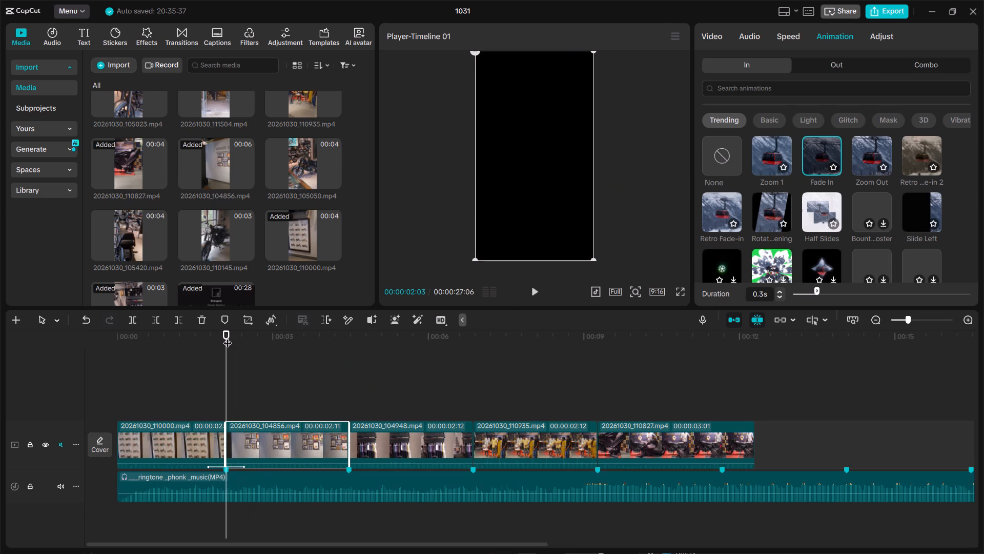
{"action": "left_click", "coordinate": [716, 39]}
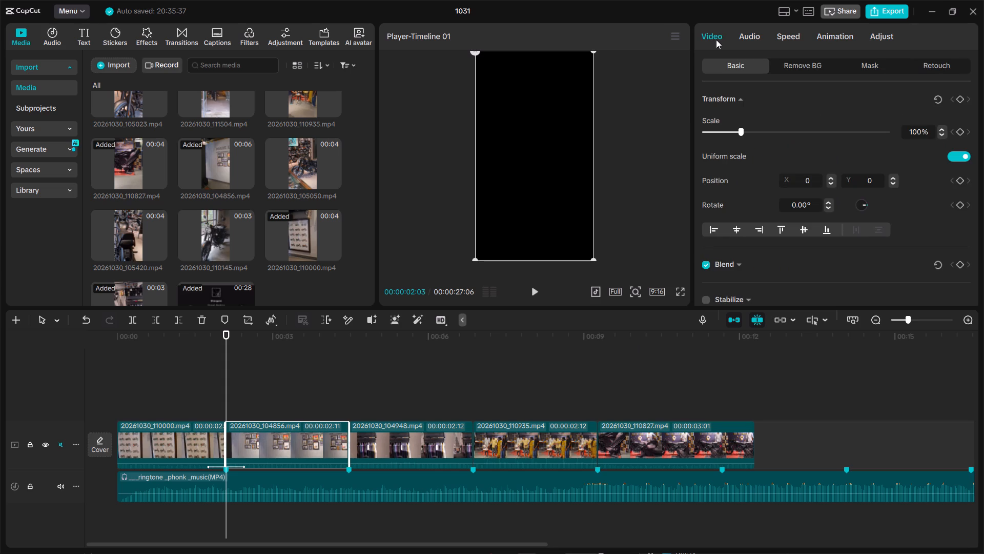
{"action": "left_click", "coordinate": [960, 132]}
Set the second clip's scale to 138% at 00:00:04:08, near its end, to complete the keyframed zoom-in.
{"action": "left_click_drag", "start_coordinate": [317, 341], "coordinate": [344, 344]}
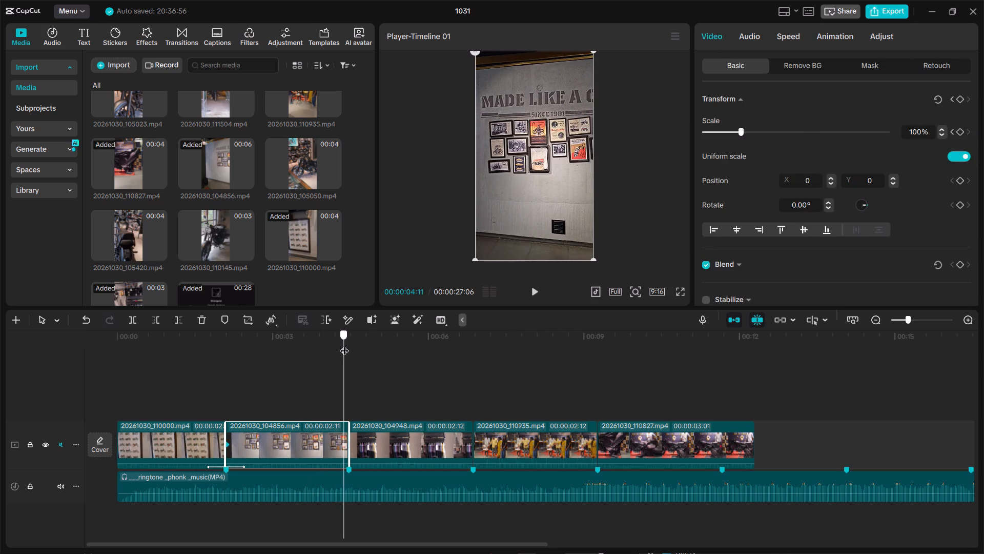
{"action": "left_click_drag", "start_coordinate": [344, 344], "coordinate": [338, 348]}
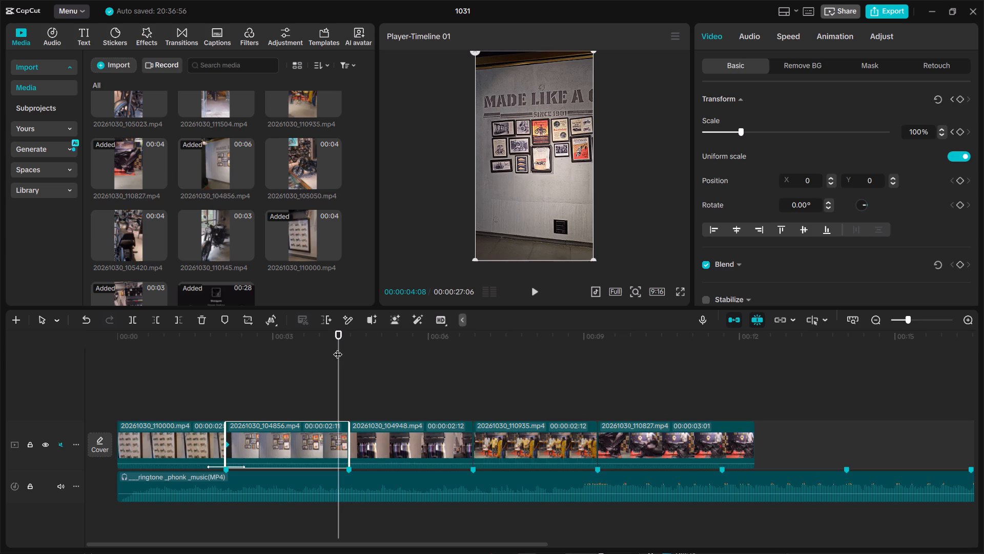
{"action": "left_click", "coordinate": [761, 132]}
{"action": "left_click_drag", "start_coordinate": [761, 132], "coordinate": [752, 132]}
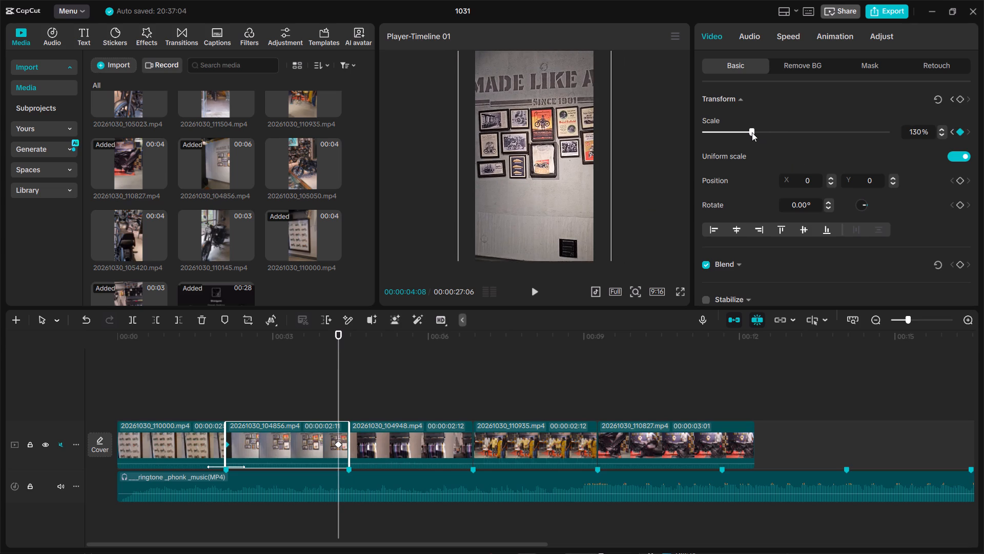
{"action": "left_click_drag", "start_coordinate": [752, 132], "coordinate": [753, 132]}
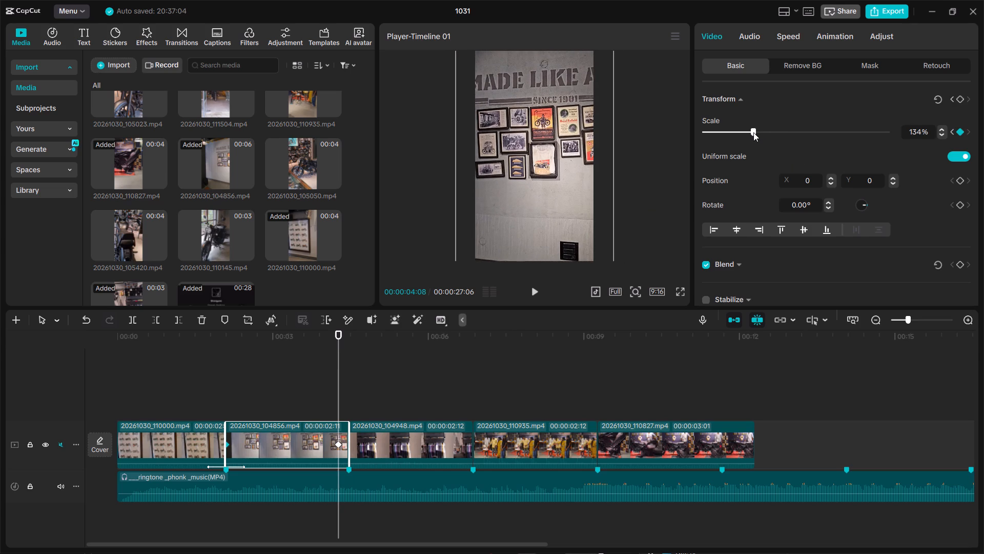
{"action": "left_click_drag", "start_coordinate": [753, 132], "coordinate": [755, 132]}
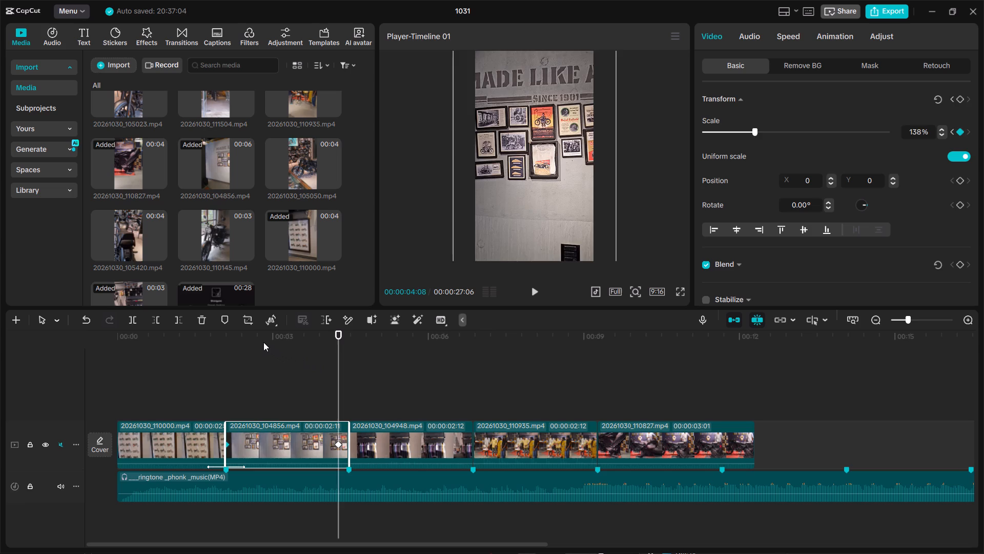
Play back the second clip's zoom, then replay the timeline from the start into the fifth clip to check the cuts against the music.
{"action": "left_click_drag", "start_coordinate": [263, 342], "coordinate": [186, 347]}
{"action": "key", "text": "space"}
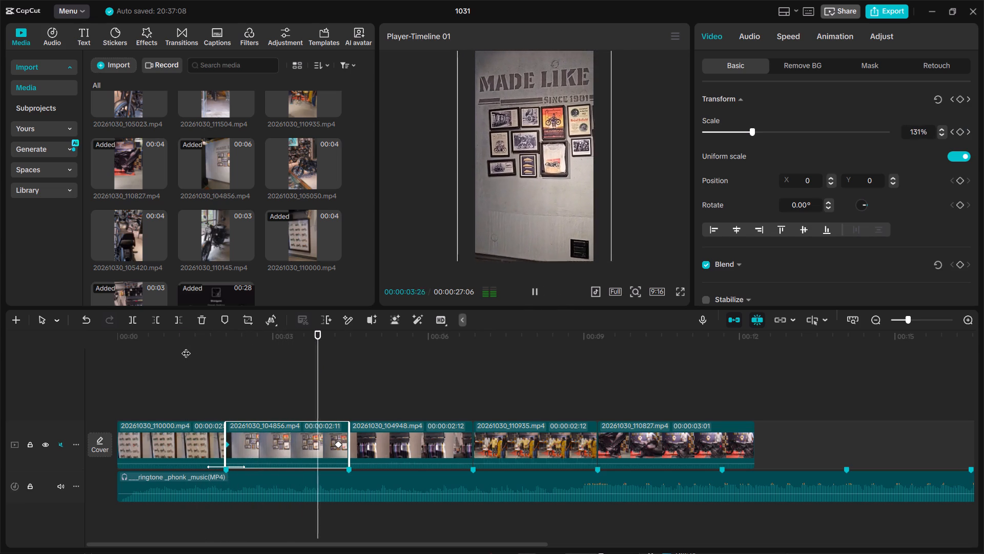
{"action": "key", "text": "space"}
{"action": "left_click", "coordinate": [659, 231]}
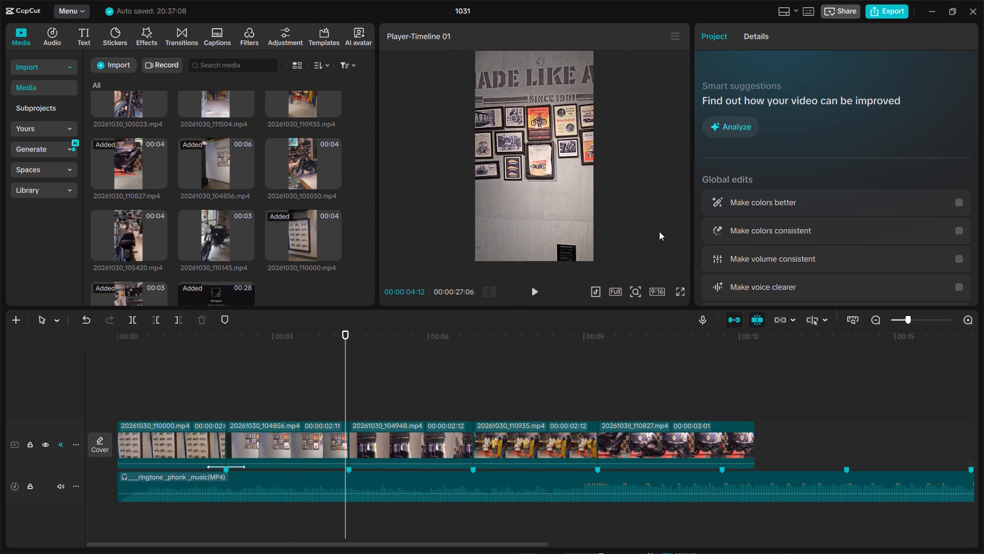
{"action": "left_click_drag", "start_coordinate": [151, 344], "coordinate": [113, 344]}
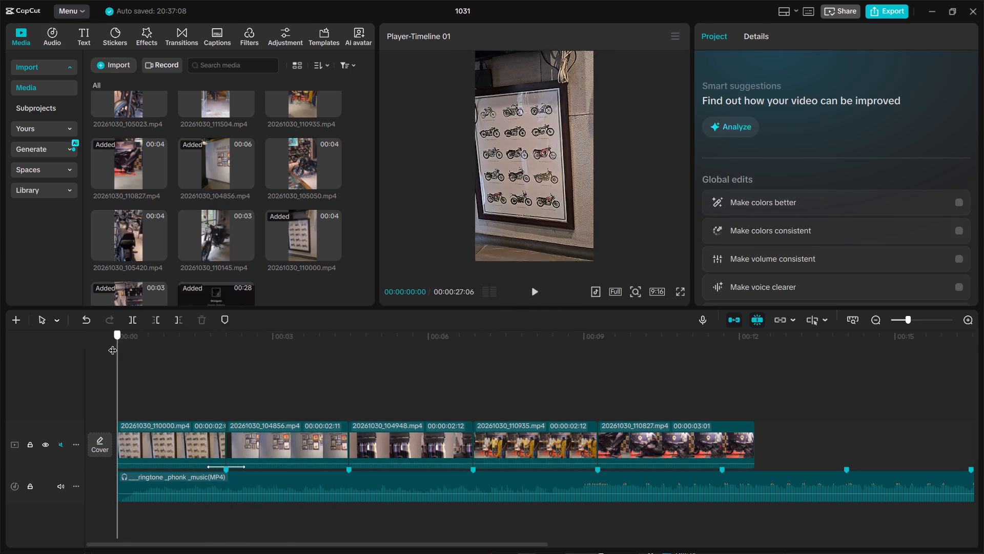
{"action": "left_click_drag", "start_coordinate": [113, 344], "coordinate": [82, 343]}
{"action": "key", "text": "space"}
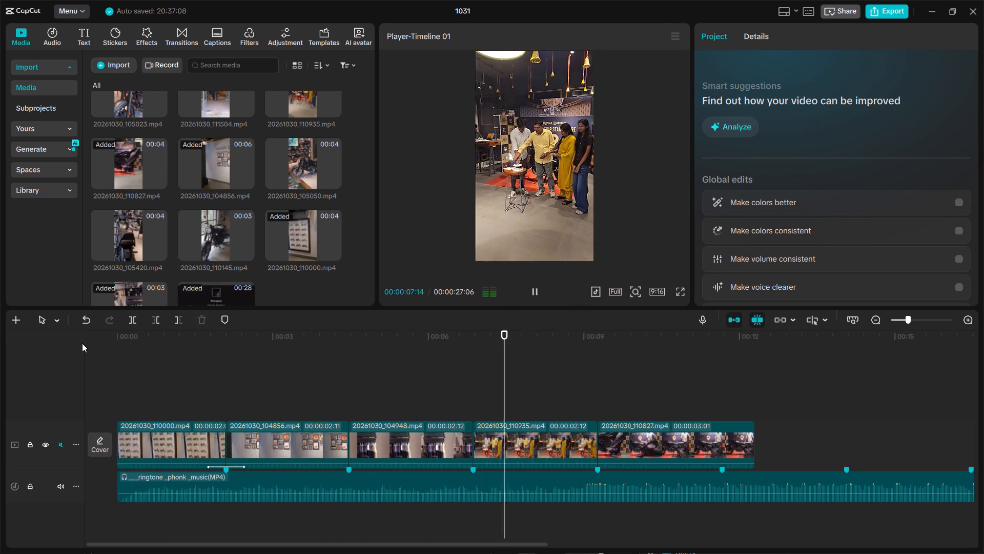
{"action": "key", "text": "space"}
{"action": "key", "text": "space"}
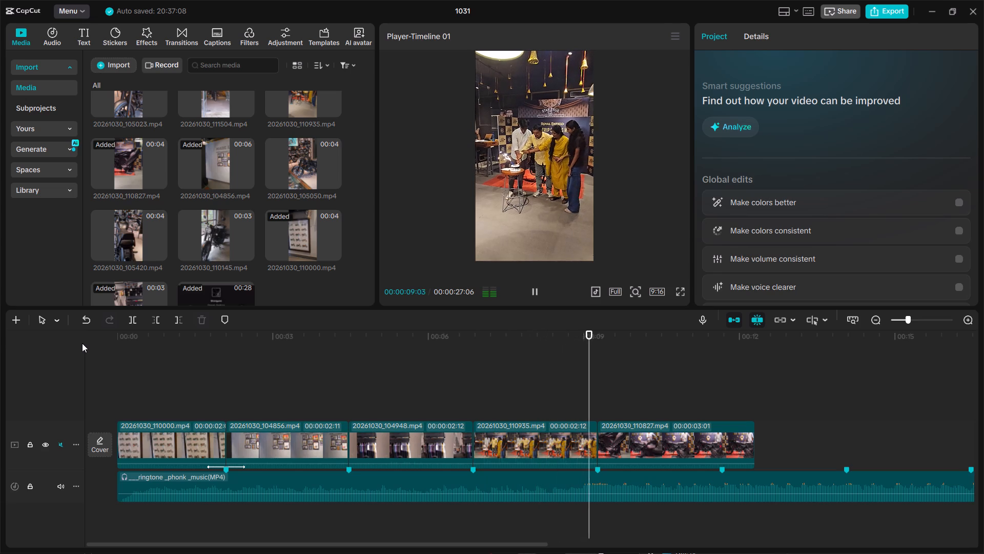
{"action": "key", "text": "space"}
{"action": "key", "text": "space"}
{"action": "key", "text": "space"}
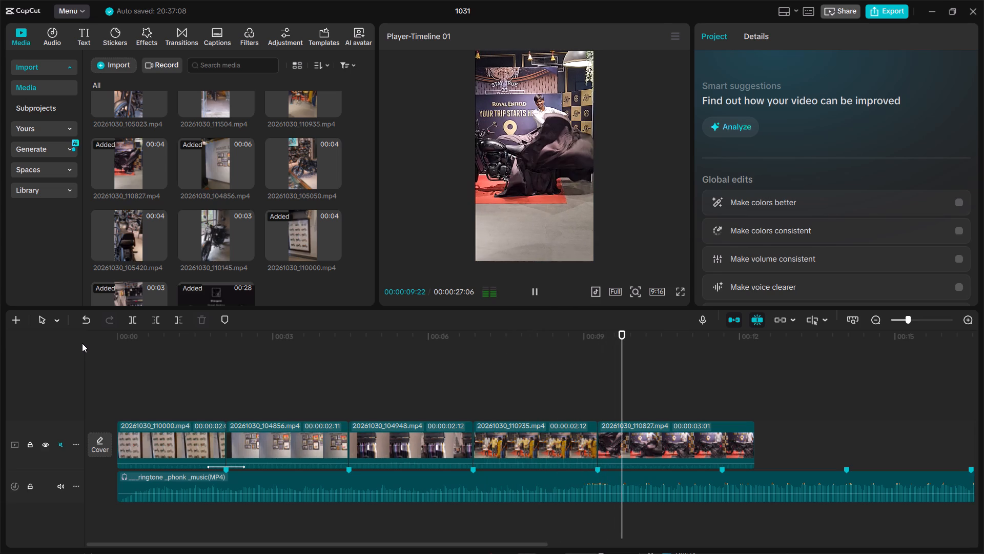
{"action": "key", "text": "space"}
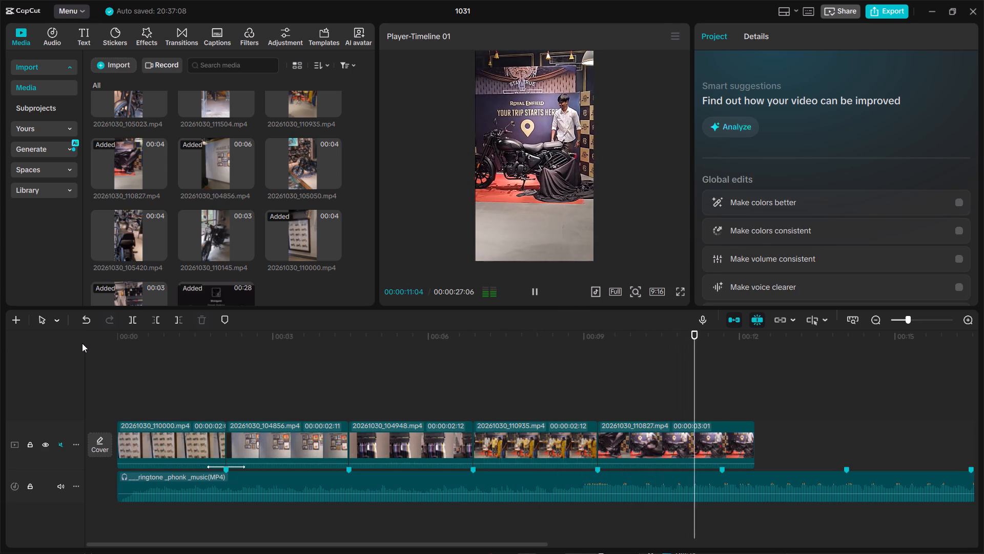
{"action": "key", "text": "space"}
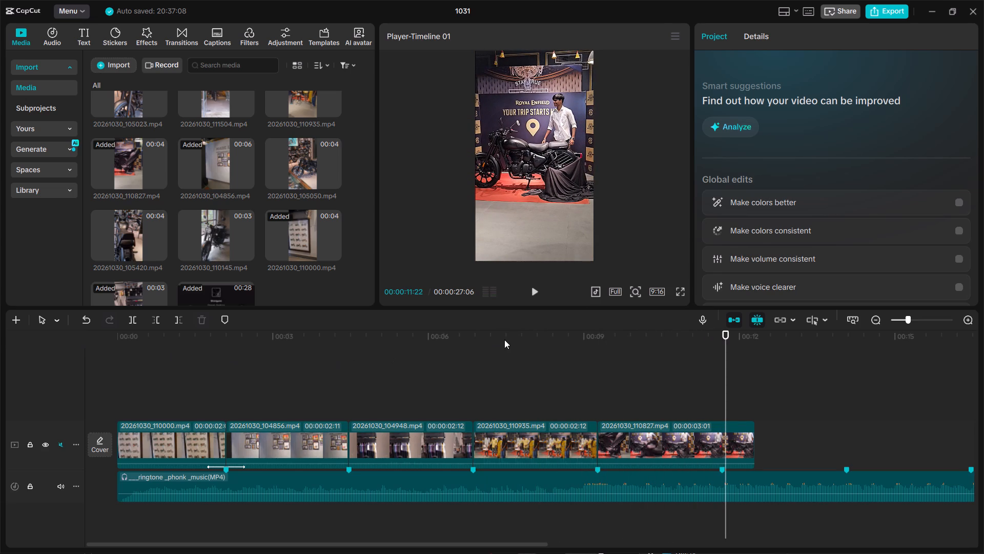
Return to the cut between the second and third clips and browse the Trending transitions for a suitable one.
{"action": "left_click_drag", "start_coordinate": [503, 341], "coordinate": [417, 352]}
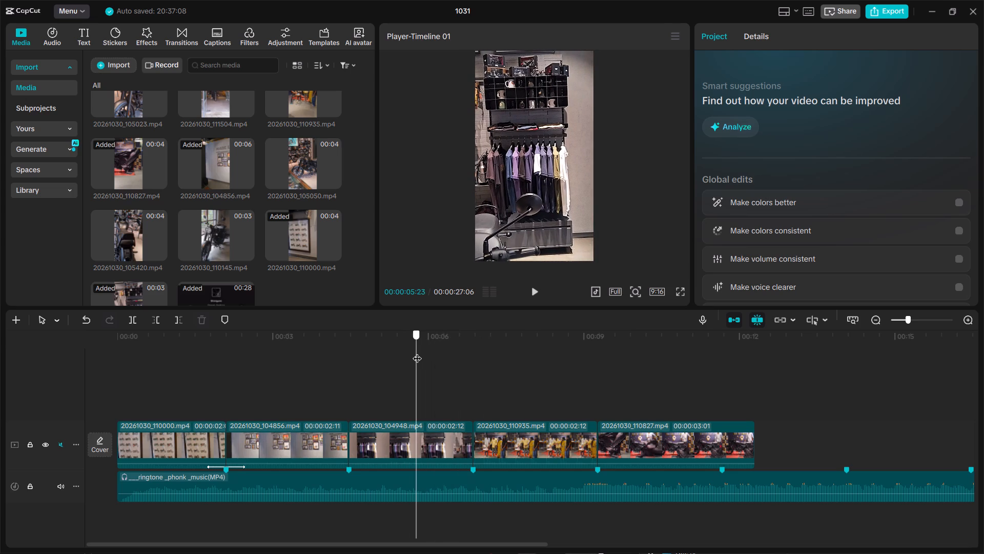
{"action": "left_click_drag", "start_coordinate": [417, 352], "coordinate": [361, 366]}
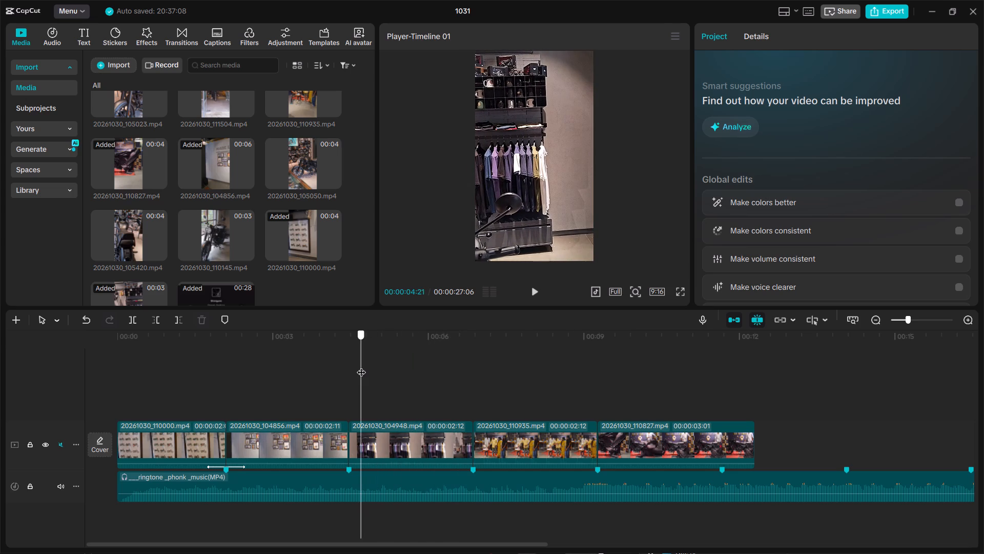
{"action": "left_click_drag", "start_coordinate": [361, 366], "coordinate": [351, 369]}
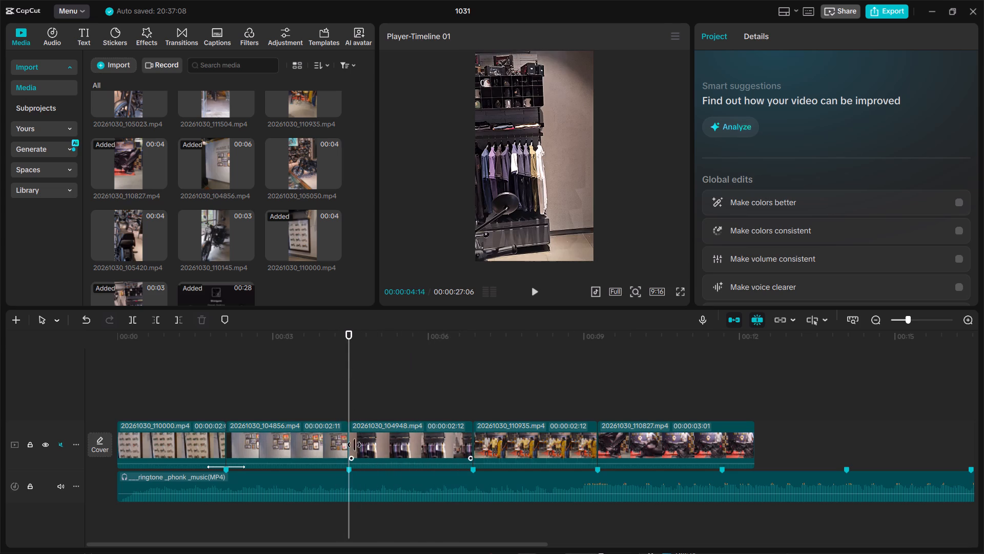
{"action": "left_click", "coordinate": [188, 36]}
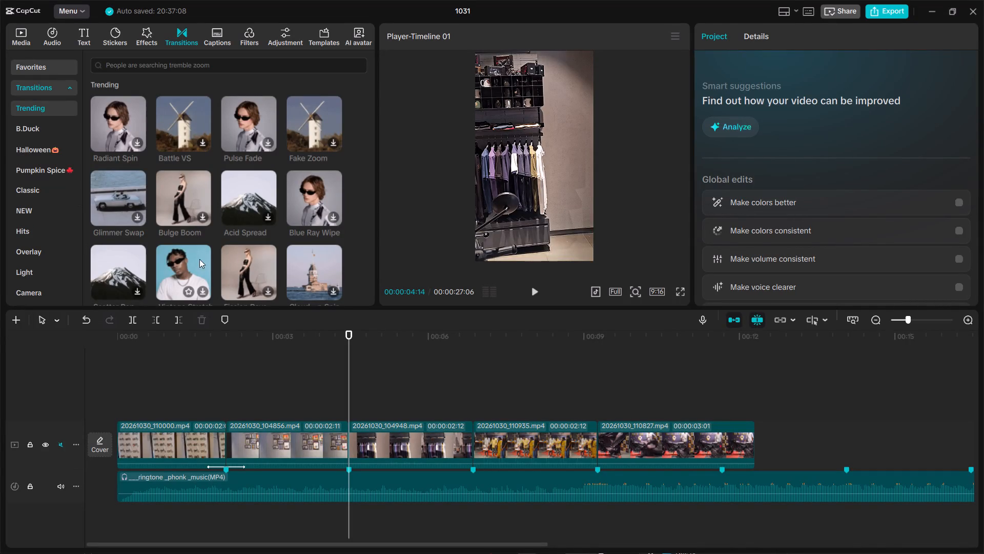
{"action": "scroll", "coordinate": [202, 205], "scroll_direction": "down", "scroll_amount": 1}
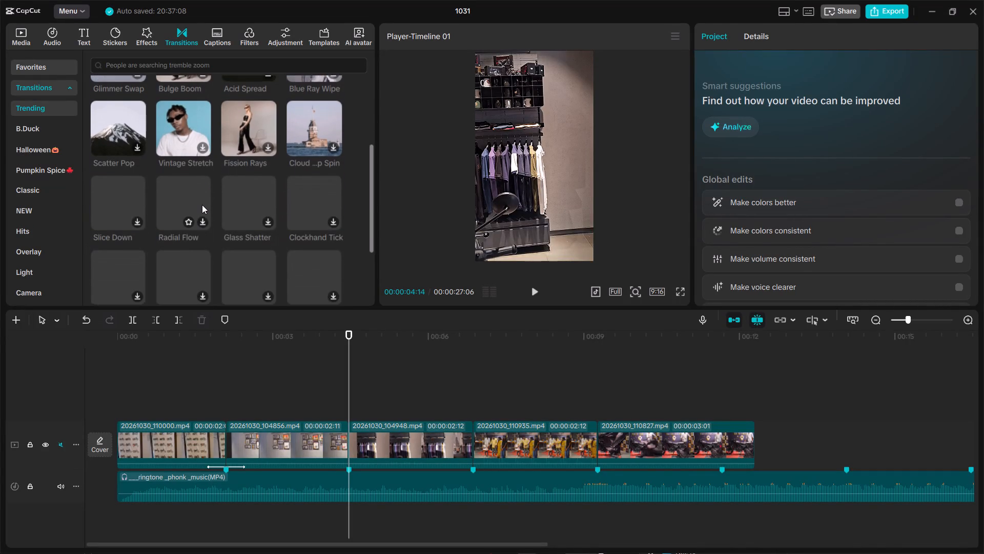
{"action": "scroll", "coordinate": [202, 205], "scroll_direction": "down", "scroll_amount": 2}
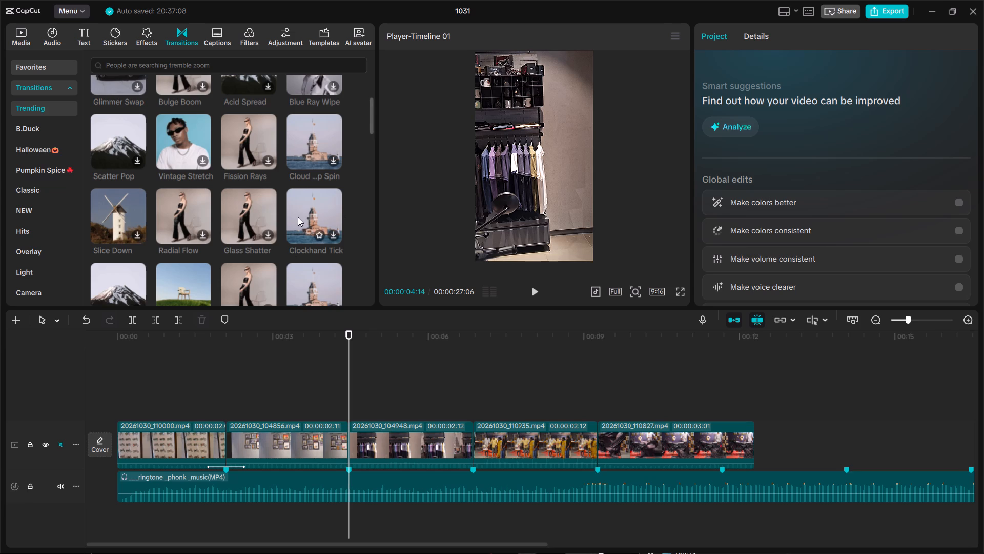
{"action": "scroll", "coordinate": [126, 196], "scroll_direction": "down", "scroll_amount": 1}
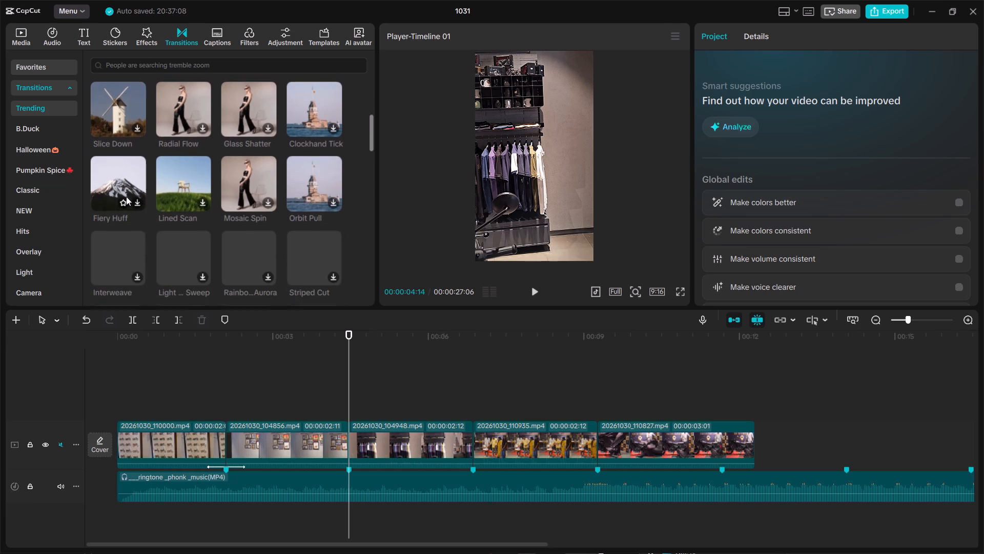
{"action": "scroll", "coordinate": [126, 196], "scroll_direction": "down", "scroll_amount": 1}
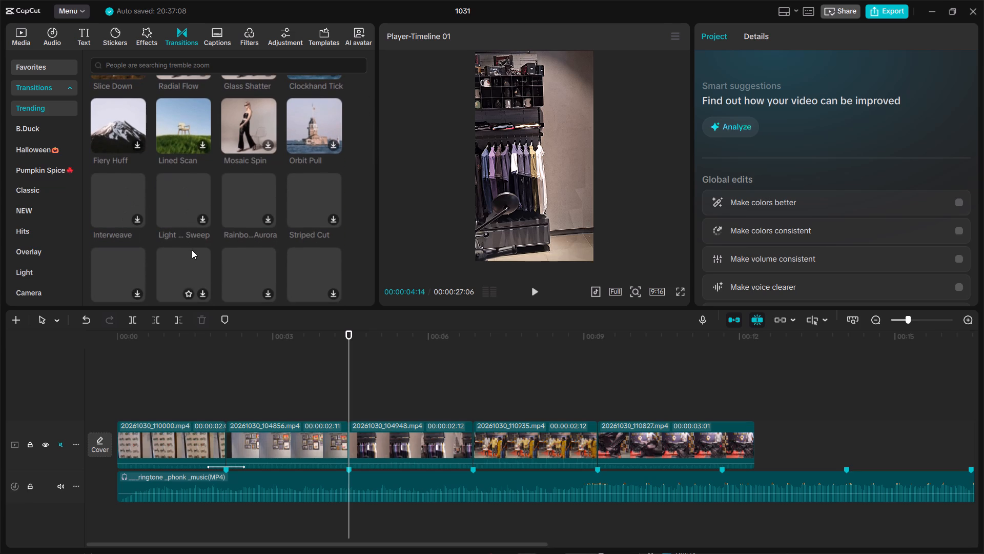
Apply the Fade In animation to the third clip with a duration of 0.3 s.
{"action": "left_click", "coordinate": [381, 447]}
{"action": "left_click", "coordinate": [823, 36]}
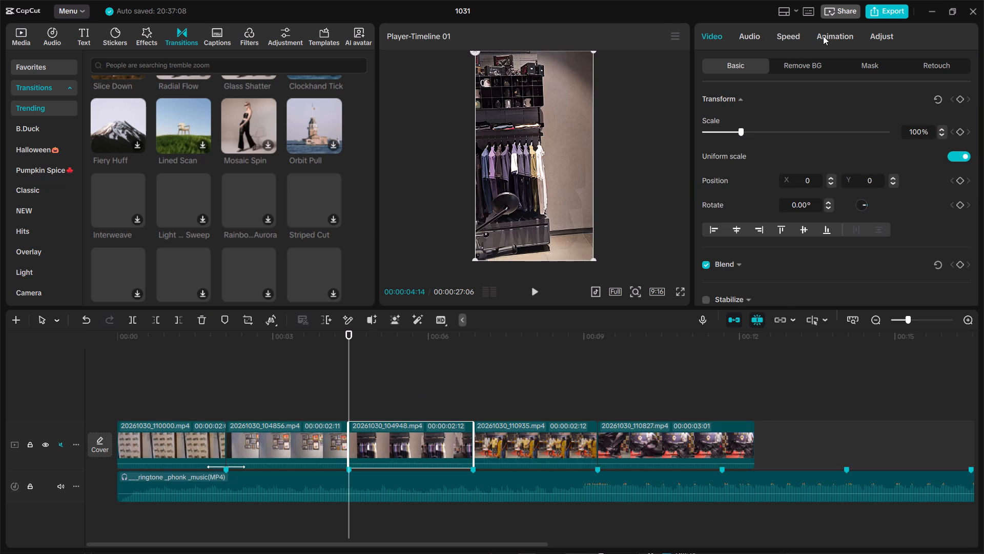
{"action": "double_click", "coordinate": [816, 154]}
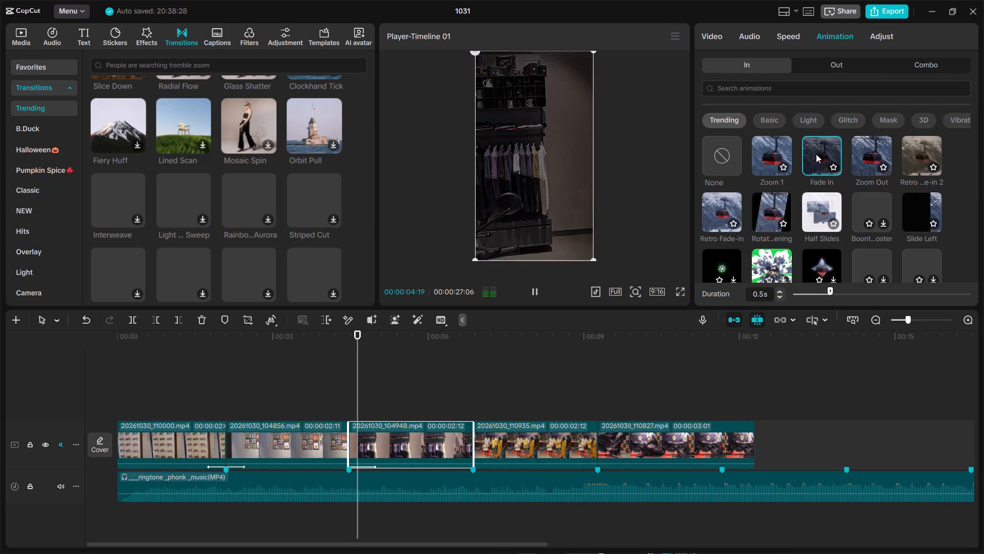
{"action": "left_click", "coordinate": [820, 295]}
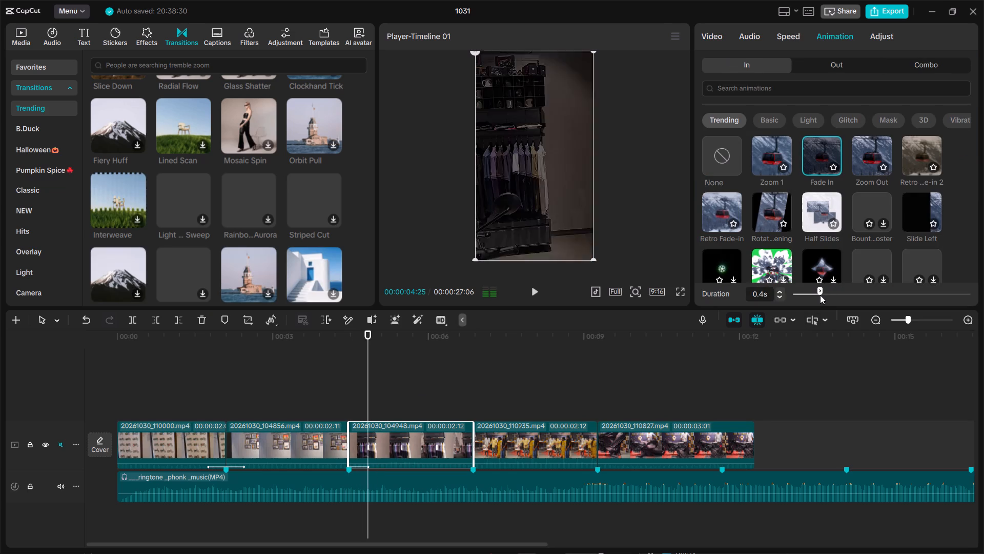
{"action": "left_click_drag", "start_coordinate": [820, 295], "coordinate": [814, 295]}
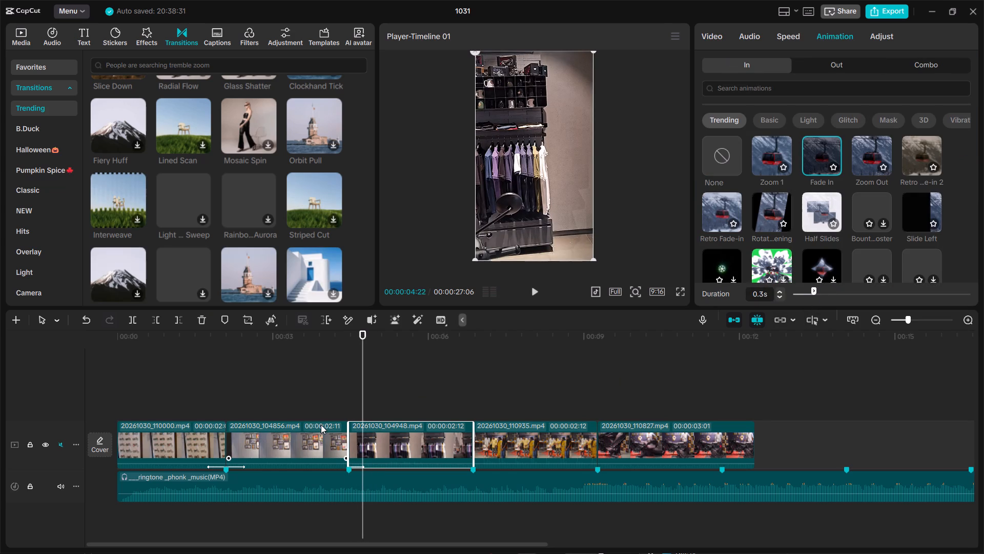
Apply the Fade Out animation to the second clip with a duration of 0.3 s.
{"action": "left_click", "coordinate": [321, 424]}
{"action": "left_click", "coordinate": [854, 61]}
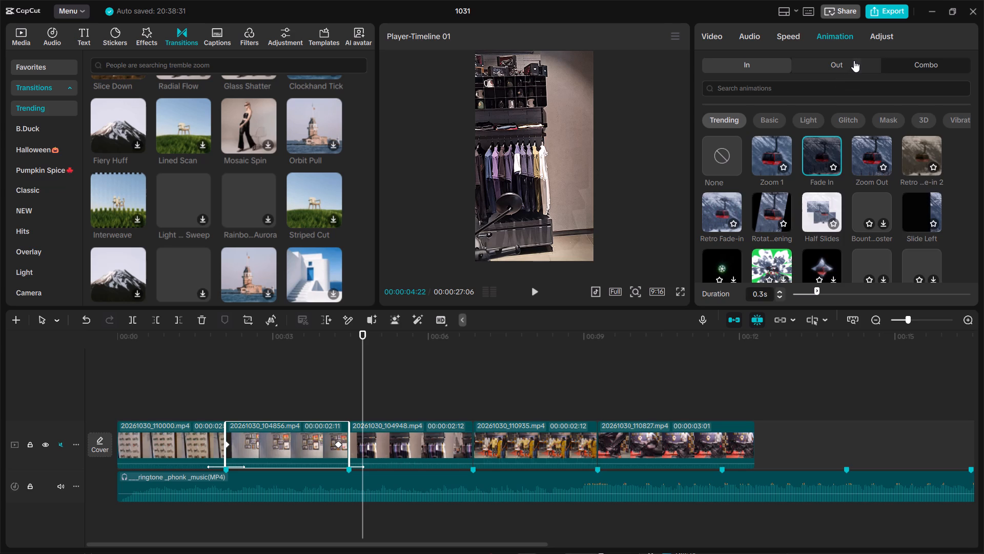
{"action": "double_click", "coordinate": [770, 153]}
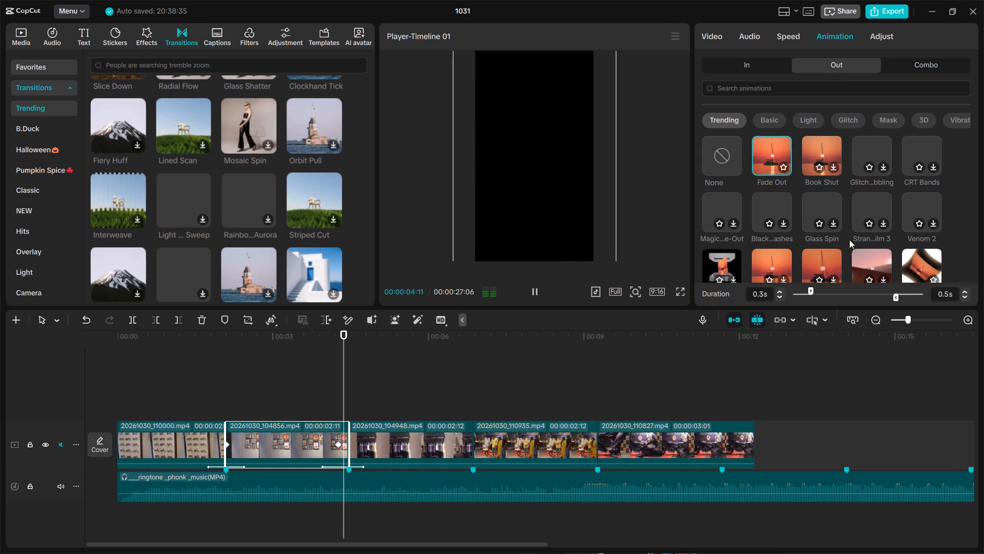
{"action": "left_click", "coordinate": [907, 295]}
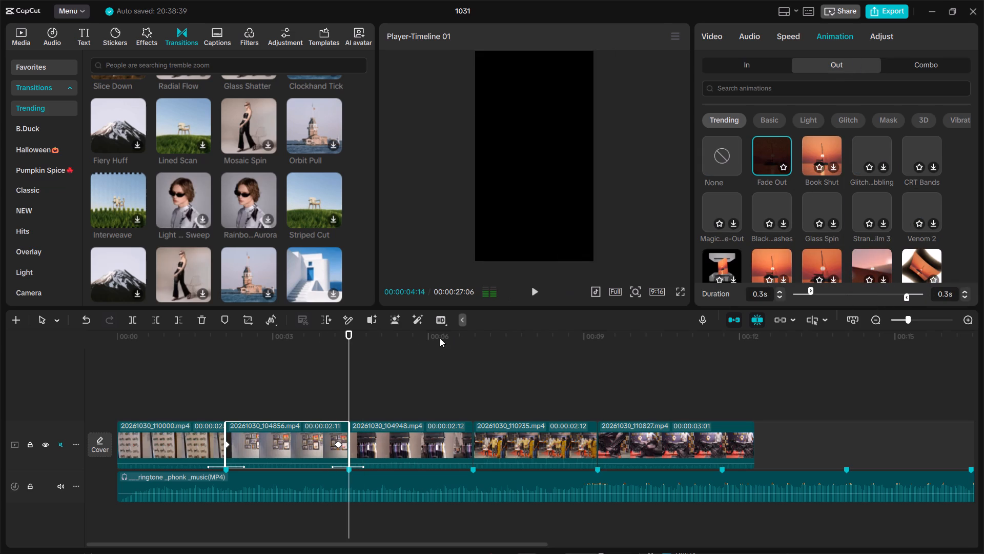
Play the timeline from the first clip into the fifth clip to check the fades and cuts against the music.
{"action": "left_click_drag", "start_coordinate": [299, 338], "coordinate": [156, 341]}
{"action": "key", "text": "space"}
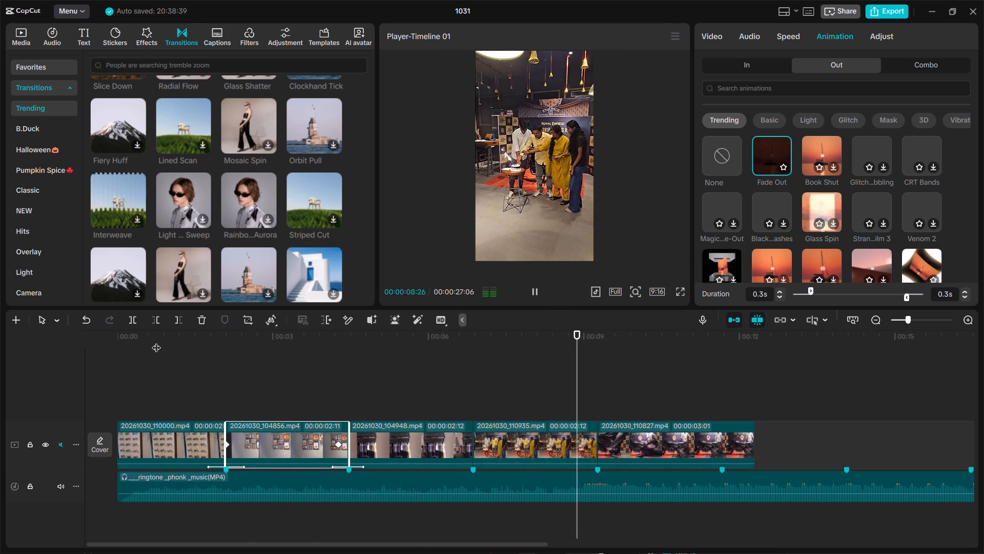
{"action": "key", "text": "space"}
{"action": "key", "text": "space"}
{"action": "key", "text": "space"}
{"action": "key", "text": "space"}
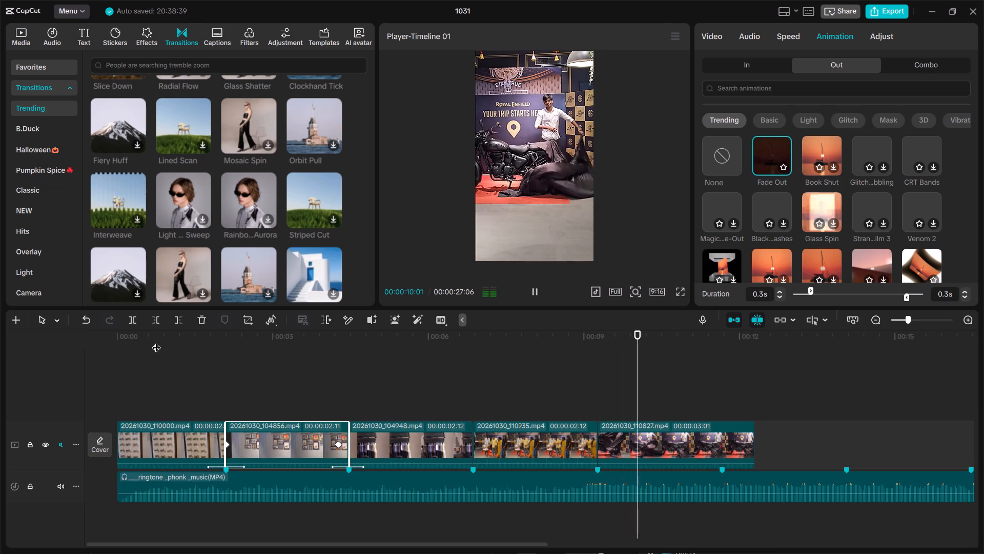
{"action": "key", "text": "space"}
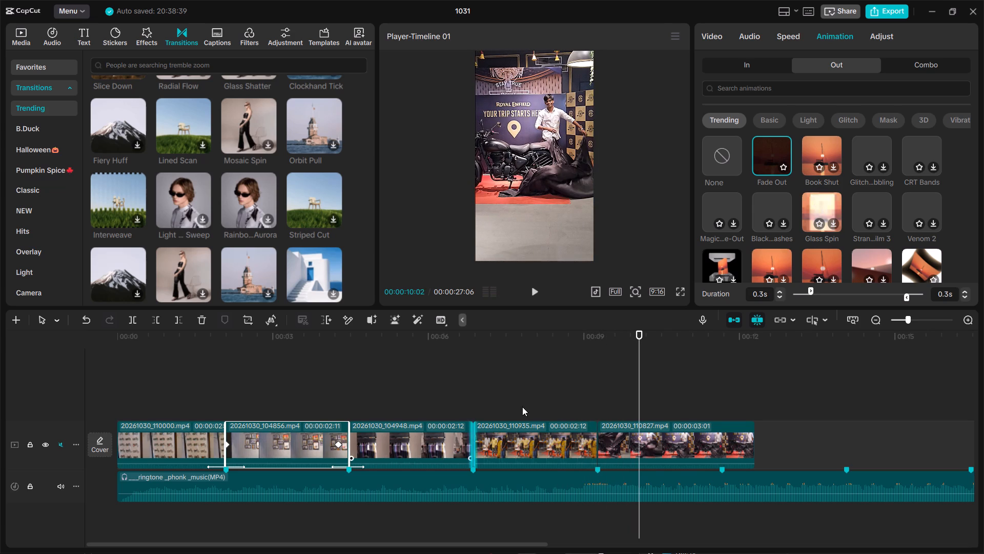
Go to the cut between the fourth and fifth clips and look through the Trending and Classic transitions for a suitable one.
{"action": "left_click_drag", "start_coordinate": [598, 342], "coordinate": [581, 342]}
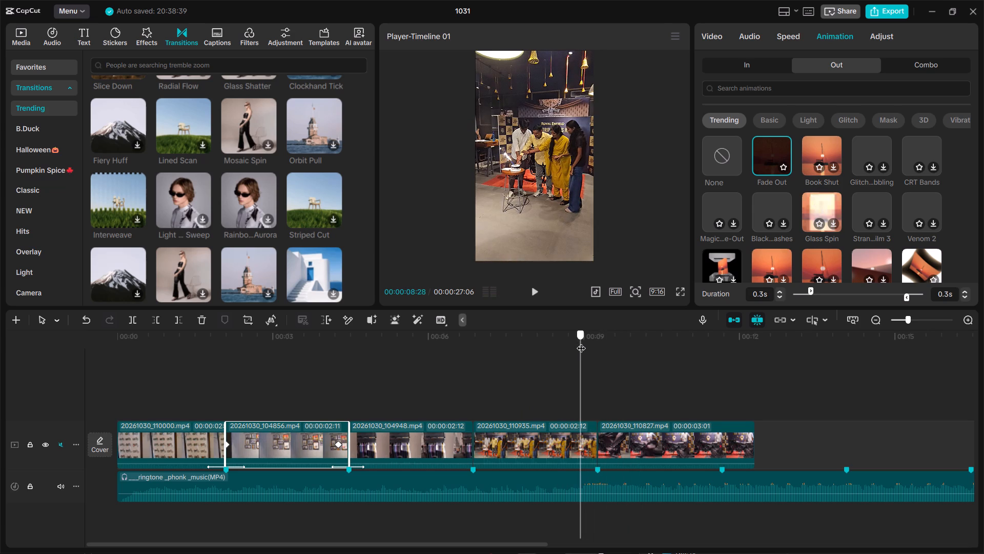
{"action": "left_click_drag", "start_coordinate": [581, 342], "coordinate": [587, 340]}
{"action": "left_click_drag", "start_coordinate": [587, 340], "coordinate": [594, 339]}
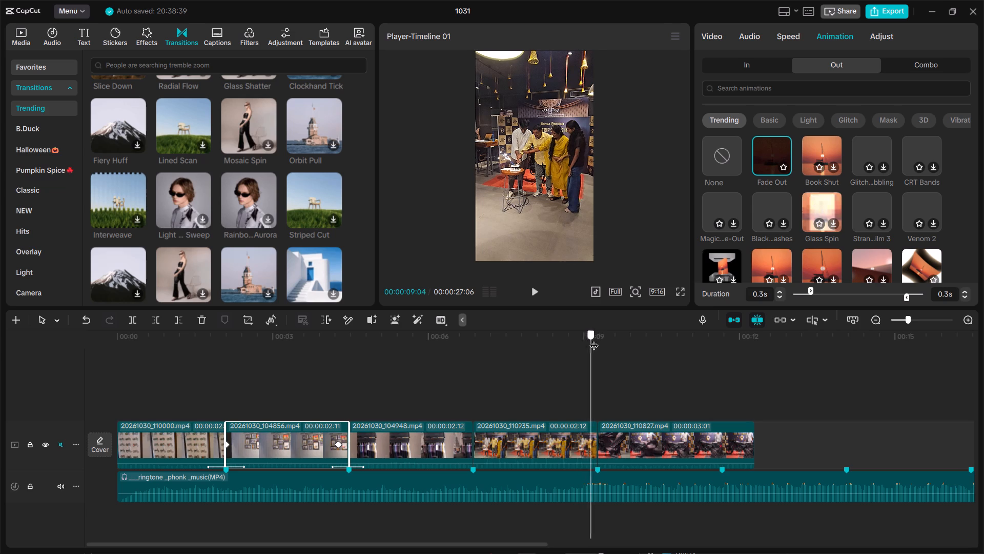
{"action": "left_click_drag", "start_coordinate": [594, 339], "coordinate": [600, 339]}
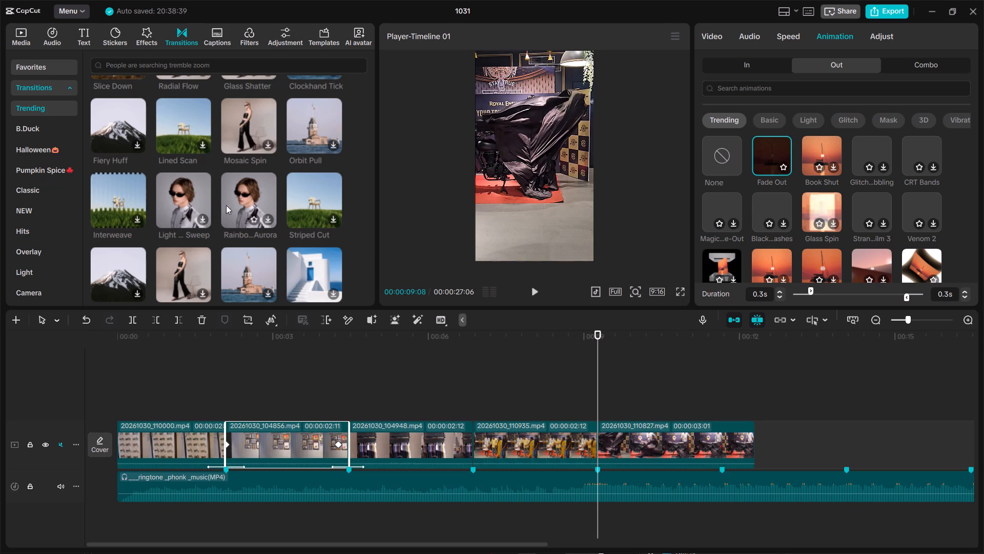
{"action": "scroll", "coordinate": [175, 190], "scroll_direction": "up", "scroll_amount": 1}
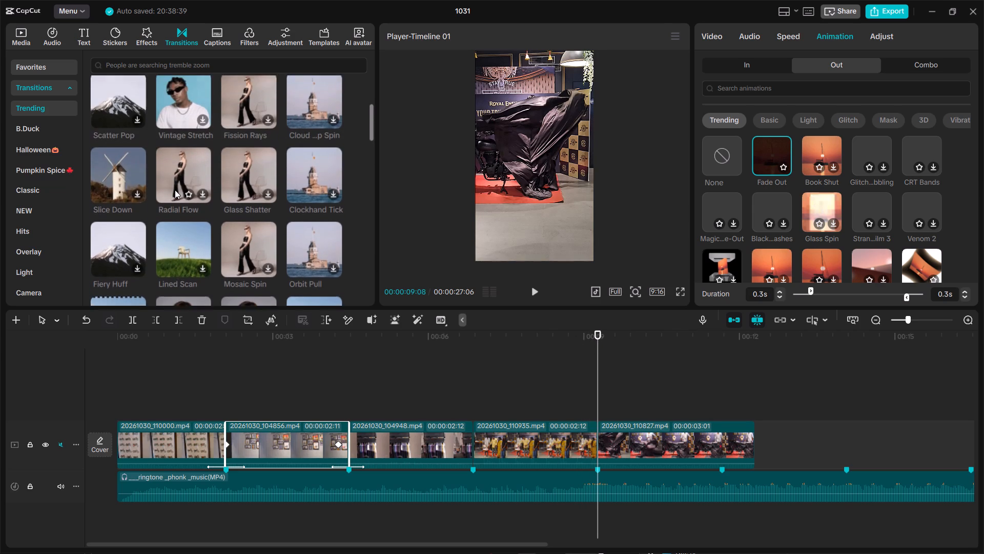
{"action": "scroll", "coordinate": [175, 190], "scroll_direction": "up", "scroll_amount": 1}
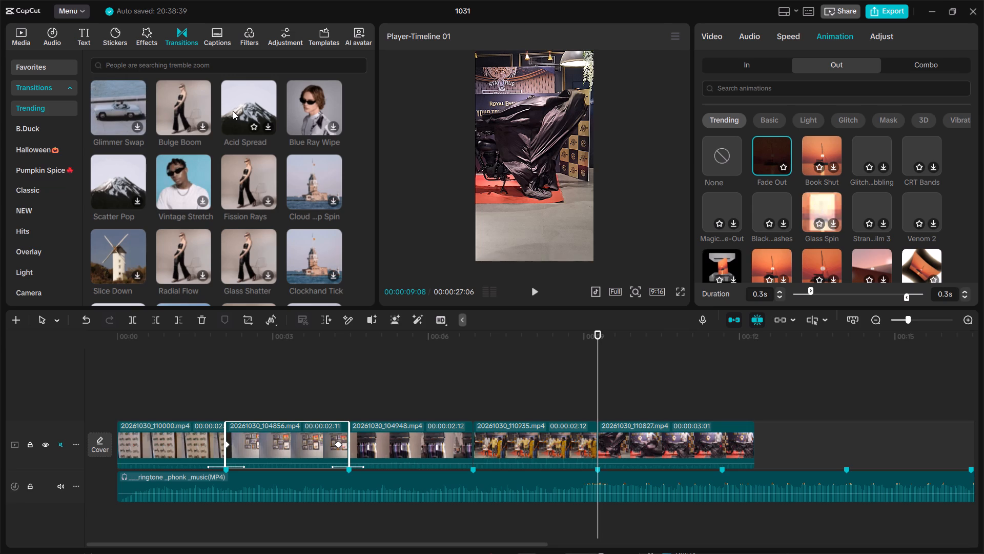
{"action": "left_click", "coordinate": [53, 200]}
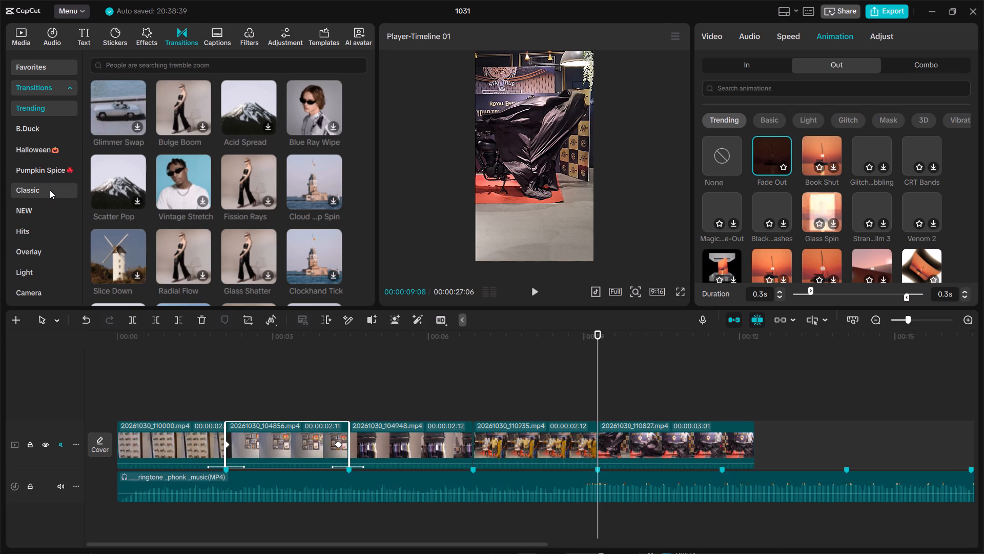
{"action": "left_click", "coordinate": [50, 190]}
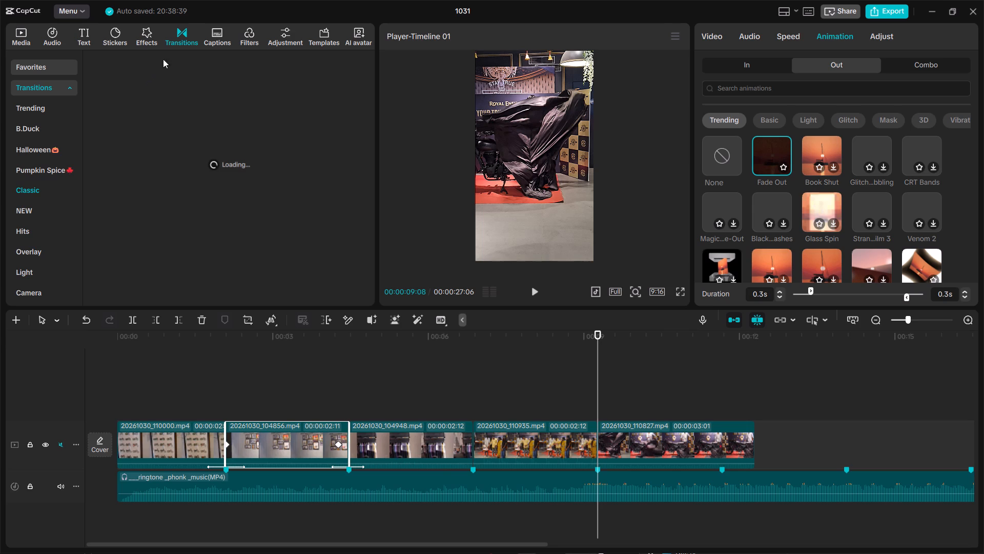
Look through the Trending video effects for the cut between the fourth and fifth clips, and search the effects for "blur".
{"action": "left_click", "coordinate": [148, 38]}
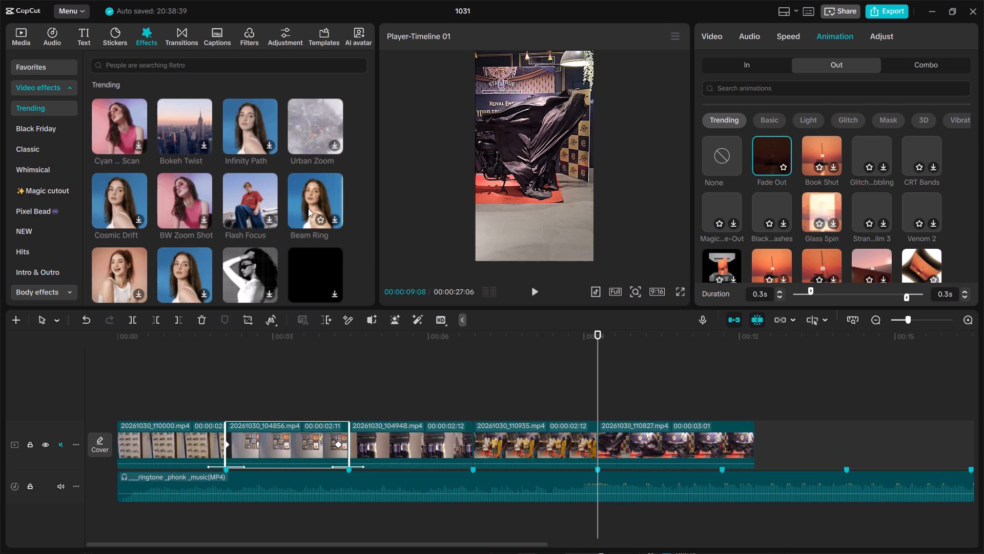
{"action": "scroll", "coordinate": [165, 275], "scroll_direction": "down", "scroll_amount": 1}
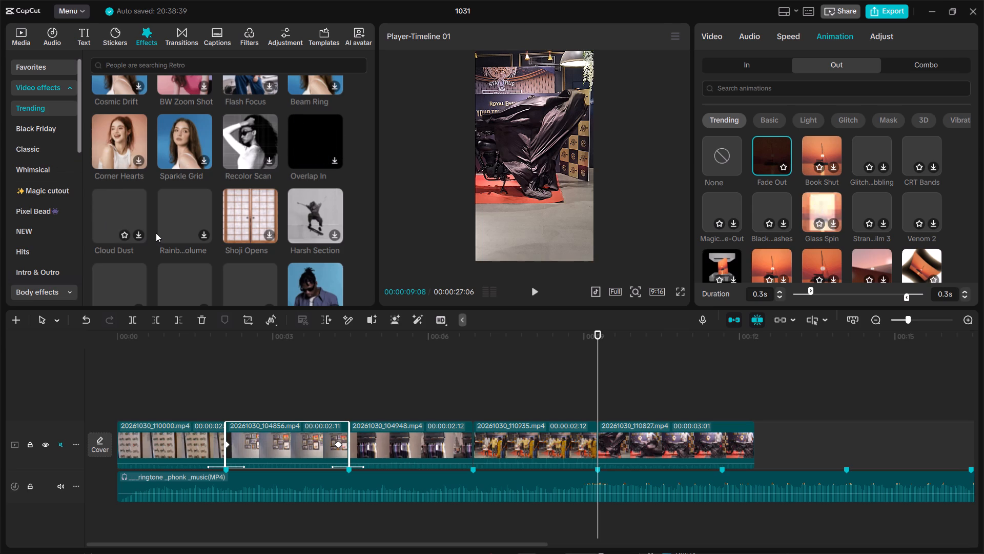
{"action": "scroll", "coordinate": [156, 233], "scroll_direction": "down", "scroll_amount": 1}
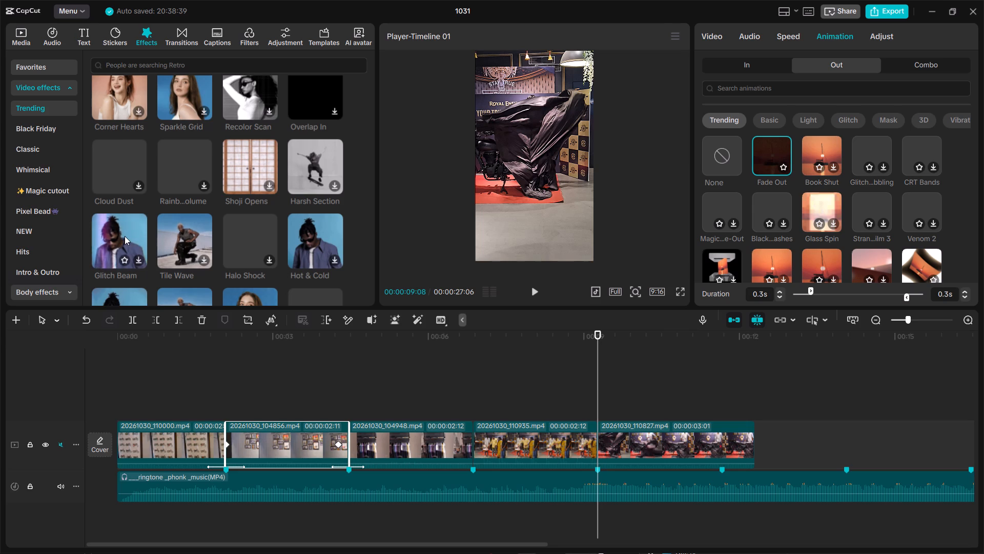
{"action": "scroll", "coordinate": [170, 236], "scroll_direction": "down", "scroll_amount": 1}
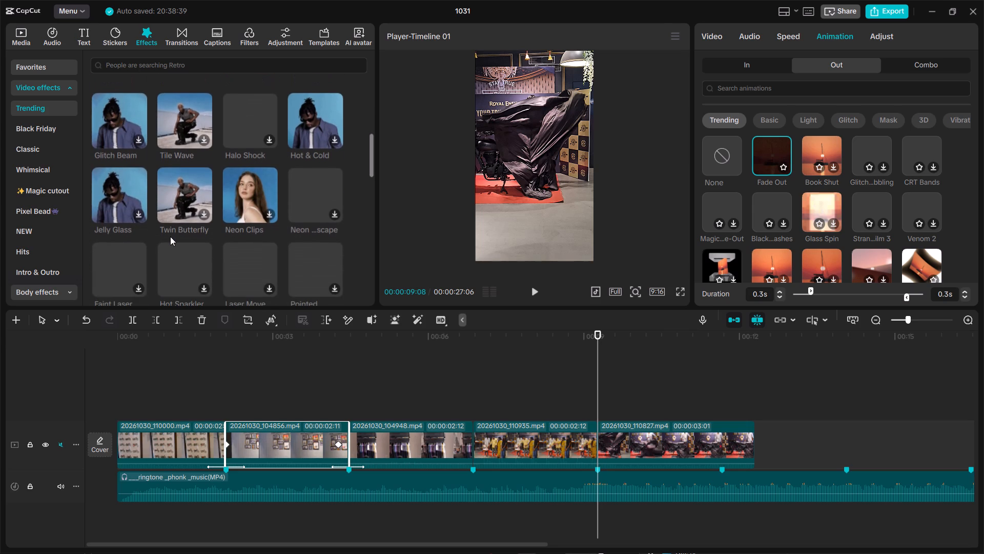
{"action": "scroll", "coordinate": [170, 236], "scroll_direction": "down", "scroll_amount": 1}
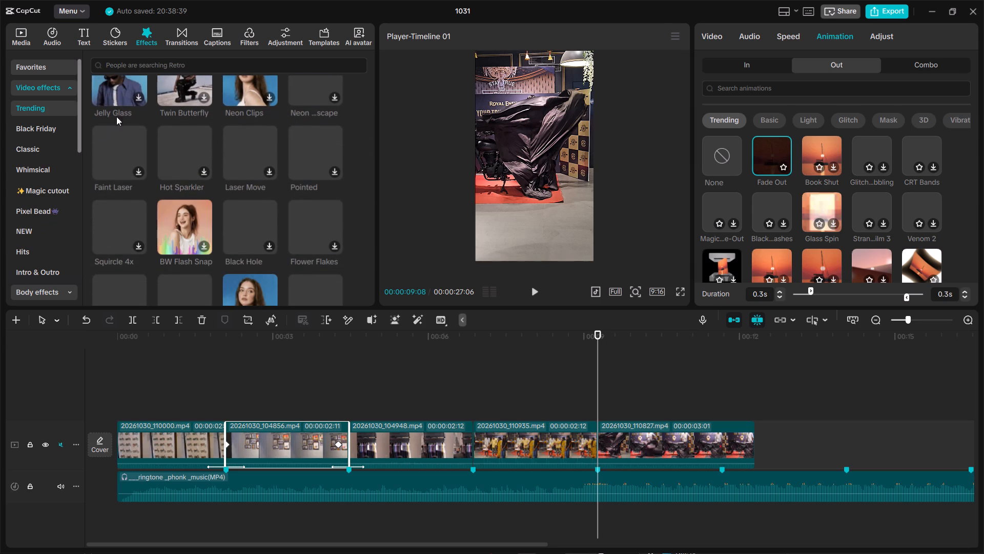
{"action": "left_click", "coordinate": [148, 61]}
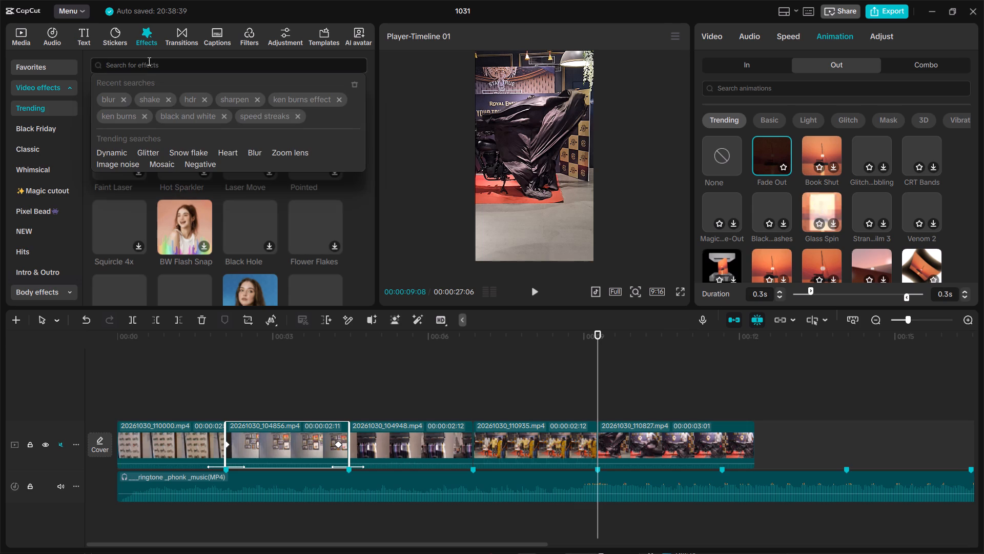
{"action": "left_click", "coordinate": [106, 100]}
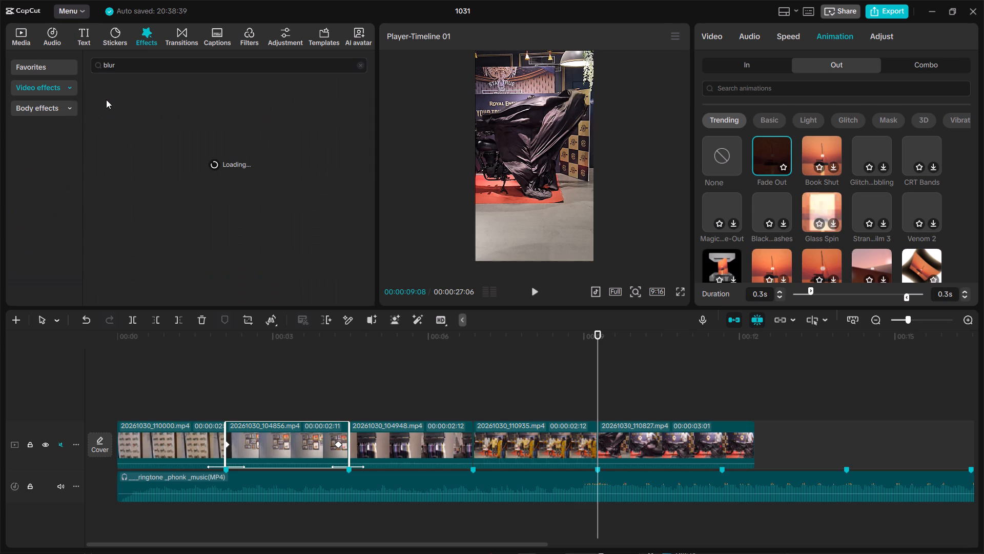
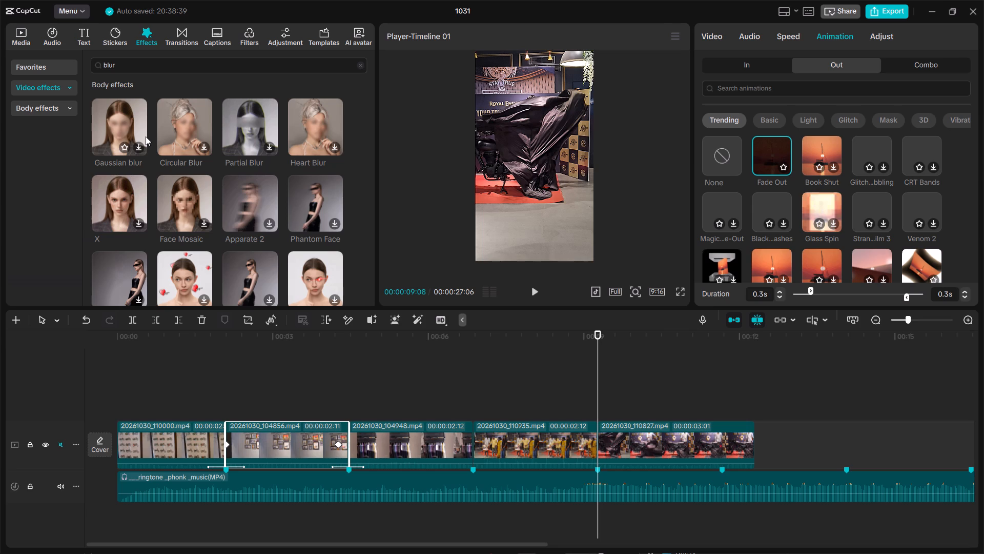
Add the Classic Blur transition at the cut between the fourth and fifth clips.
{"action": "left_click", "coordinate": [184, 36]}
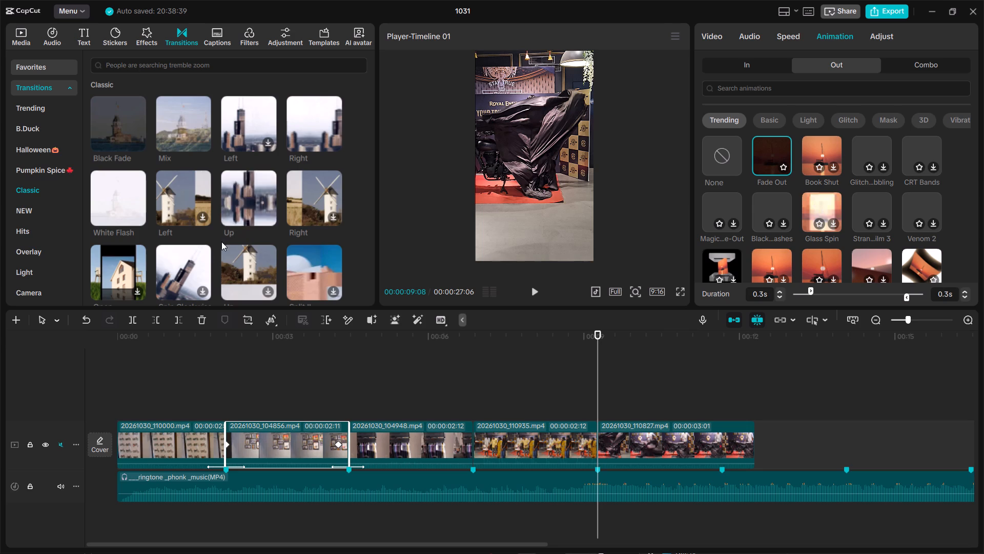
{"action": "scroll", "coordinate": [221, 242], "scroll_direction": "down", "scroll_amount": 1}
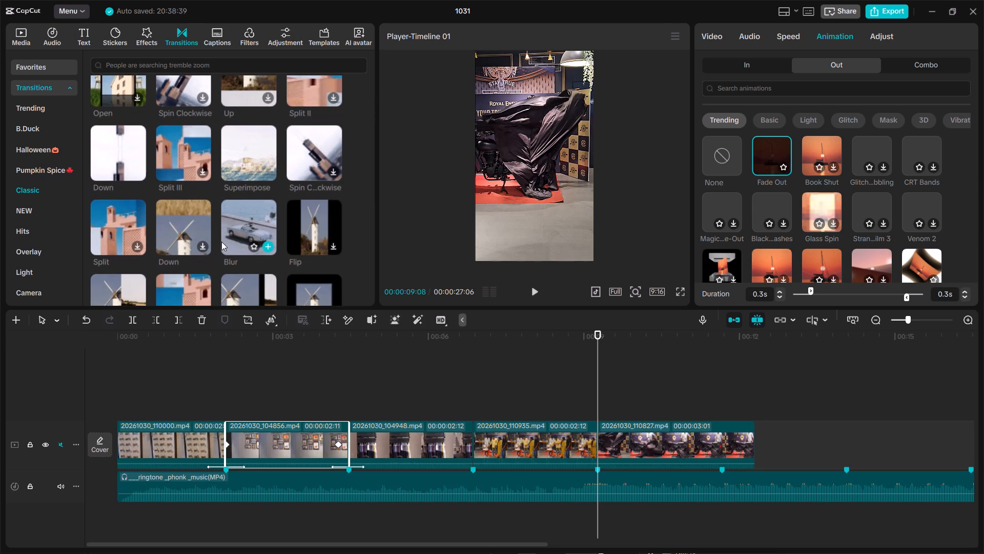
{"action": "scroll", "coordinate": [221, 242], "scroll_direction": "down", "scroll_amount": 1}
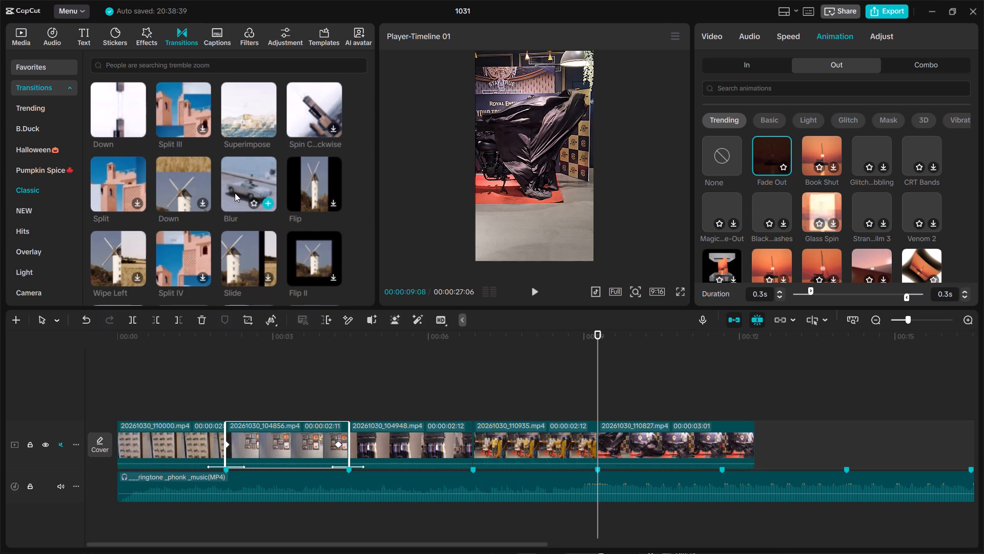
{"action": "double_click", "coordinate": [235, 193]}
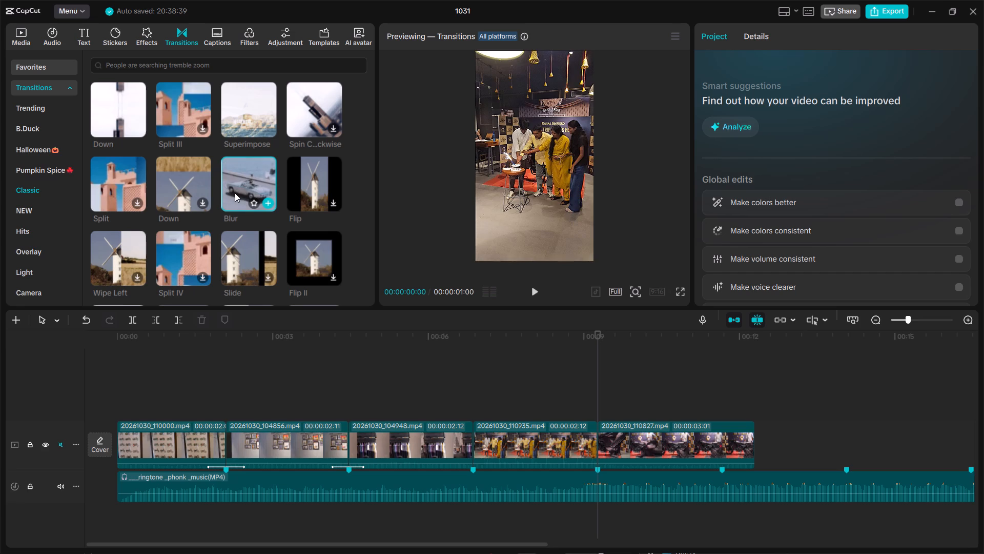
{"action": "left_click", "coordinate": [268, 205]}
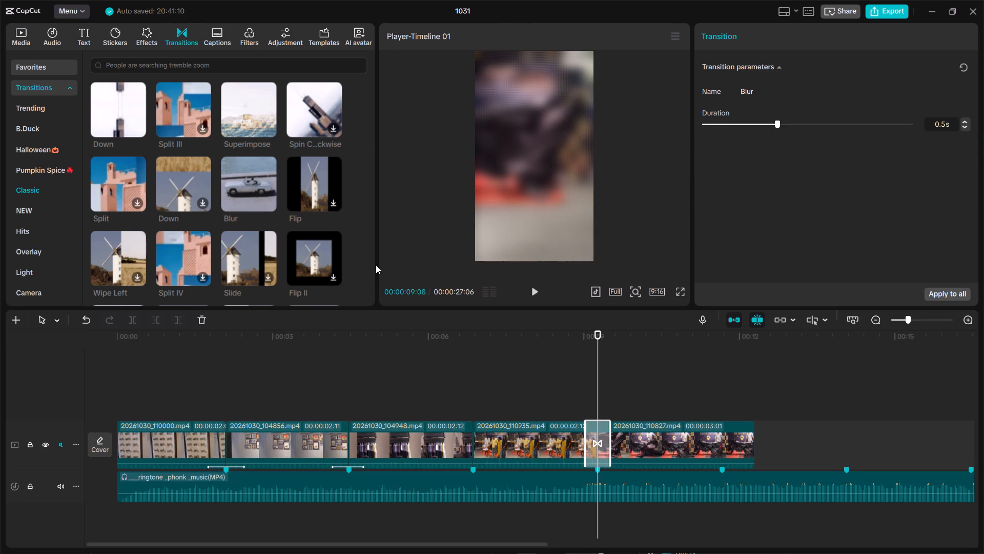
Play the timeline across the cut between the fourth and fifth clips to check the Blur transition.
{"action": "left_click_drag", "start_coordinate": [563, 338], "coordinate": [488, 345]}
{"action": "key", "text": "space"}
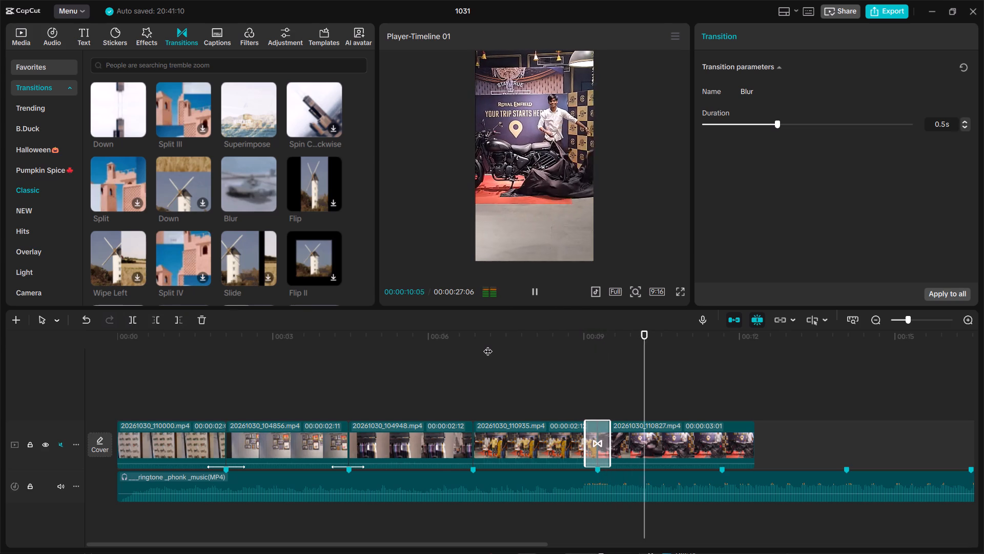
{"action": "key", "text": "space"}
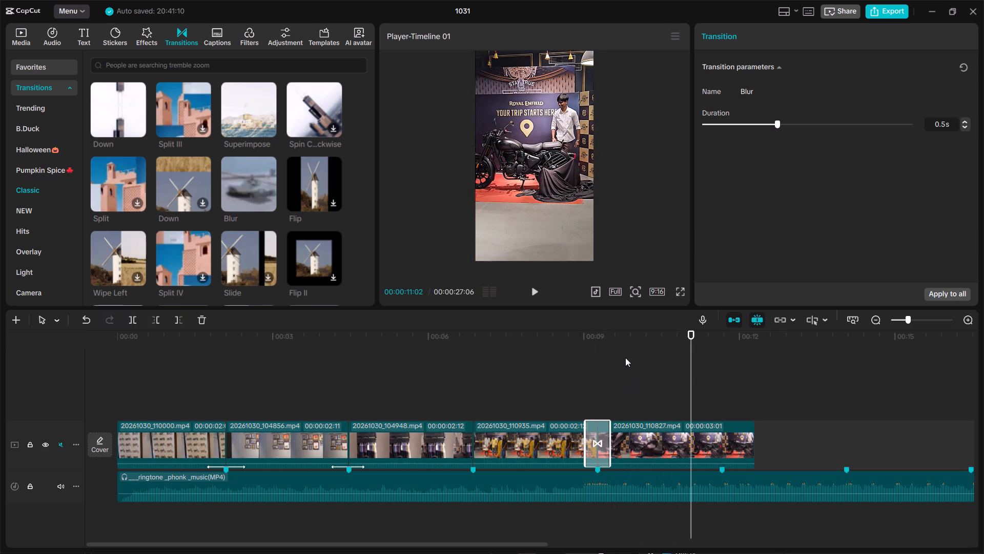
Return to the cut between the fourth and fifth clips and search the effects for "shake".
{"action": "left_click_drag", "start_coordinate": [596, 342], "coordinate": [582, 340]}
{"action": "left_click_drag", "start_coordinate": [582, 340], "coordinate": [598, 340]}
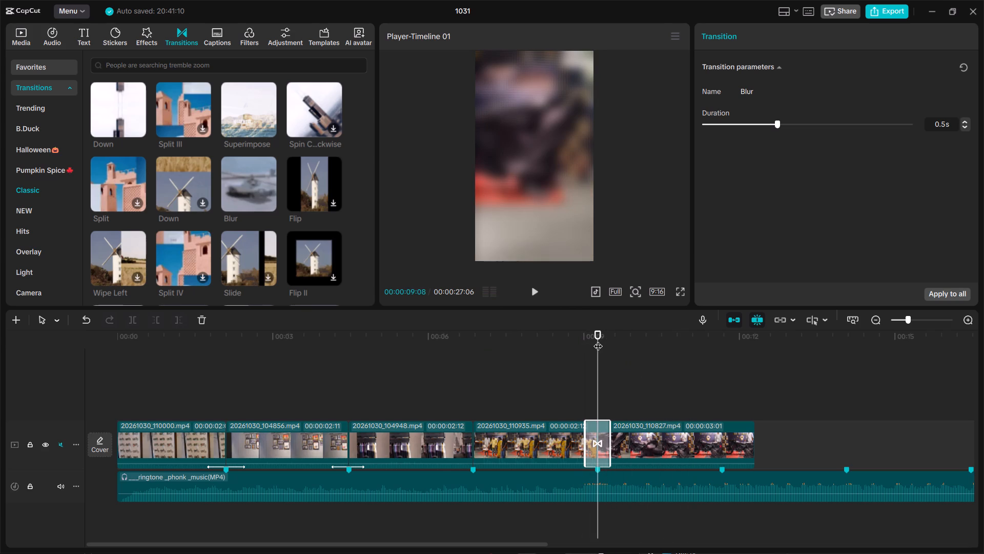
{"action": "left_click", "coordinate": [150, 36]}
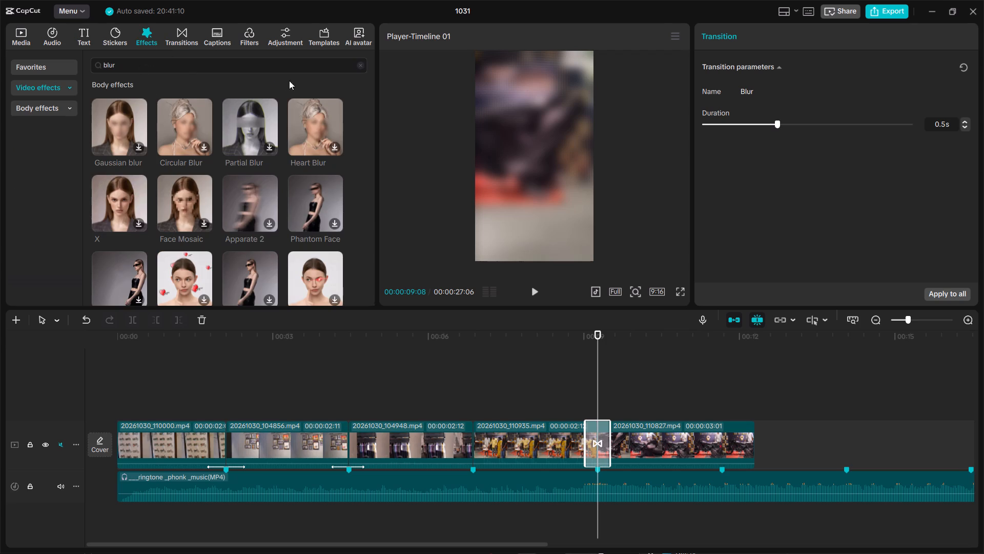
{"action": "left_click", "coordinate": [360, 66]}
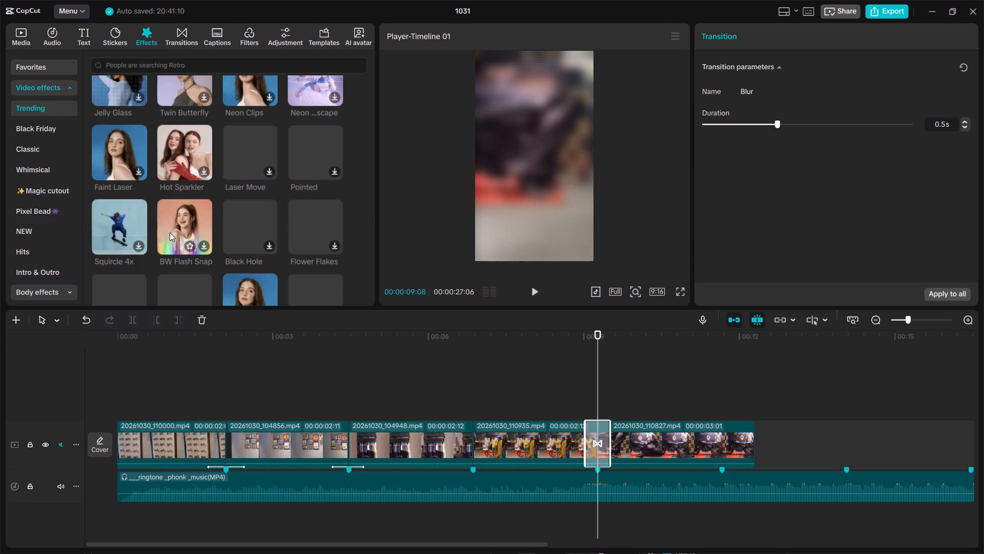
{"action": "scroll", "coordinate": [149, 224], "scroll_direction": "up", "scroll_amount": 3}
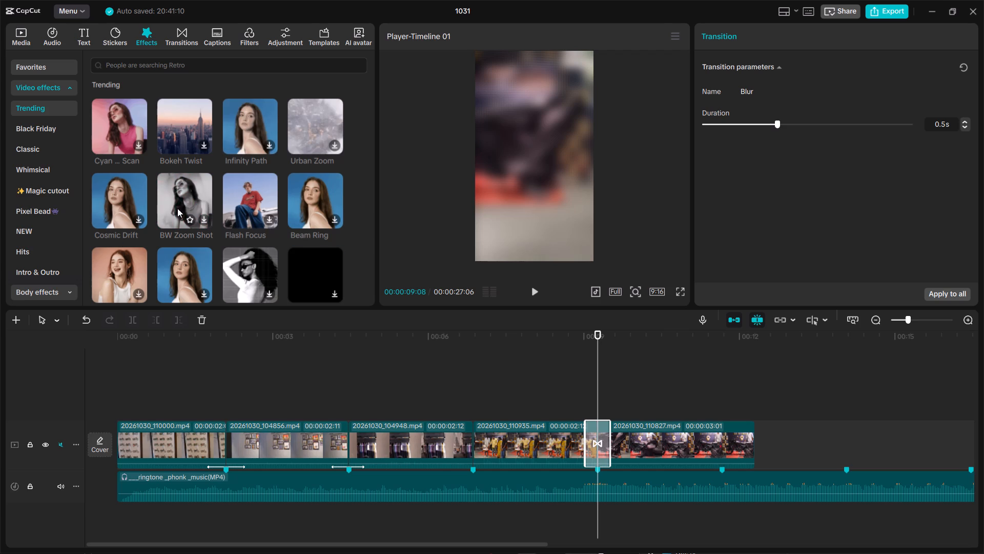
{"action": "left_click", "coordinate": [179, 69]}
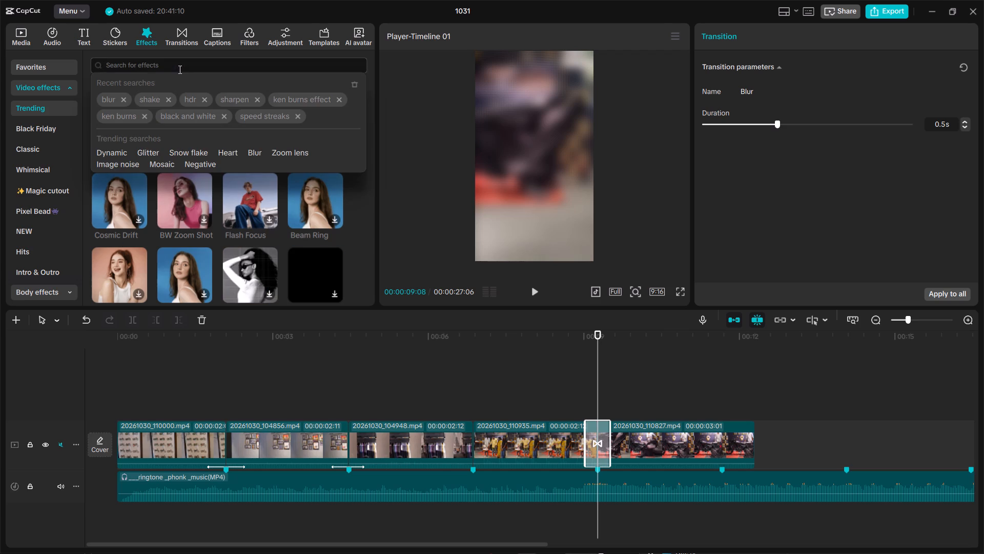
{"action": "left_click", "coordinate": [154, 100]}
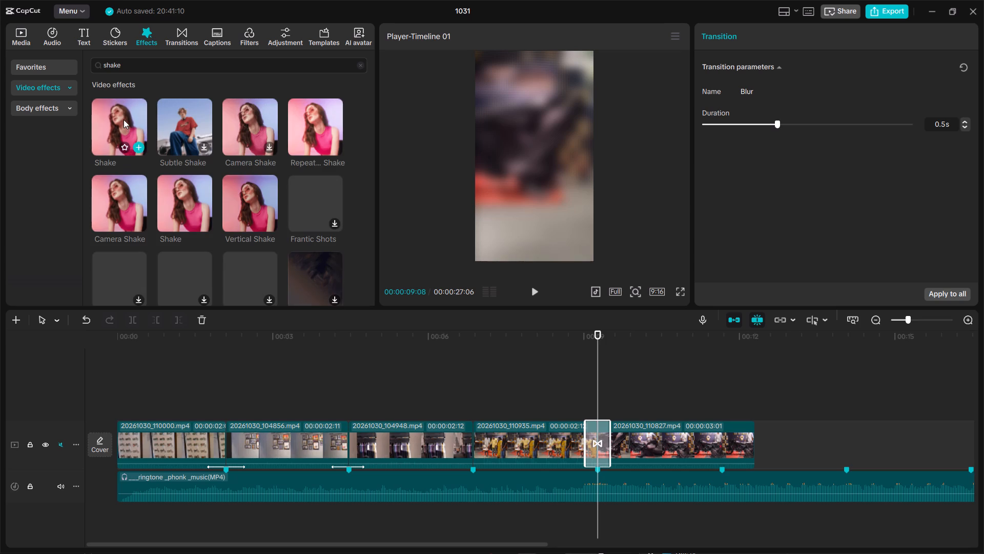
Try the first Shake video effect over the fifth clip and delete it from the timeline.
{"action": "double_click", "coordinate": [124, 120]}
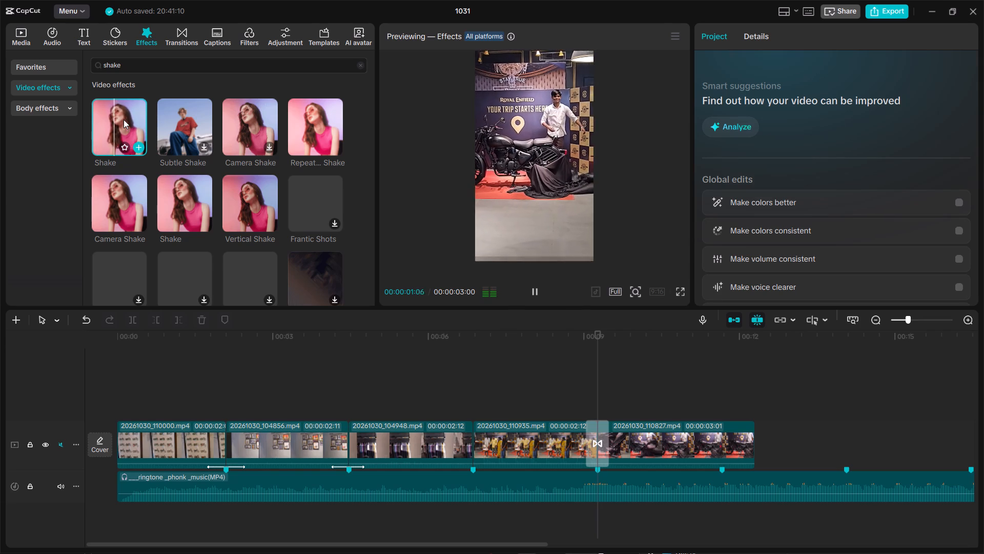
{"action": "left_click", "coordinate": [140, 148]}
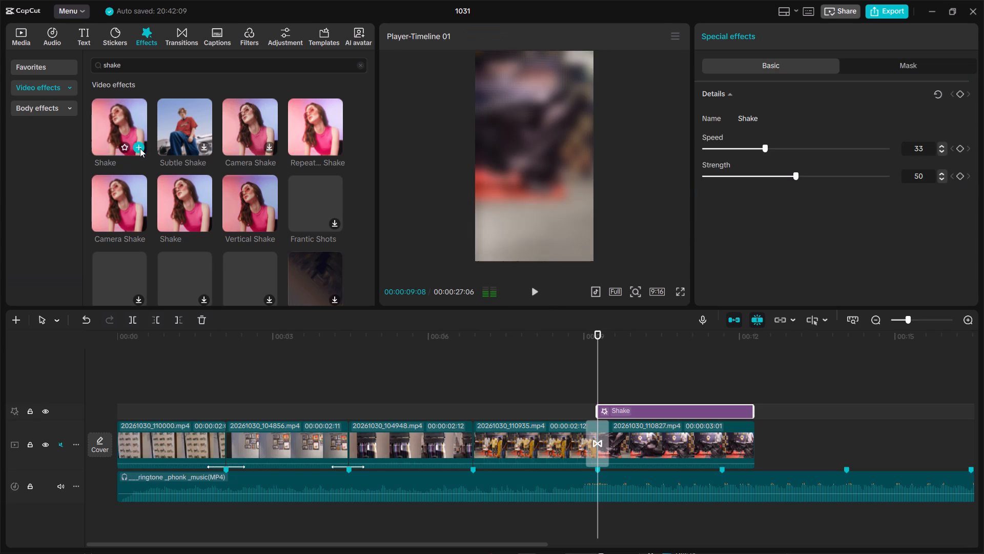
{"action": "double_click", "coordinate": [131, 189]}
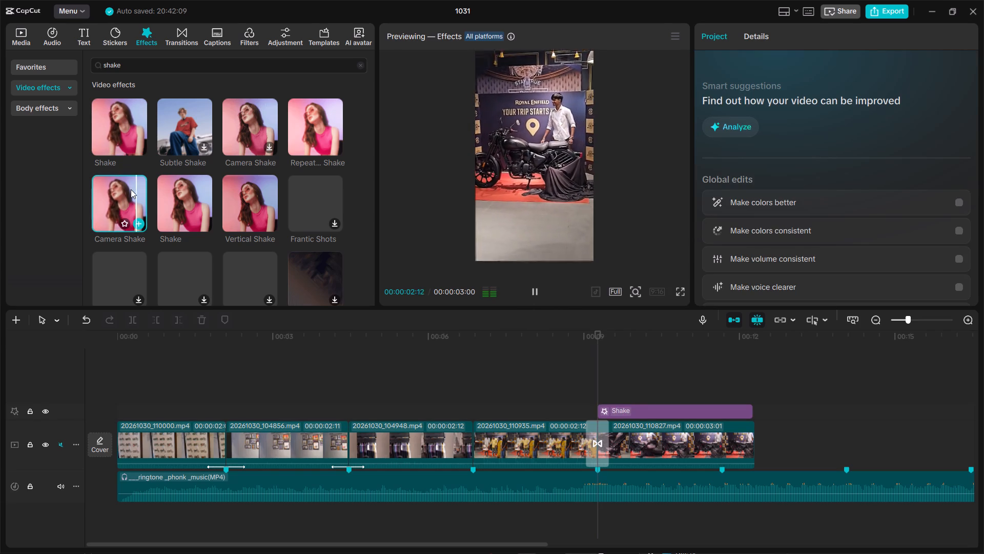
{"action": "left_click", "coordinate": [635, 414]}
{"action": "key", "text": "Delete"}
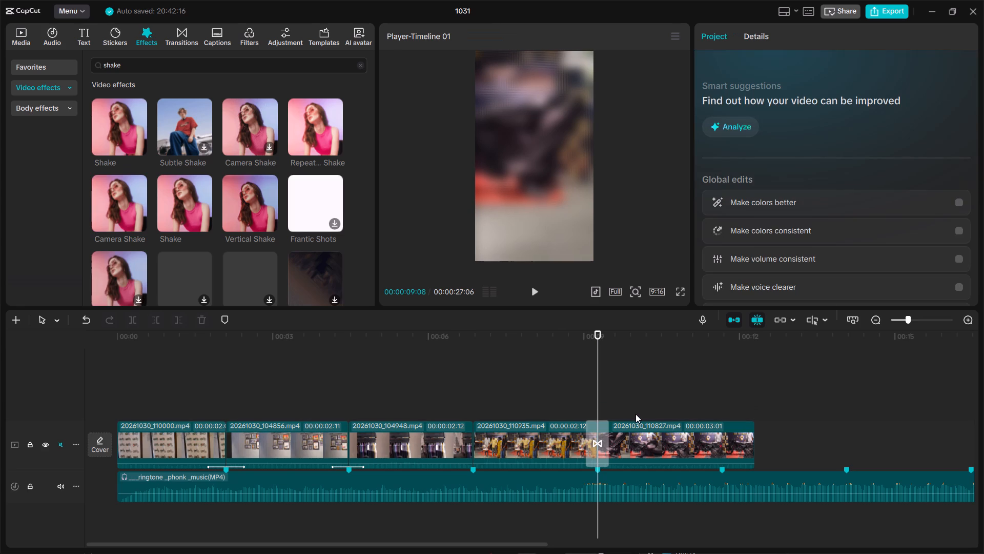
Add the Shake effect that has a Range setting at the start of the fifth clip and shorten it to end with the Blur transition.
{"action": "double_click", "coordinate": [104, 200]}
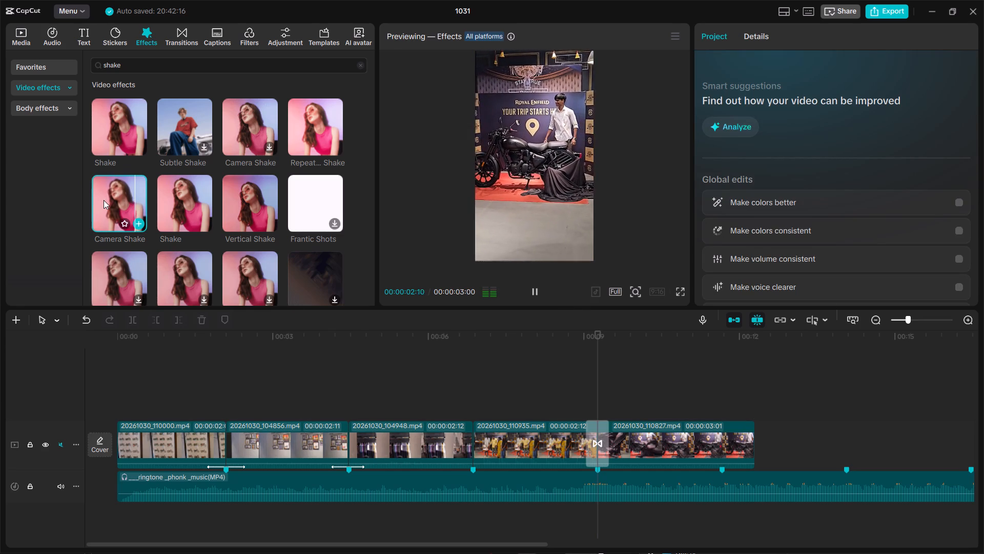
{"action": "double_click", "coordinate": [110, 137]}
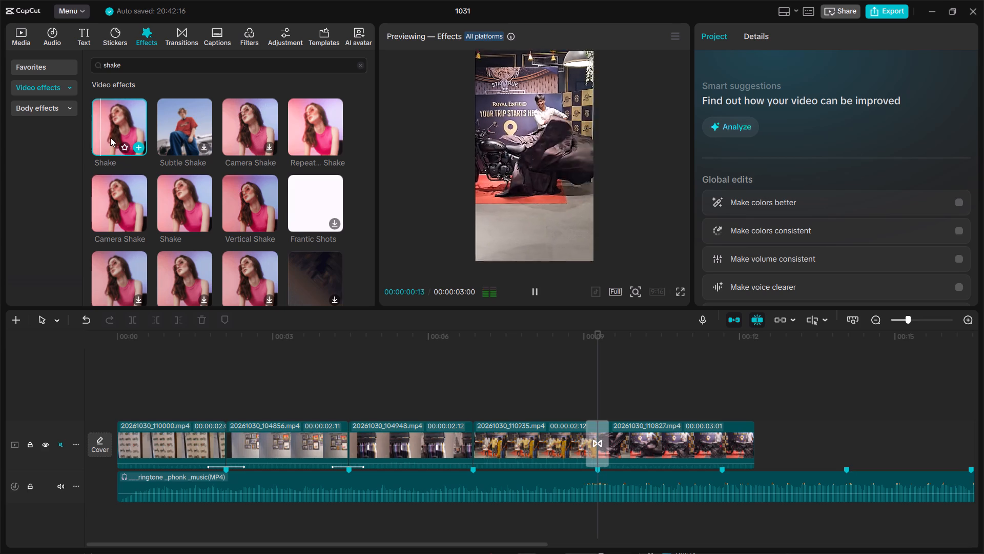
{"action": "double_click", "coordinate": [112, 190]}
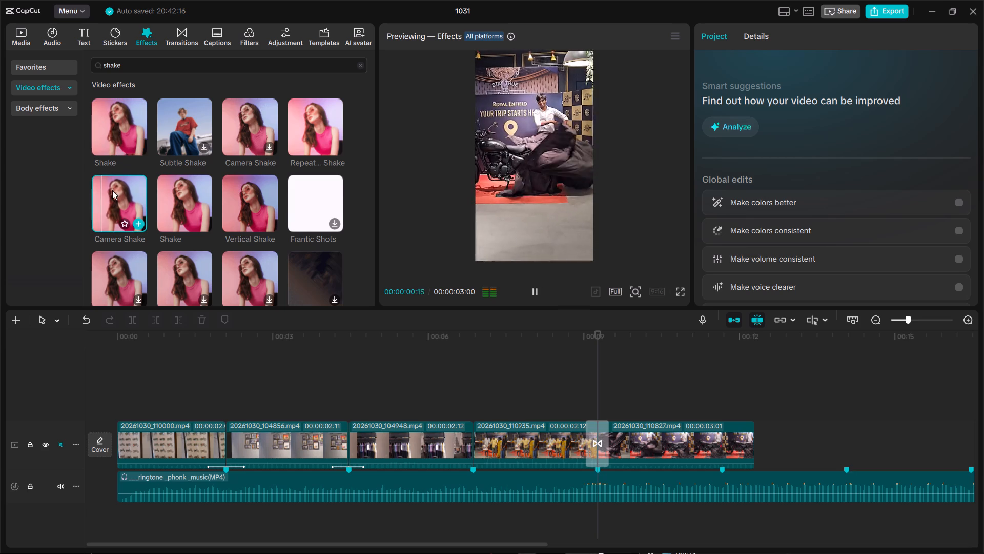
{"action": "double_click", "coordinate": [171, 207]}
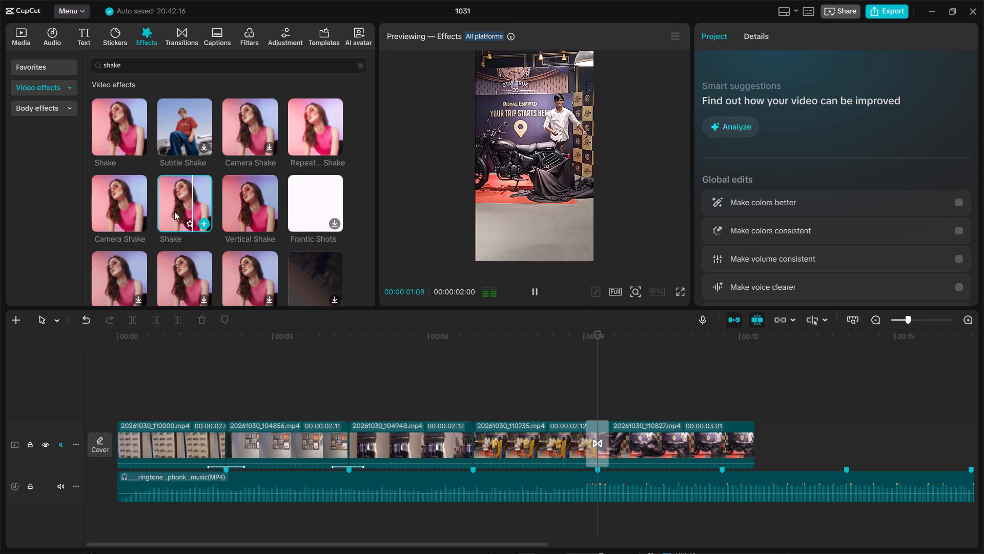
{"action": "left_click", "coordinate": [201, 226]}
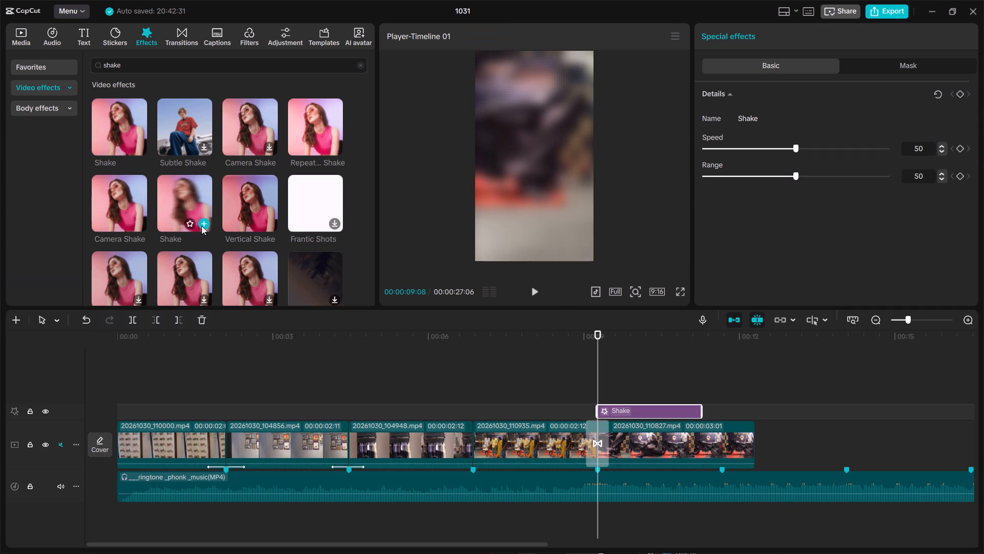
{"action": "left_click_drag", "start_coordinate": [701, 411], "coordinate": [694, 411]}
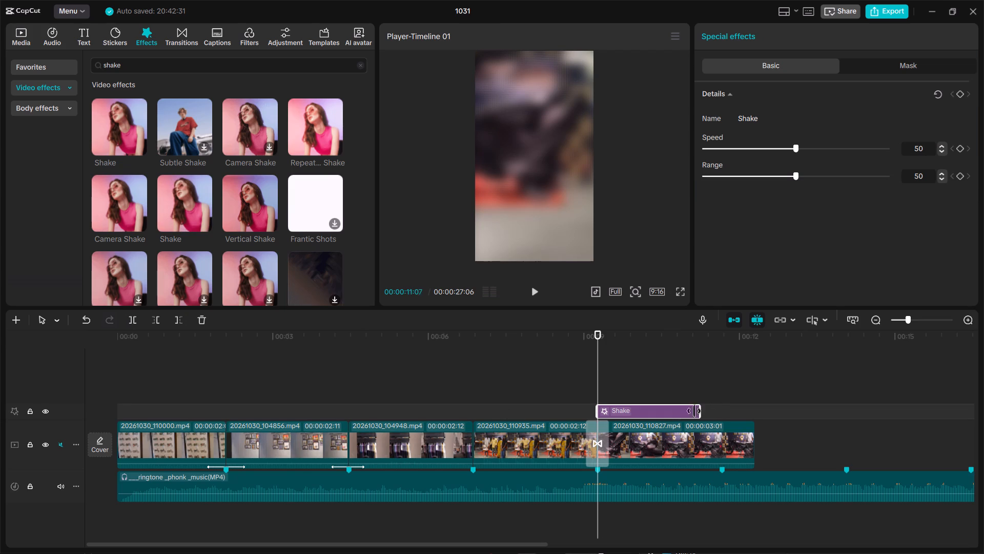
{"action": "left_click_drag", "start_coordinate": [694, 411], "coordinate": [611, 424]}
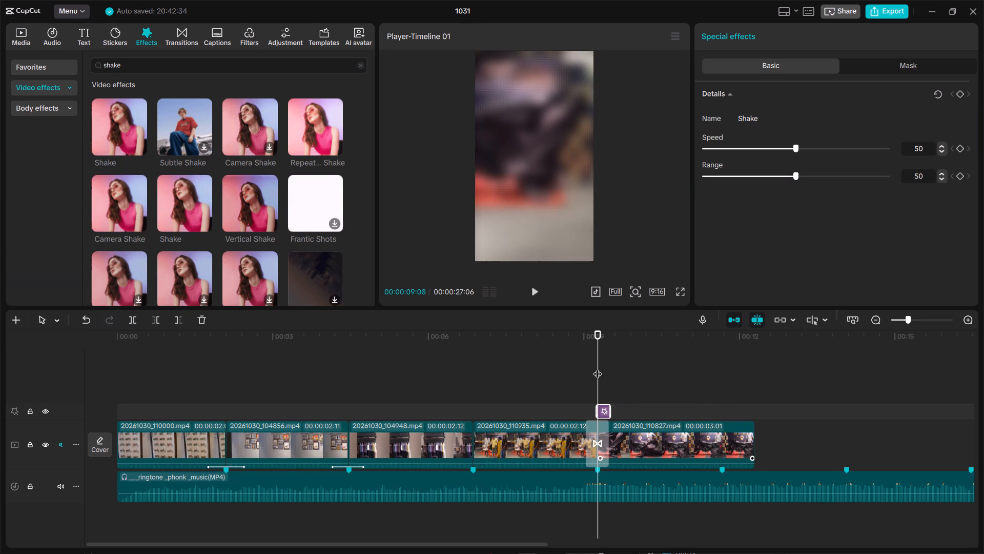
Play from the fourth clip through the fifth to check the Blur transition and Shake effect against the music.
{"action": "left_click_drag", "start_coordinate": [596, 349], "coordinate": [564, 349]}
{"action": "key", "text": "space"}
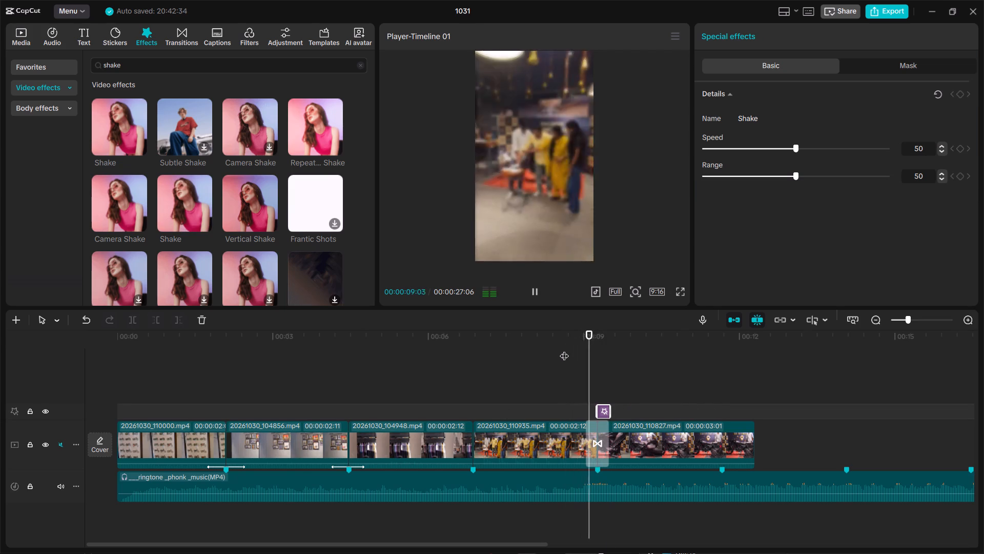
{"action": "key", "text": "space"}
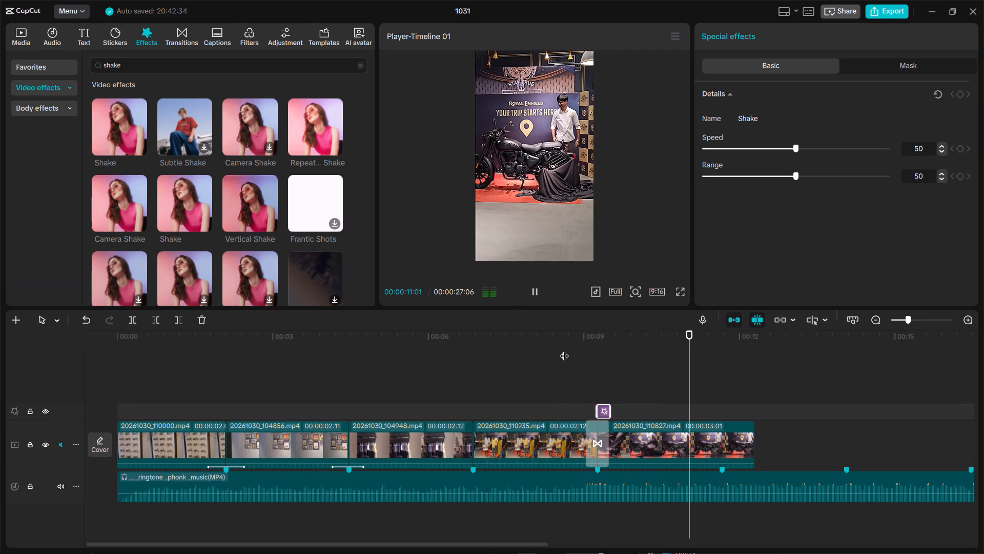
{"action": "key", "text": "space"}
{"action": "key", "text": "space"}
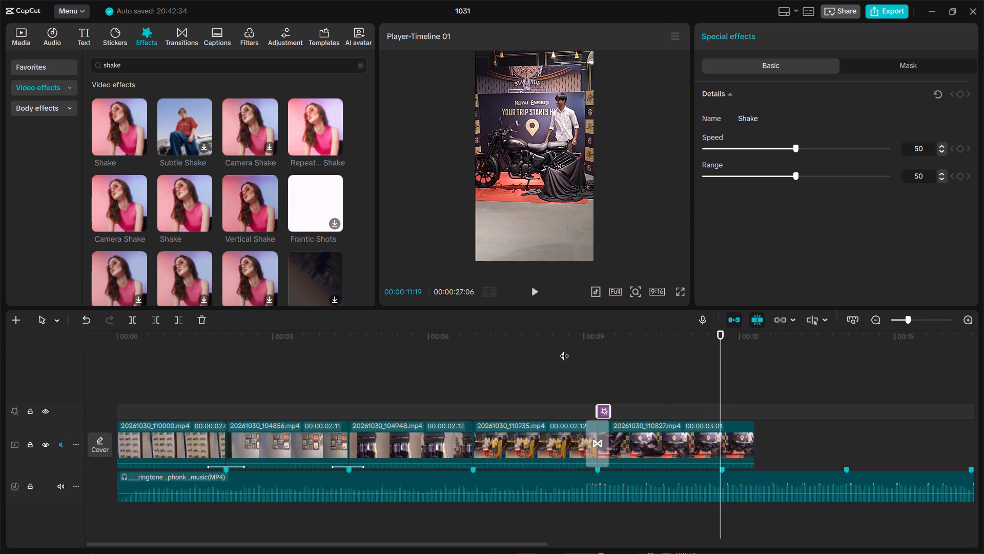
{"action": "key", "text": "space"}
{"action": "key", "text": "space"}
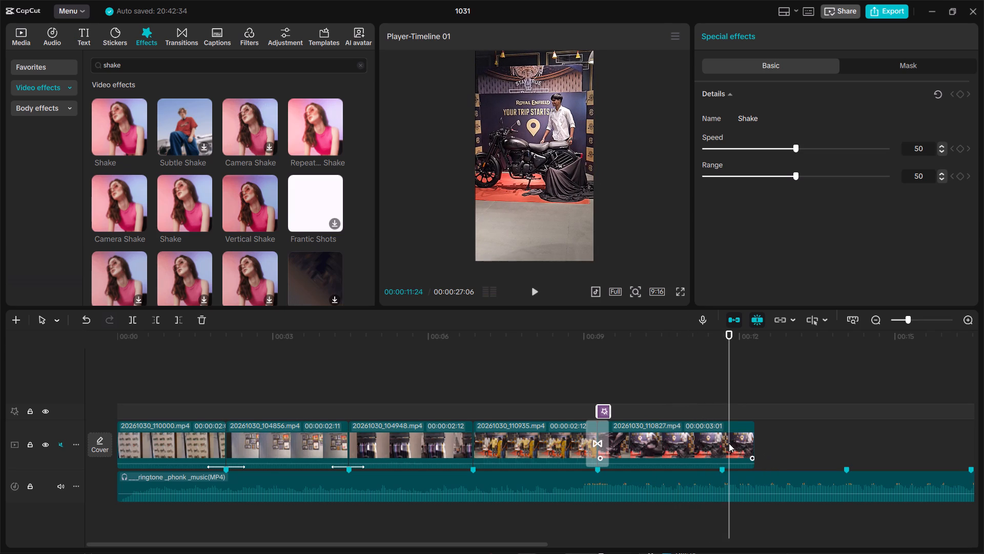
Trim the end of the fifth clip back to the beat marker, for a duration of 00:00:02:12.
{"action": "left_click", "coordinate": [729, 443]}
{"action": "left_click_drag", "start_coordinate": [755, 439], "coordinate": [735, 441]}
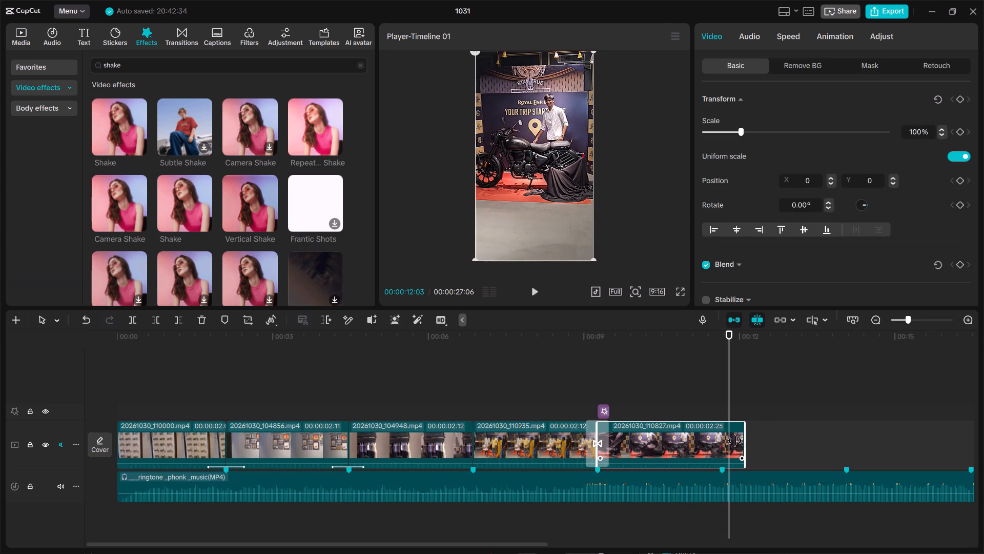
{"action": "left_click_drag", "start_coordinate": [735, 441], "coordinate": [719, 442]}
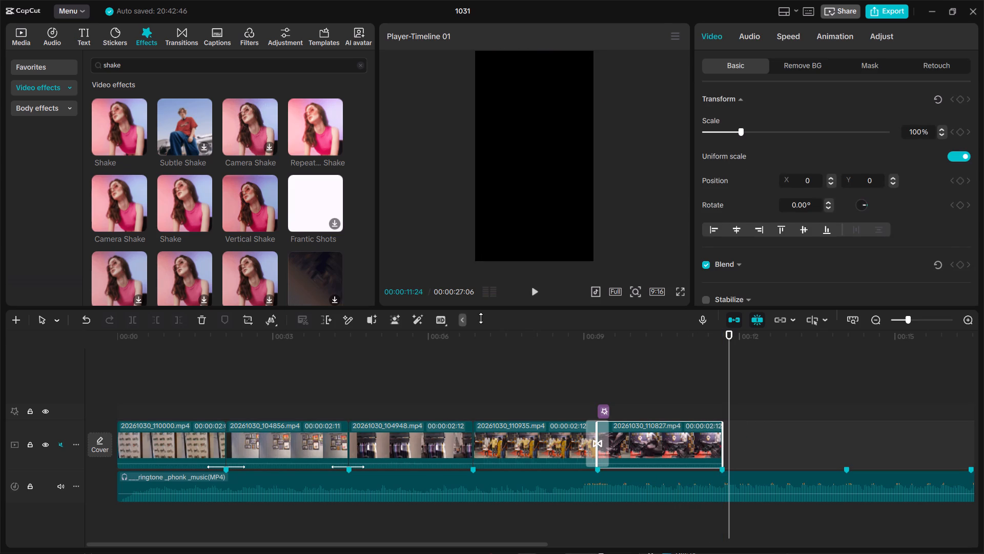
Preview unused showroom clips in the imported media and add 20261030_111303.mp4 to the main track directly after the fifth clip.
{"action": "left_click", "coordinate": [14, 36]}
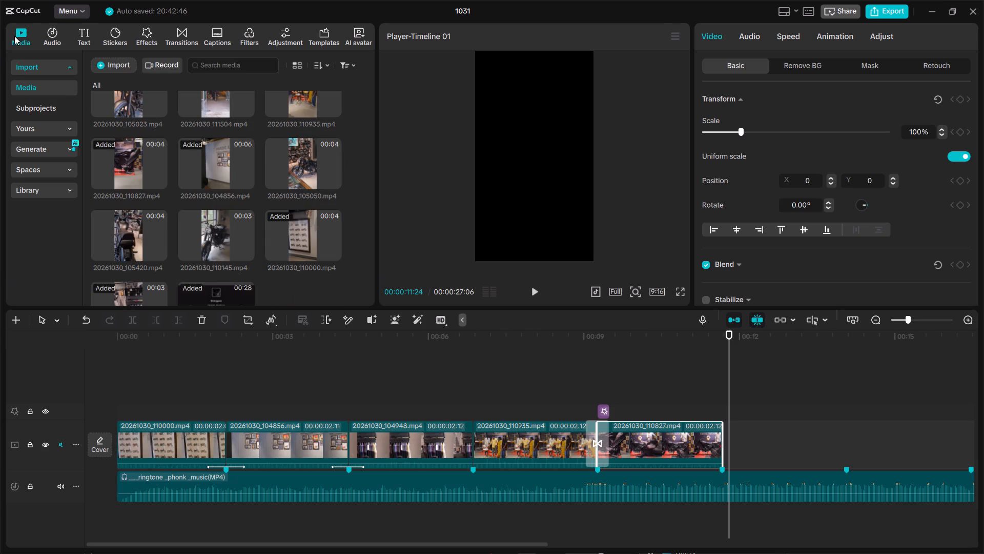
{"action": "scroll", "coordinate": [209, 154], "scroll_direction": "up", "scroll_amount": 1}
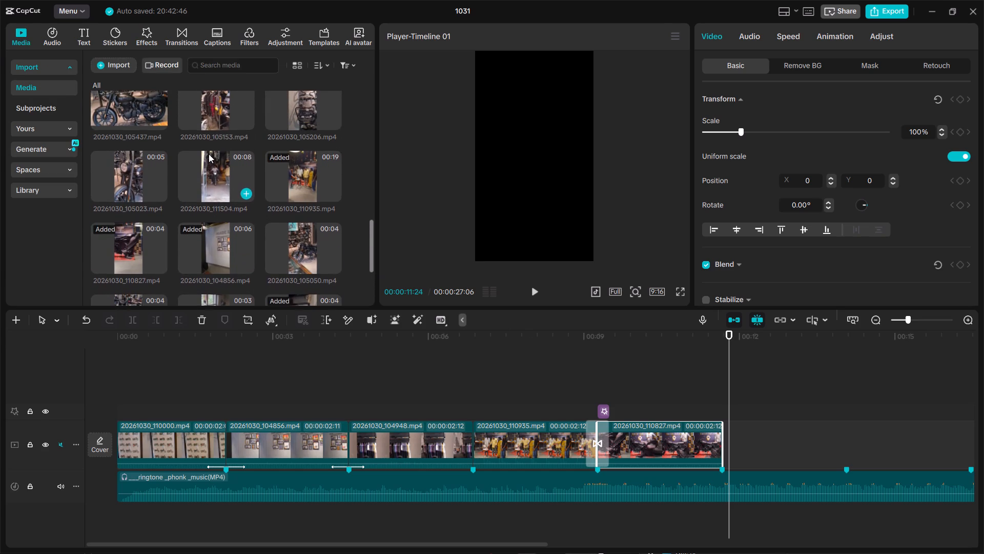
{"action": "scroll", "coordinate": [209, 154], "scroll_direction": "up", "scroll_amount": 2}
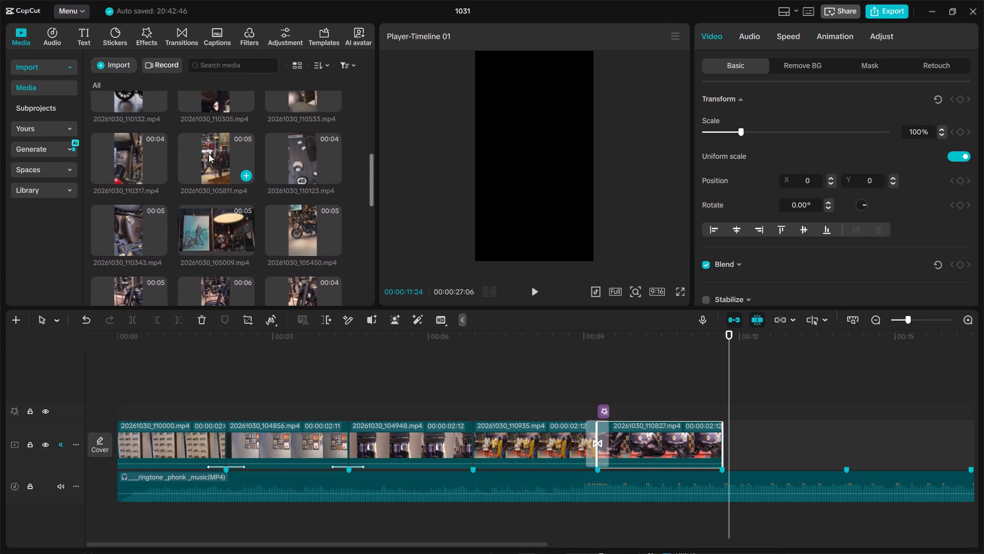
{"action": "scroll", "coordinate": [209, 154], "scroll_direction": "up", "scroll_amount": 1}
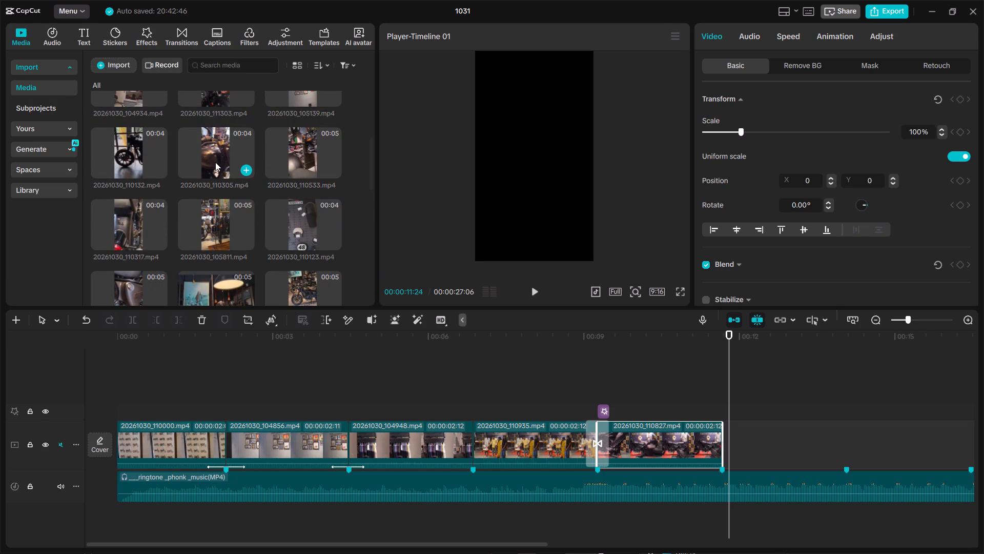
{"action": "double_click", "coordinate": [215, 162]}
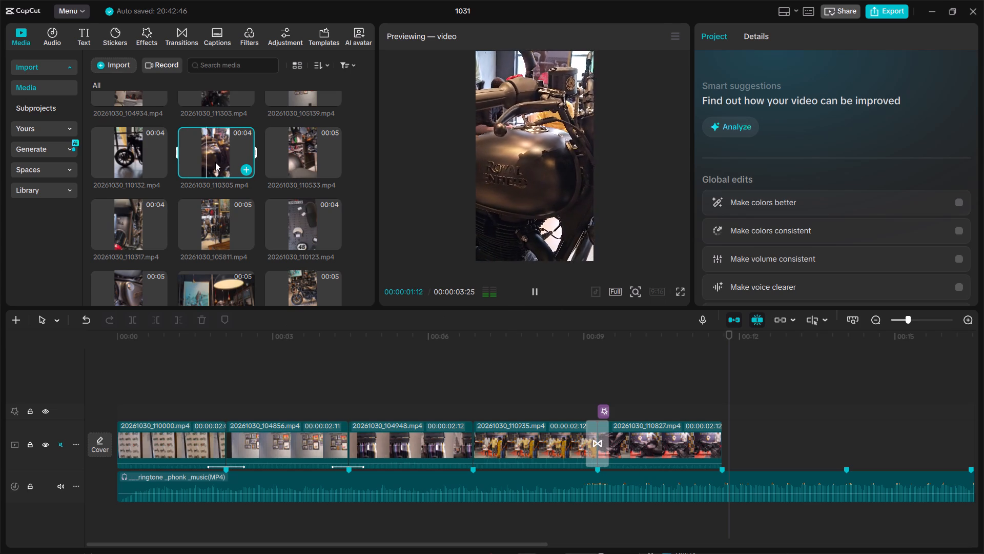
{"action": "double_click", "coordinate": [306, 157]}
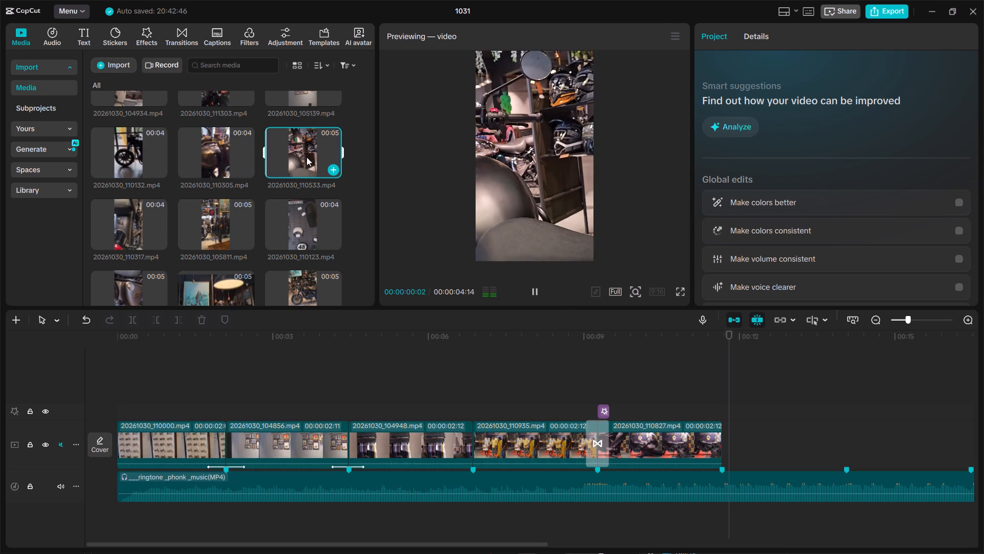
{"action": "scroll", "coordinate": [224, 171], "scroll_direction": "up", "scroll_amount": 1}
{"action": "double_click", "coordinate": [212, 170]}
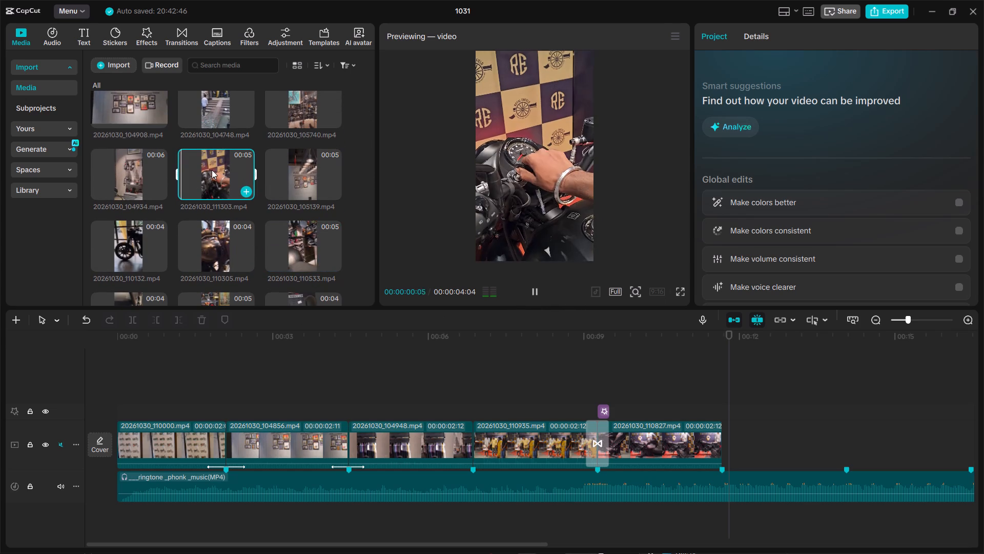
{"action": "left_click_drag", "start_coordinate": [212, 170], "coordinate": [689, 403]}
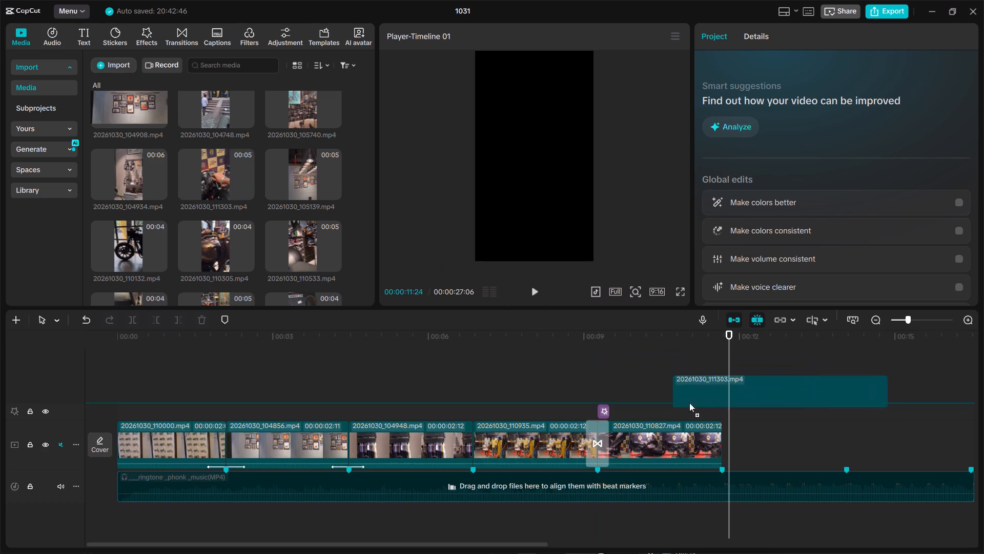
{"action": "left_click_drag", "start_coordinate": [689, 403], "coordinate": [721, 431]}
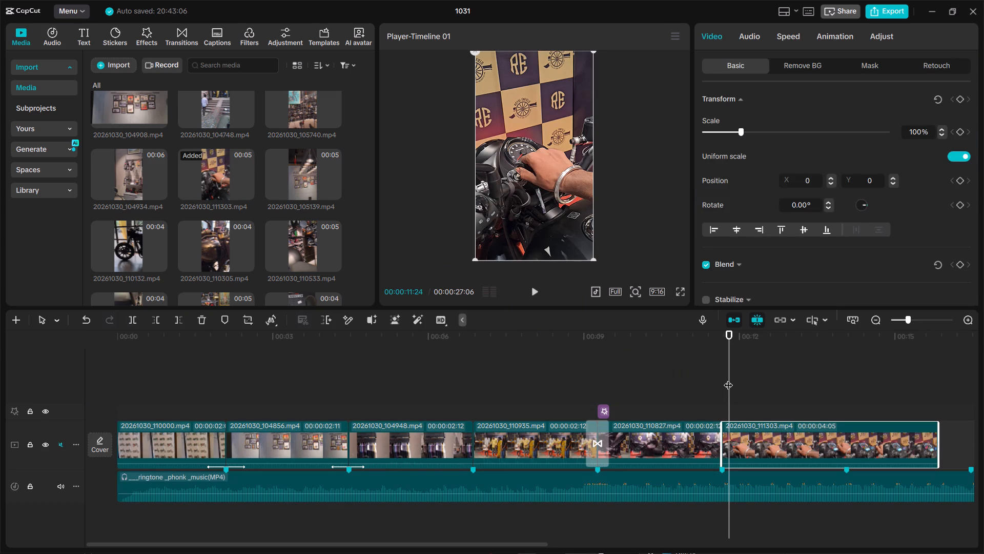
Split the sixth clip at 00:00:12:16 and delete its opening part so the remainder follows the fifth clip.
{"action": "left_click_drag", "start_coordinate": [728, 376], "coordinate": [770, 375]}
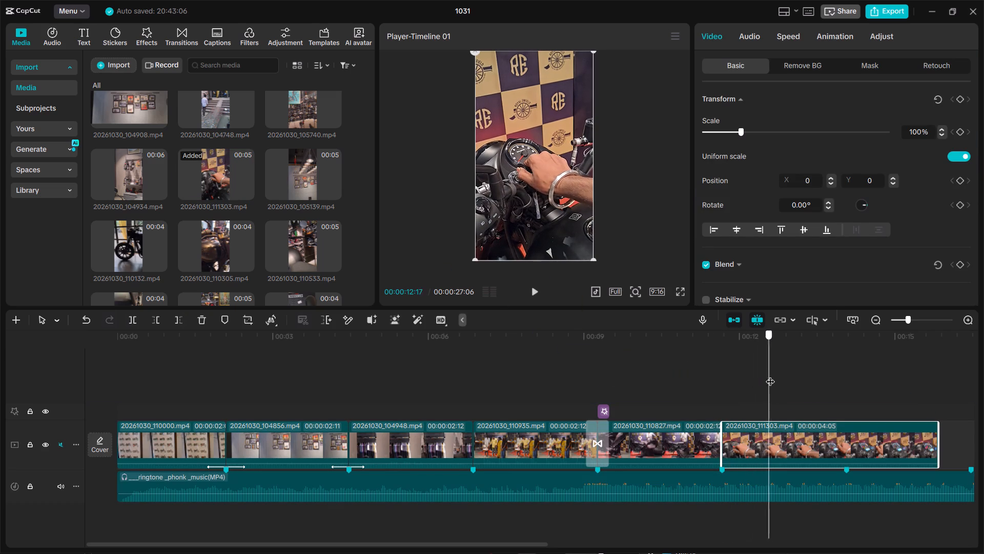
{"action": "left_click_drag", "start_coordinate": [770, 375], "coordinate": [767, 375]}
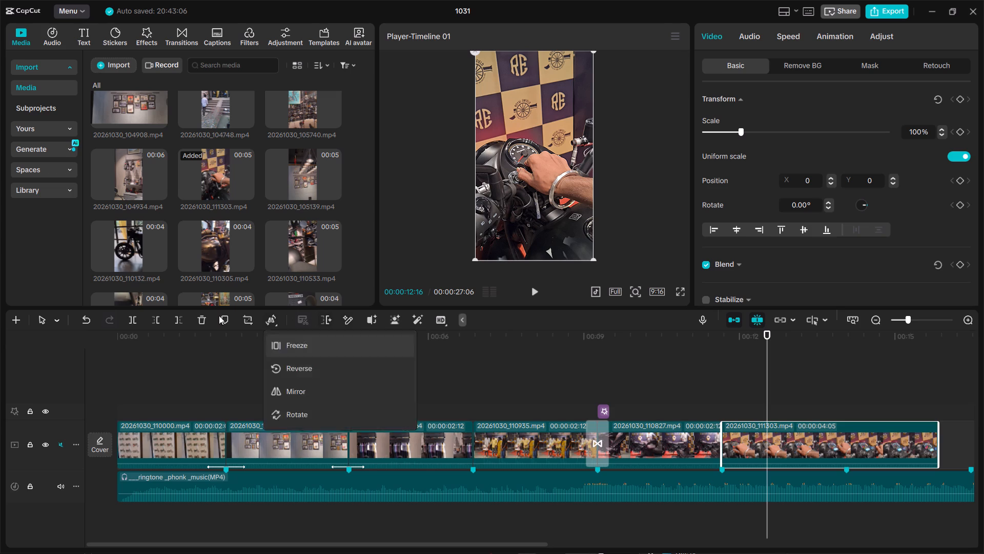
{"action": "left_click", "coordinate": [138, 320]}
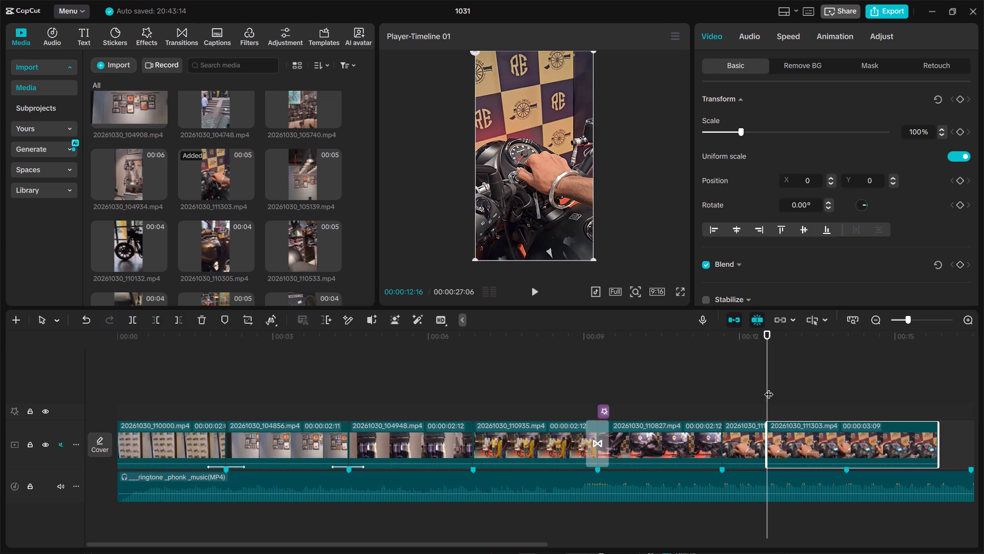
{"action": "left_click", "coordinate": [746, 455]}
{"action": "key", "text": "Delete"}
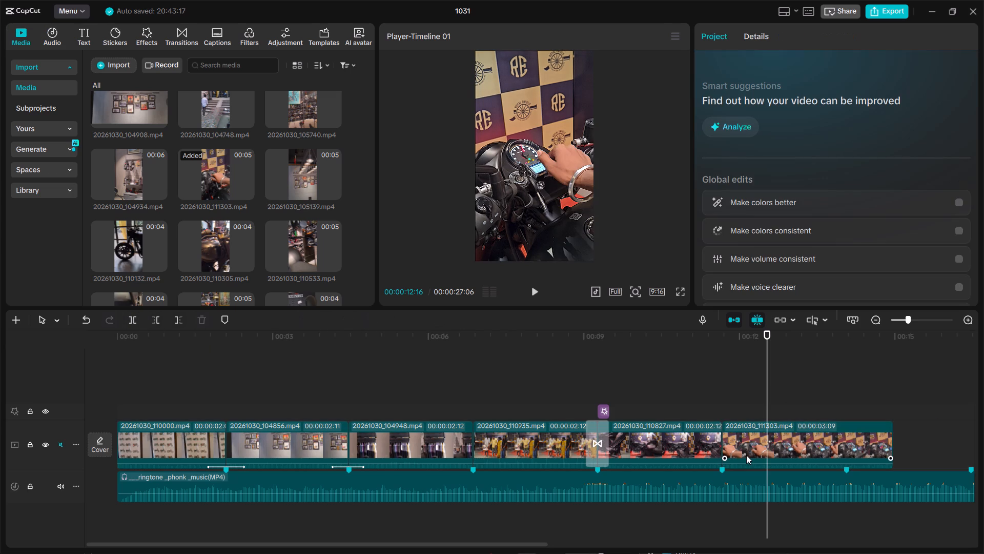
Copy the Shake effect from the fifth clip and paste it at the sixth clip's start, 00:00:11:20.
{"action": "left_click", "coordinate": [724, 338]}
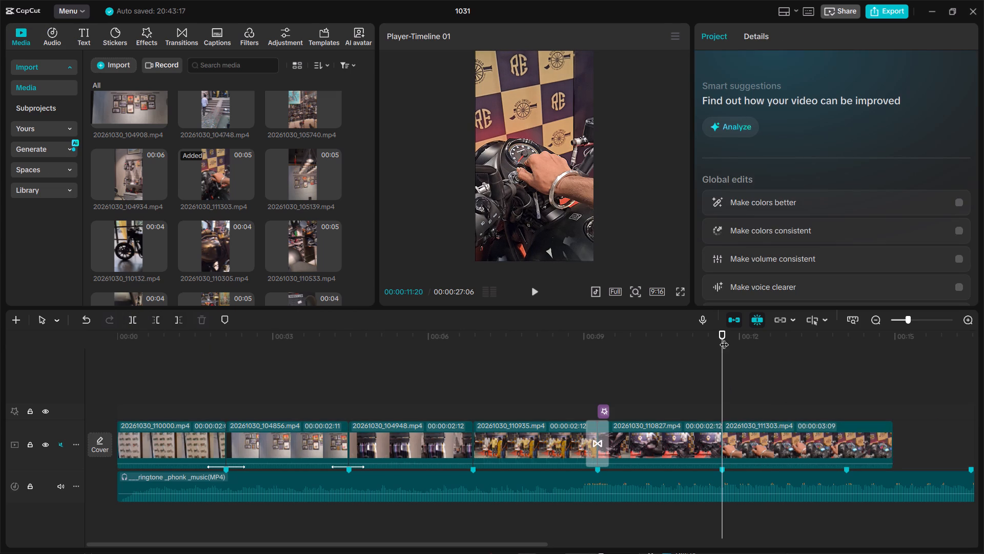
{"action": "left_click", "coordinate": [603, 413]}
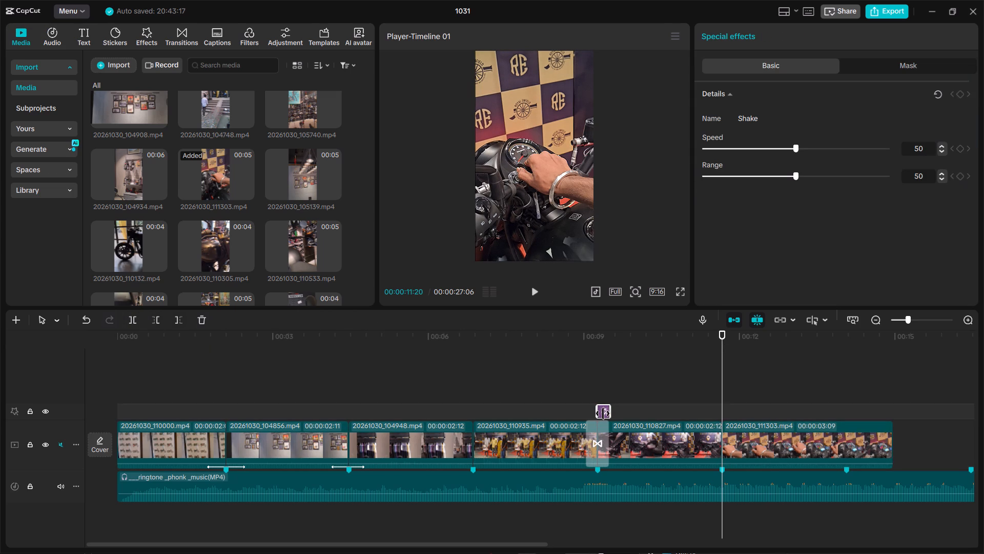
{"action": "key", "text": "ctrl+c"}
{"action": "key", "text": "ctrl+v"}
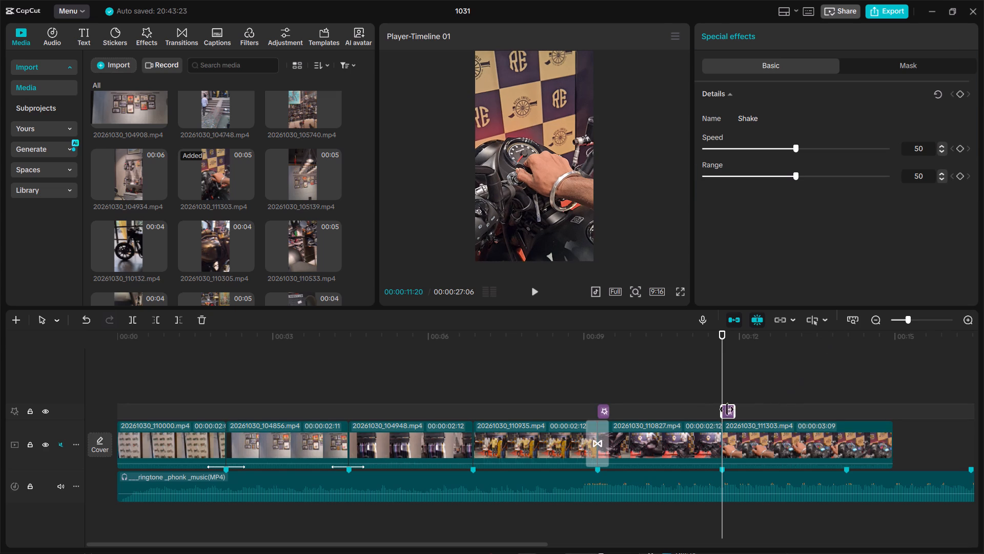
Play from the end of the fifth clip through the sixth to check the pasted Shake effect and hand movement against the music.
{"action": "left_click_drag", "start_coordinate": [723, 343], "coordinate": [704, 344]}
{"action": "key", "text": "space"}
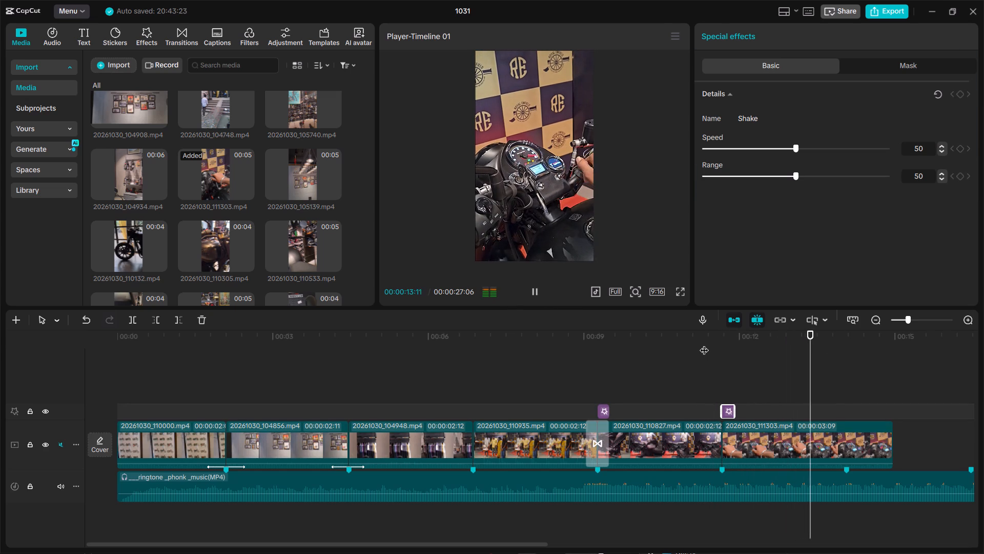
{"action": "key", "text": "space"}
{"action": "key", "text": "space"}
{"action": "key", "text": "space"}
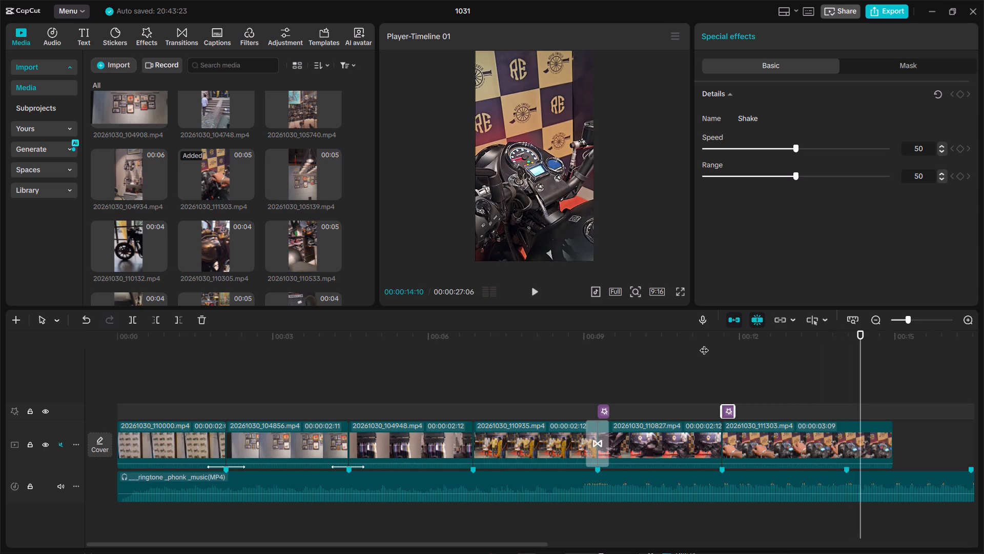
{"action": "key", "text": "space"}
{"action": "key", "text": "space"}
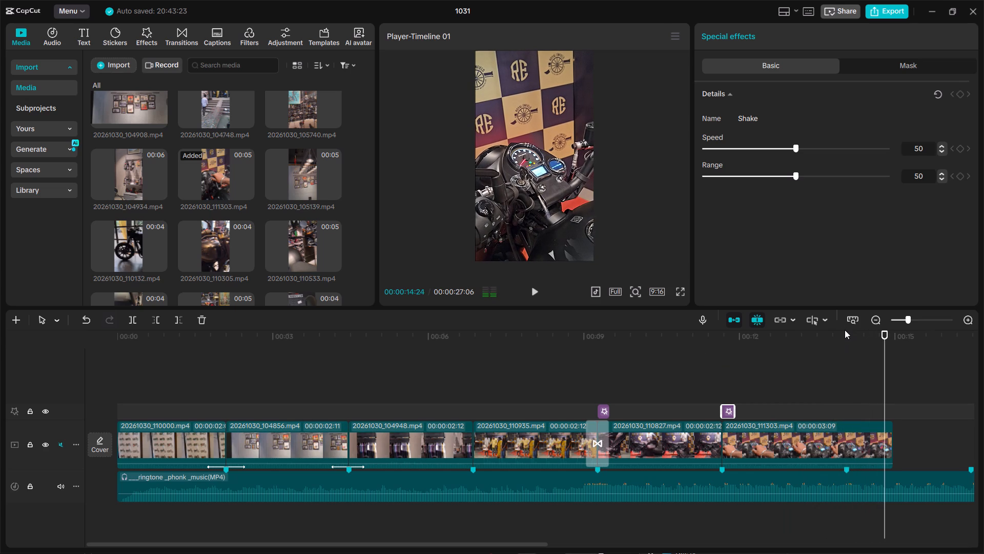
{"action": "left_click_drag", "start_coordinate": [825, 345], "coordinate": [792, 345]}
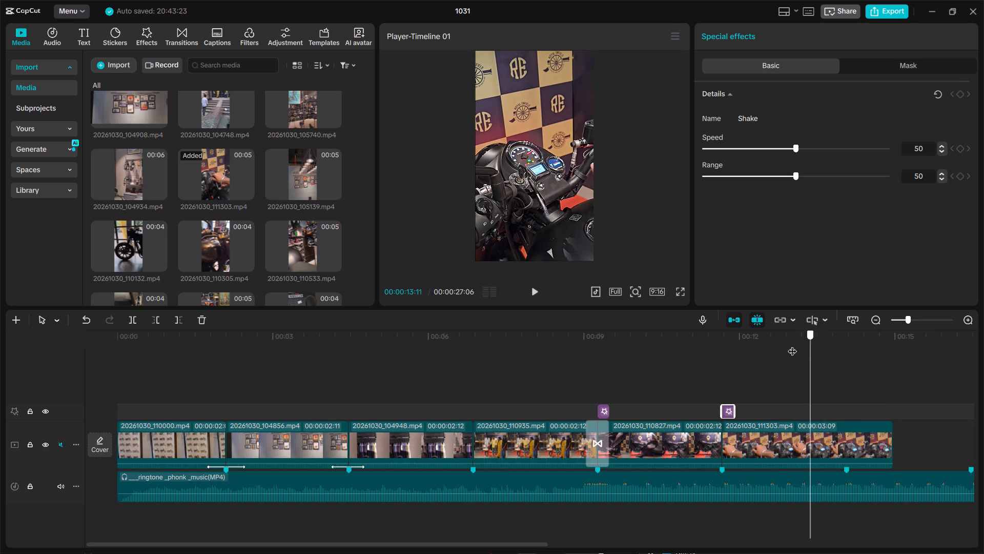
{"action": "left_click_drag", "start_coordinate": [792, 345], "coordinate": [721, 350]}
{"action": "key", "text": "space"}
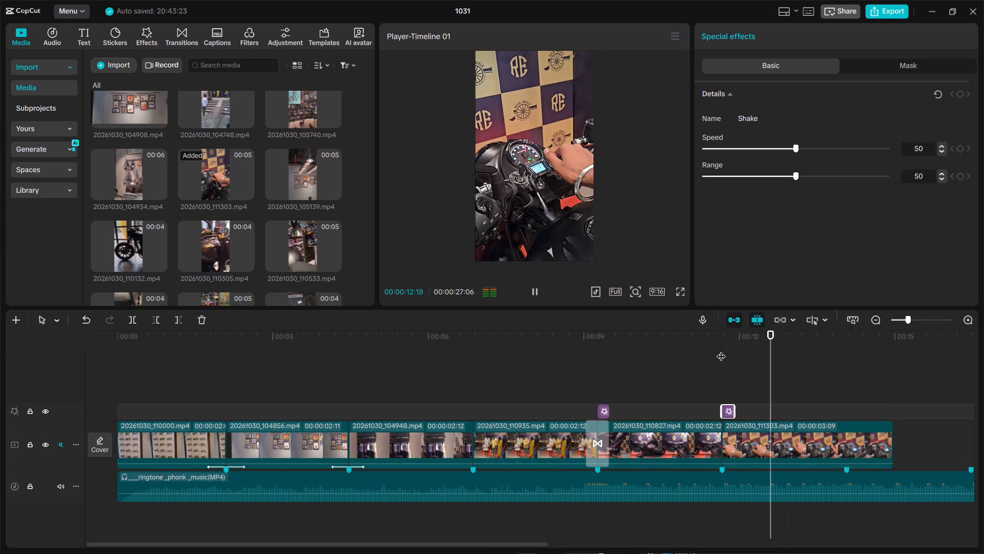
{"action": "key", "text": "space"}
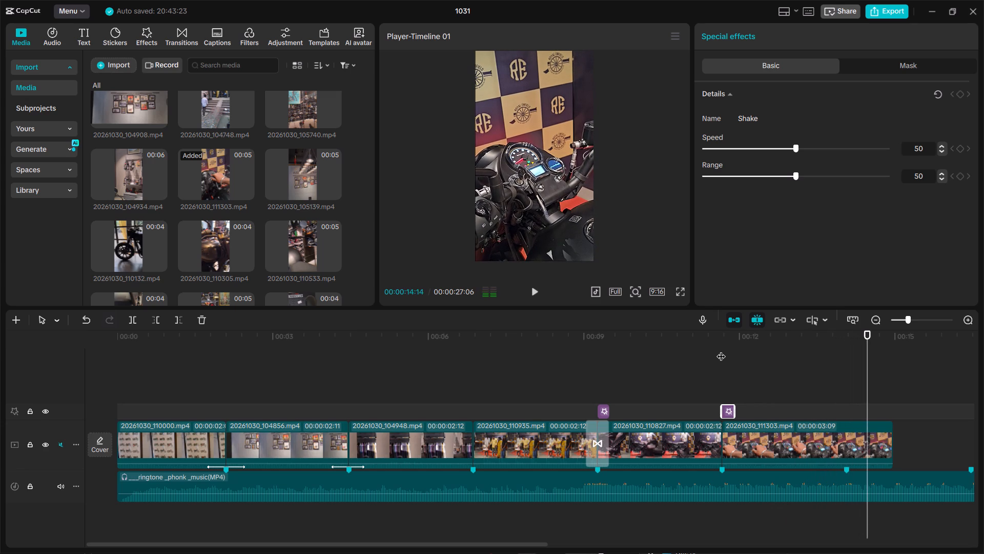
Speed up the sixth clip to 1.22x, playing it back against the music while adjusting.
{"action": "left_click", "coordinate": [835, 433]}
{"action": "left_click", "coordinate": [789, 36]}
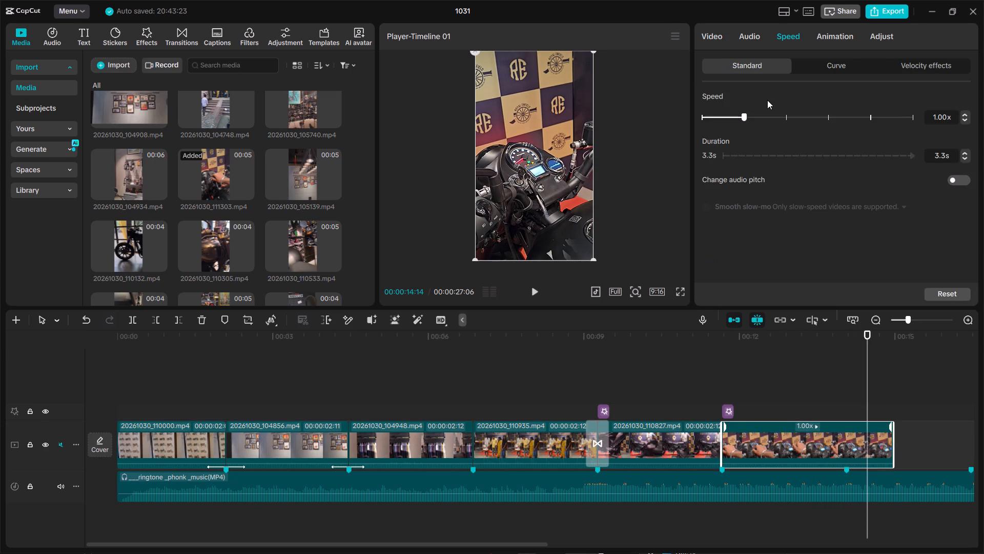
{"action": "left_click", "coordinate": [747, 119]}
{"action": "left_click", "coordinate": [747, 119]}
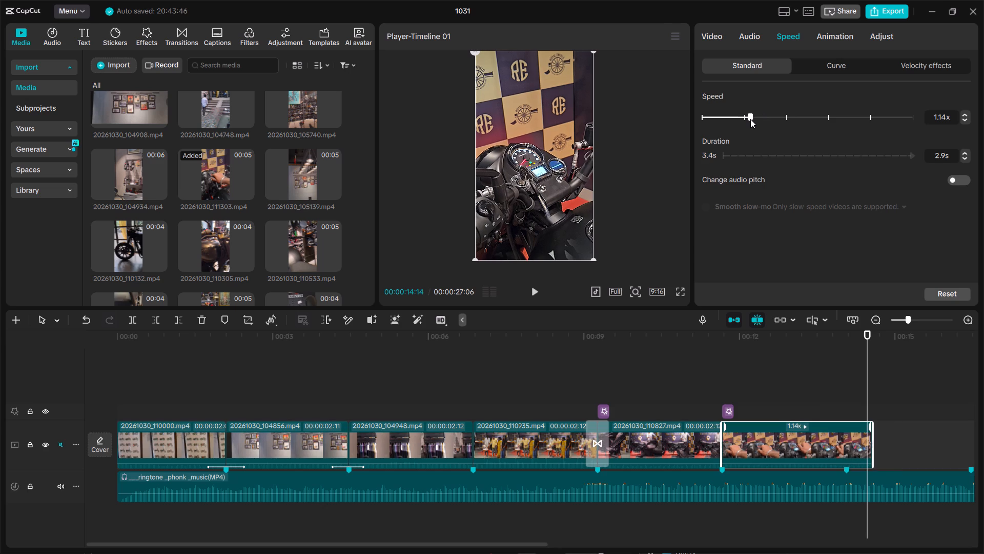
{"action": "left_click", "coordinate": [792, 341]}
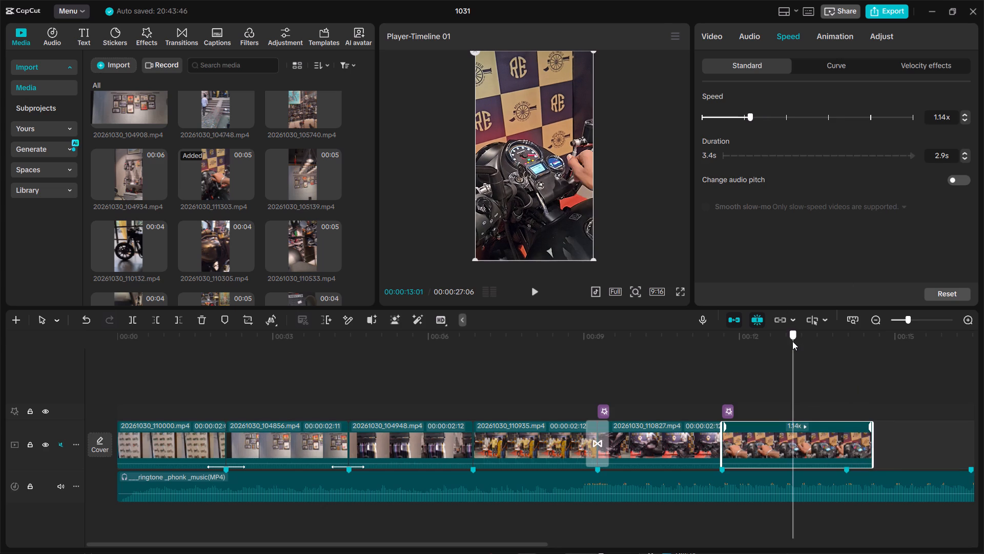
{"action": "key", "text": "space"}
{"action": "key", "text": "space"}
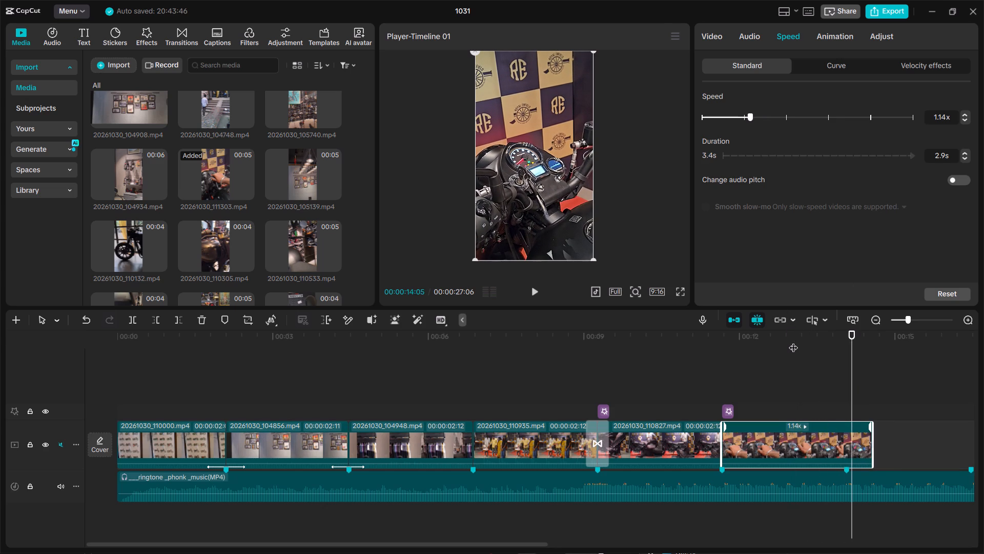
{"action": "left_click", "coordinate": [752, 115]}
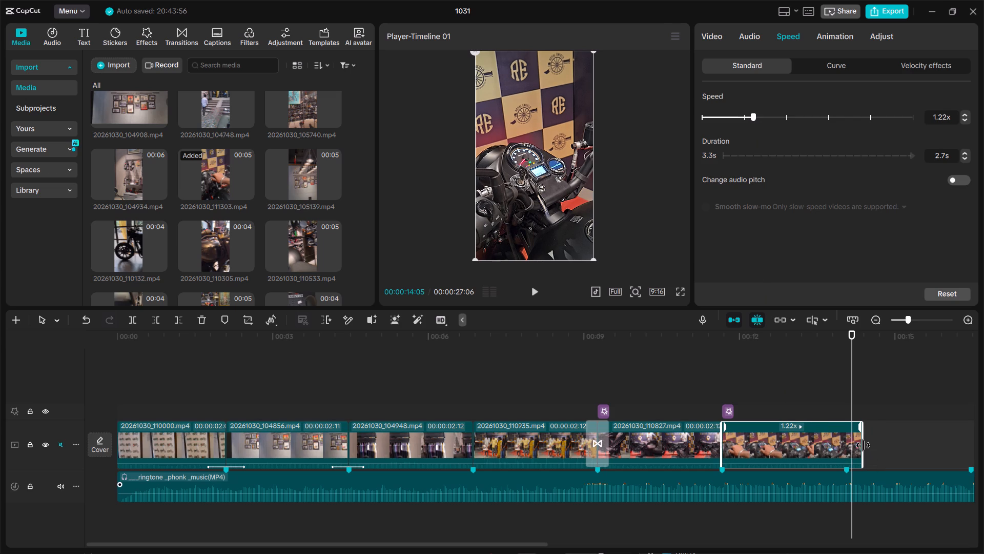
Trim the end of the sixth clip back to the beat marker, for a duration of 2.4 s, and play its ending.
{"action": "left_click_drag", "start_coordinate": [863, 445], "coordinate": [845, 444]}
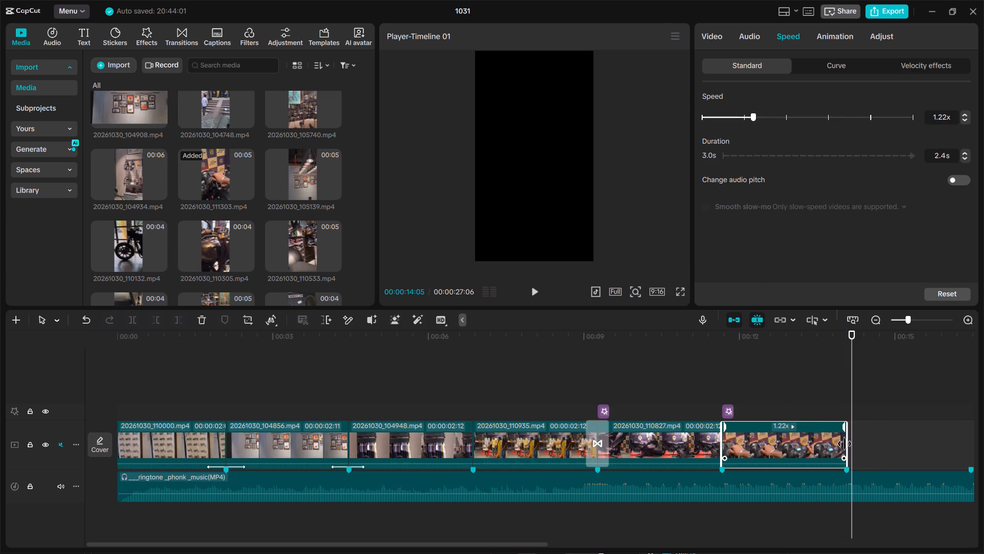
{"action": "left_click", "coordinate": [825, 337]}
{"action": "key", "text": "space"}
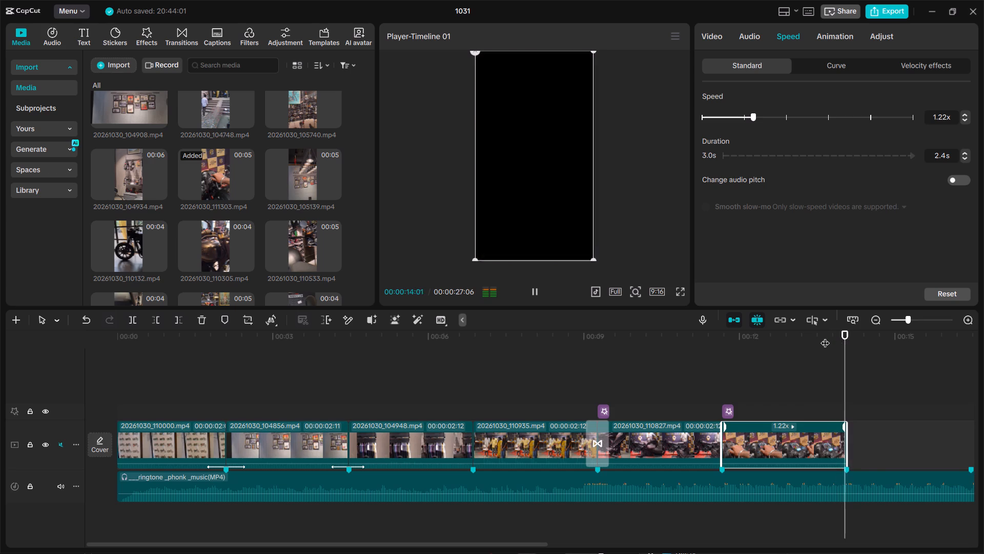
{"action": "key", "text": "space"}
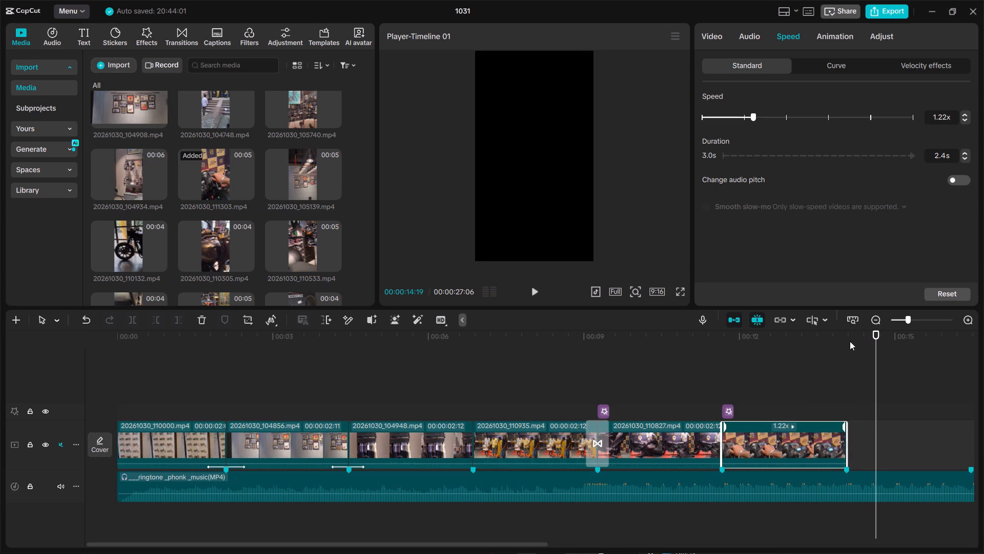
Preview candidate clips in the media library and add 20261030_105437.mp4 directly after the sixth clip, at 00:00:14:02.
{"action": "left_click", "coordinate": [850, 341]}
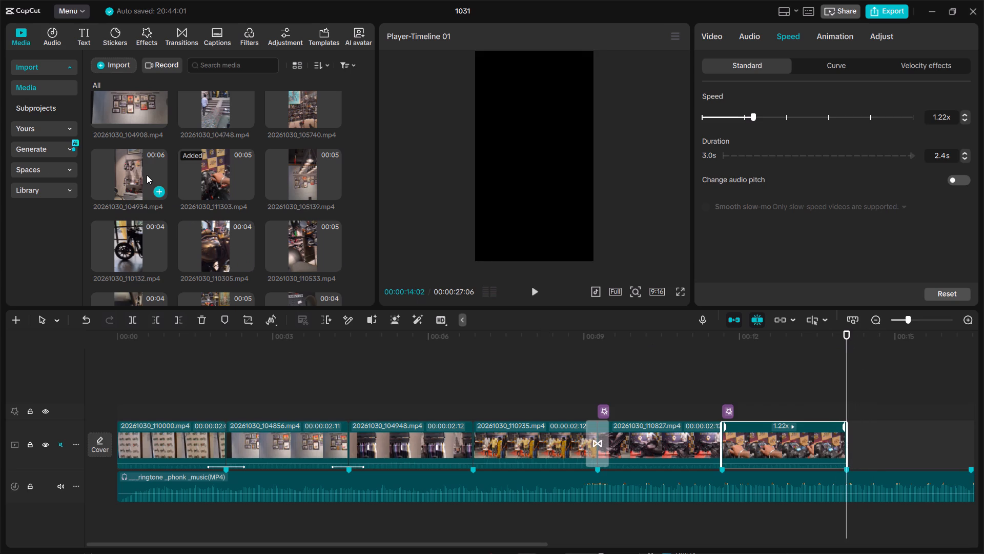
{"action": "scroll", "coordinate": [186, 240], "scroll_direction": "down", "scroll_amount": 1}
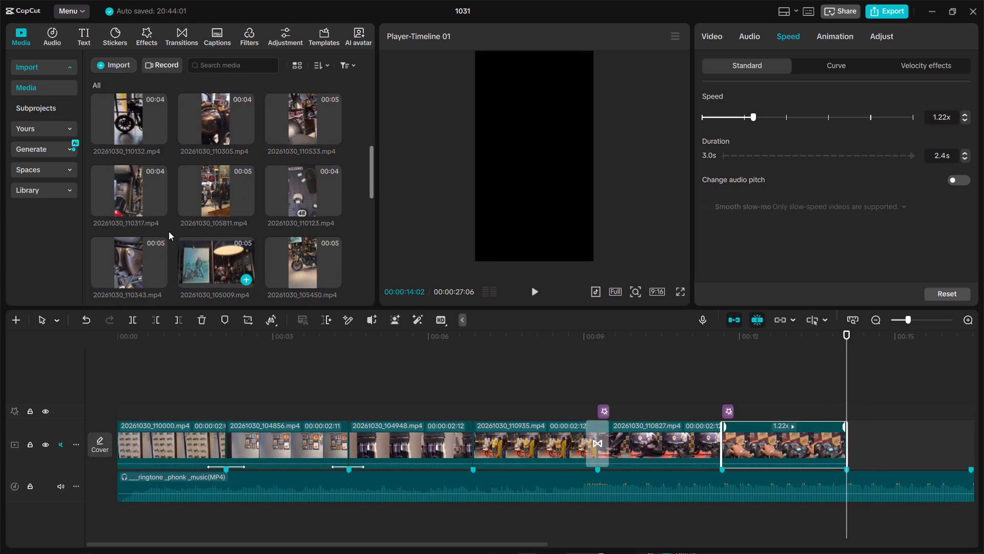
{"action": "double_click", "coordinate": [305, 125]}
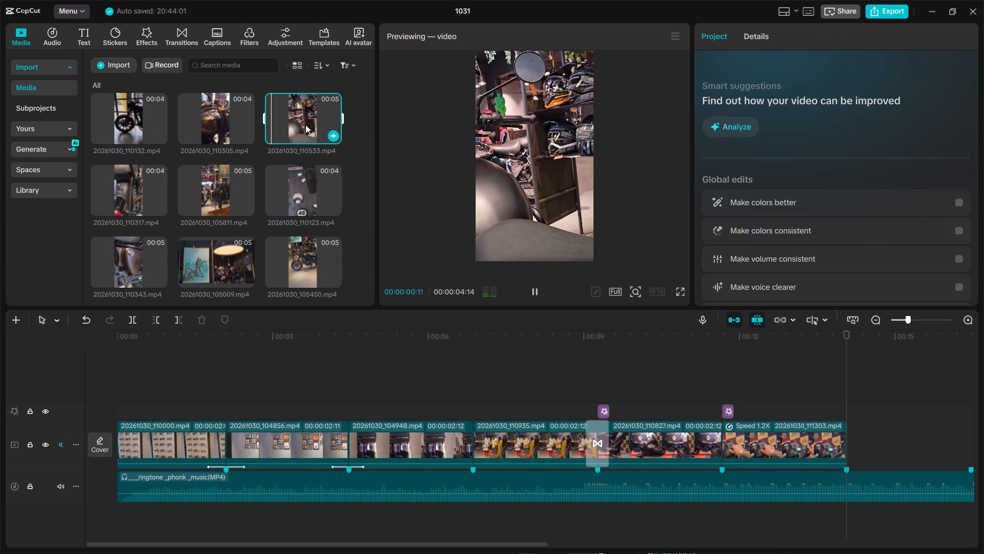
{"action": "double_click", "coordinate": [305, 185]}
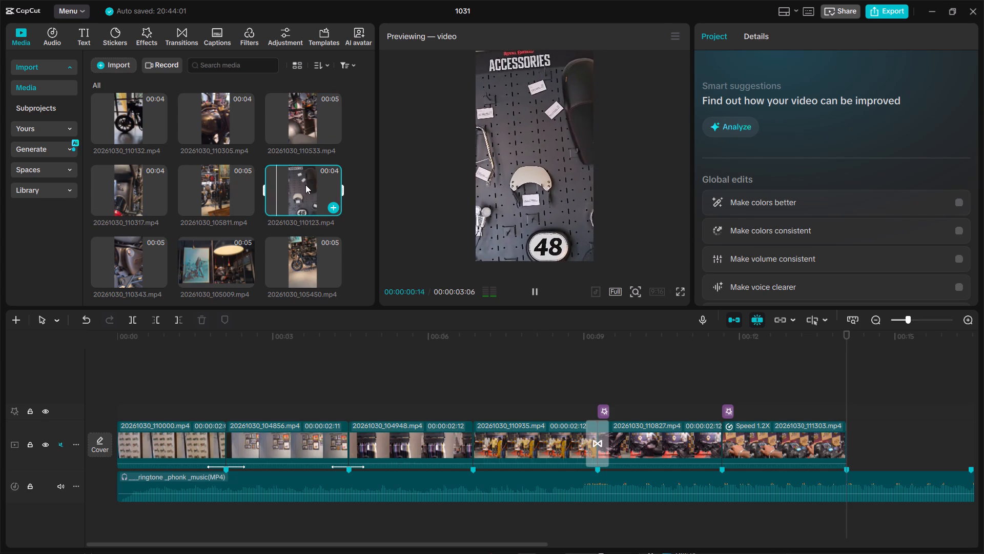
{"action": "double_click", "coordinate": [218, 200]}
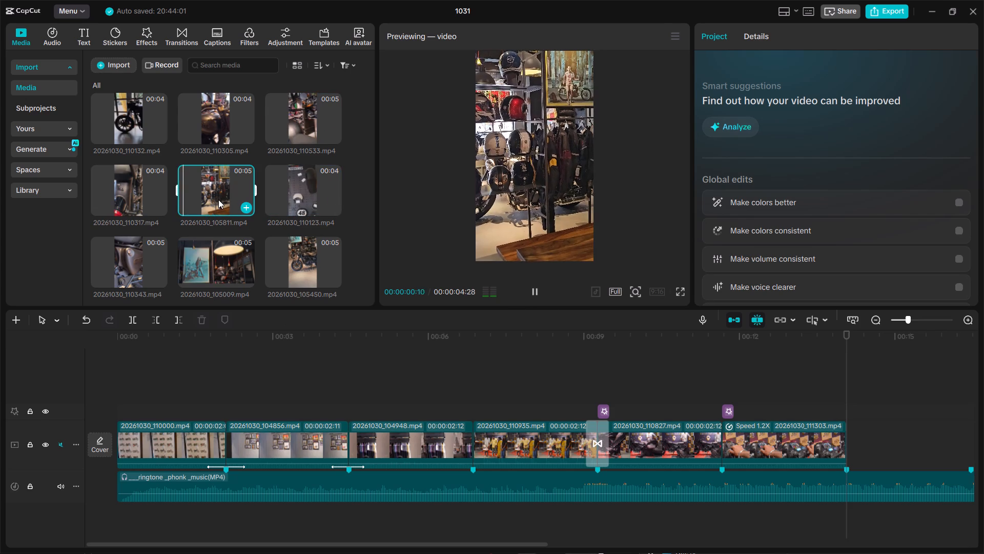
{"action": "scroll", "coordinate": [218, 200], "scroll_direction": "down", "scroll_amount": 1}
{"action": "double_click", "coordinate": [211, 142]}
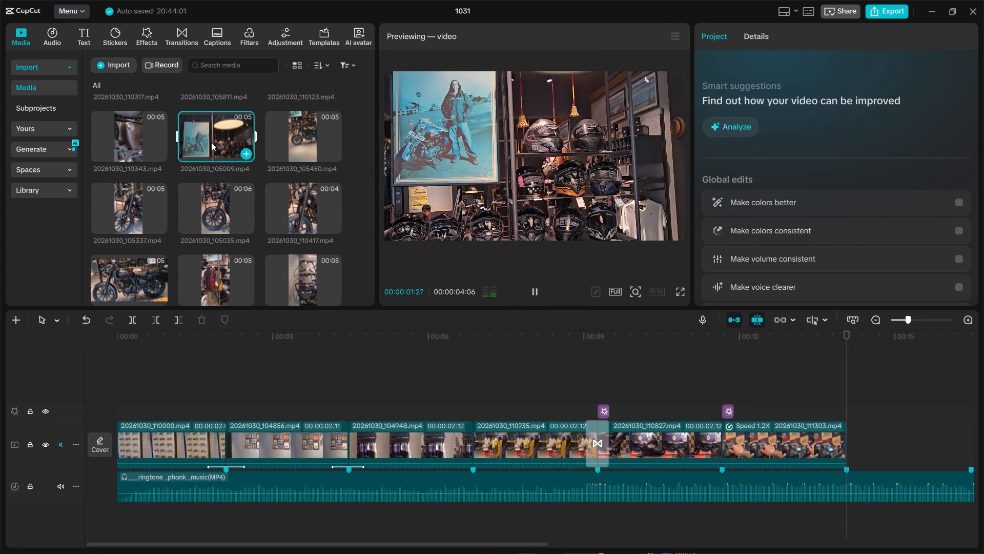
{"action": "scroll", "coordinate": [211, 142], "scroll_direction": "down", "scroll_amount": 1}
{"action": "double_click", "coordinate": [206, 123]}
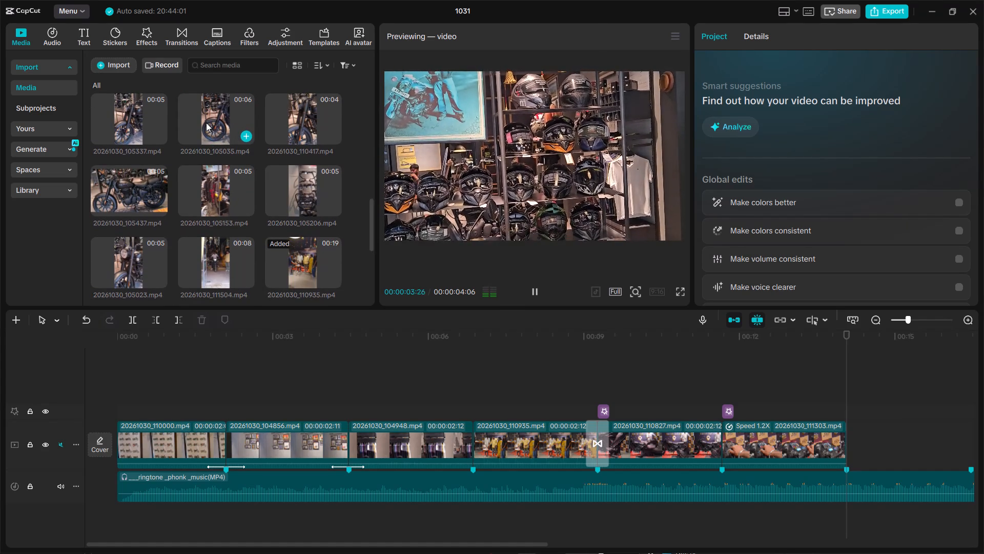
{"action": "double_click", "coordinate": [146, 122]}
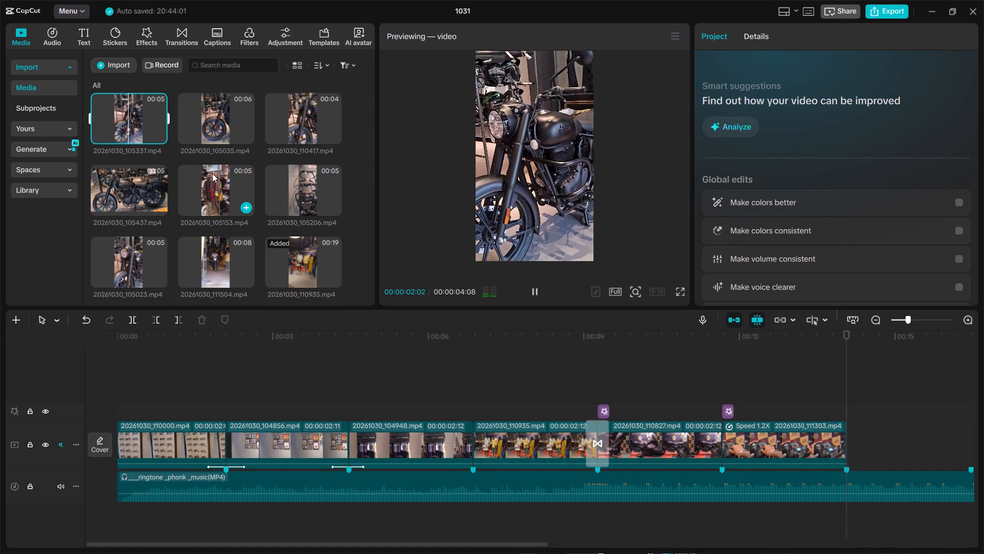
{"action": "double_click", "coordinate": [132, 189]}
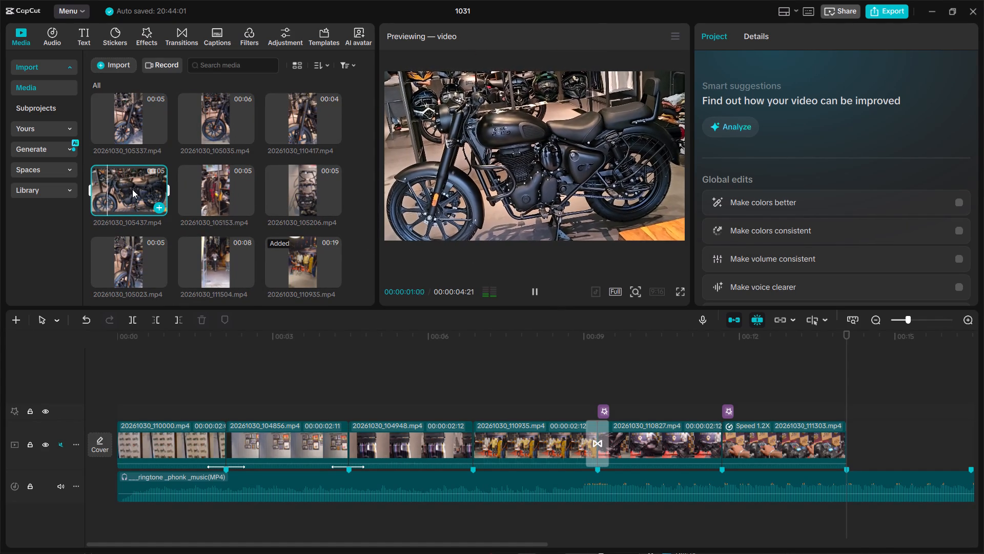
{"action": "left_click_drag", "start_coordinate": [132, 189], "coordinate": [856, 439]}
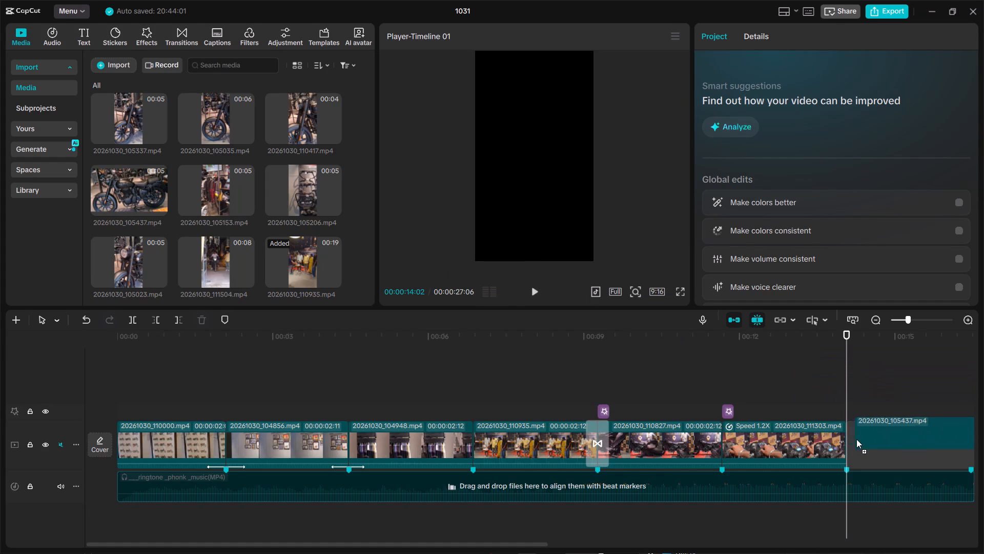
{"action": "left_click_drag", "start_coordinate": [856, 439], "coordinate": [848, 438]}
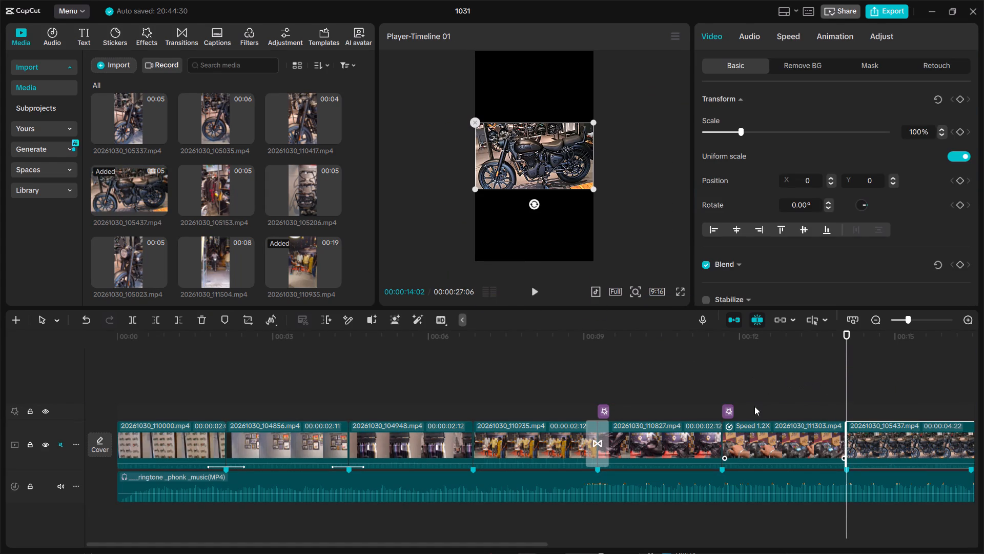
Paste the Shake effect at the seventh clip's start, 00:00:14:02, and play through the sixth clip into it.
{"action": "left_click", "coordinate": [728, 409]}
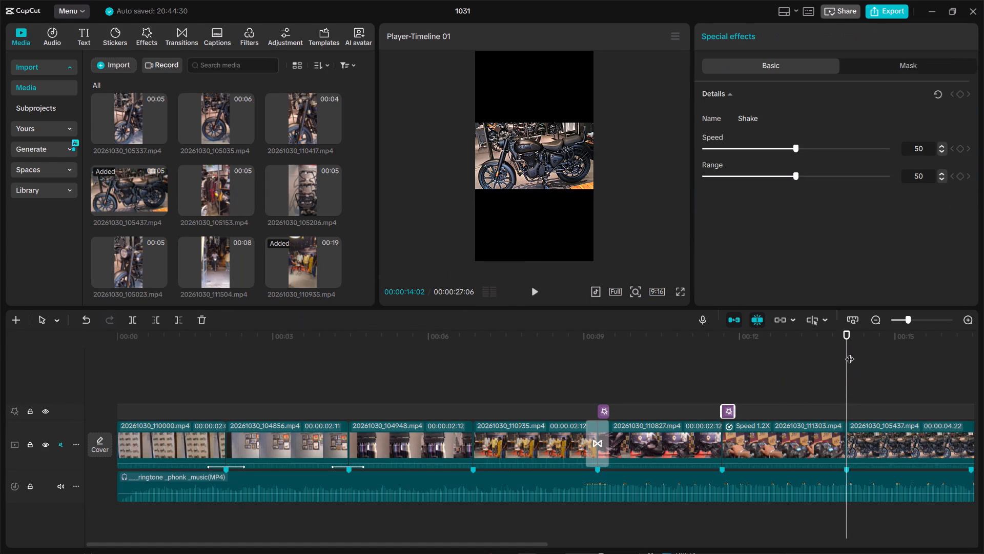
{"action": "left_click", "coordinate": [849, 352]}
{"action": "key", "text": "ctrl+v"}
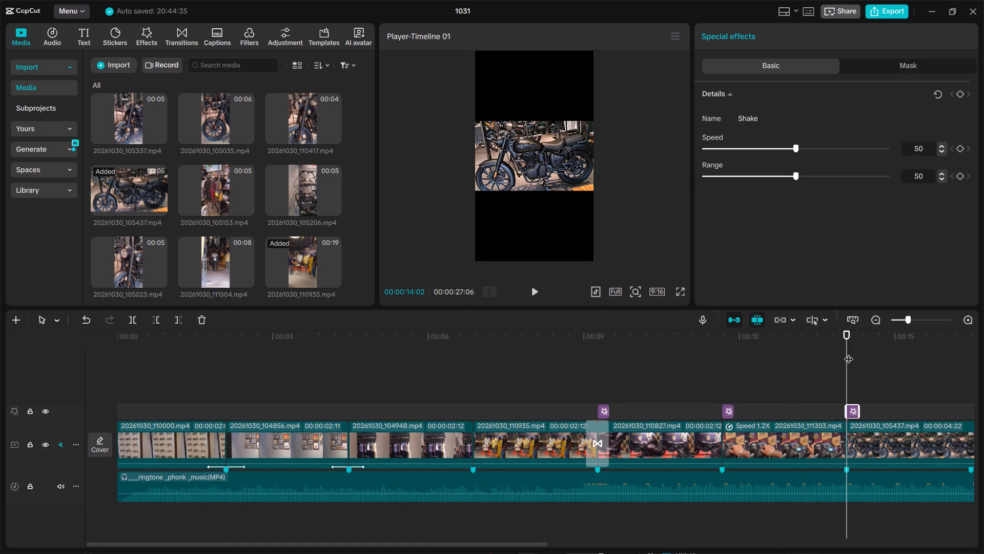
{"action": "left_click_drag", "start_coordinate": [849, 352], "coordinate": [700, 351]}
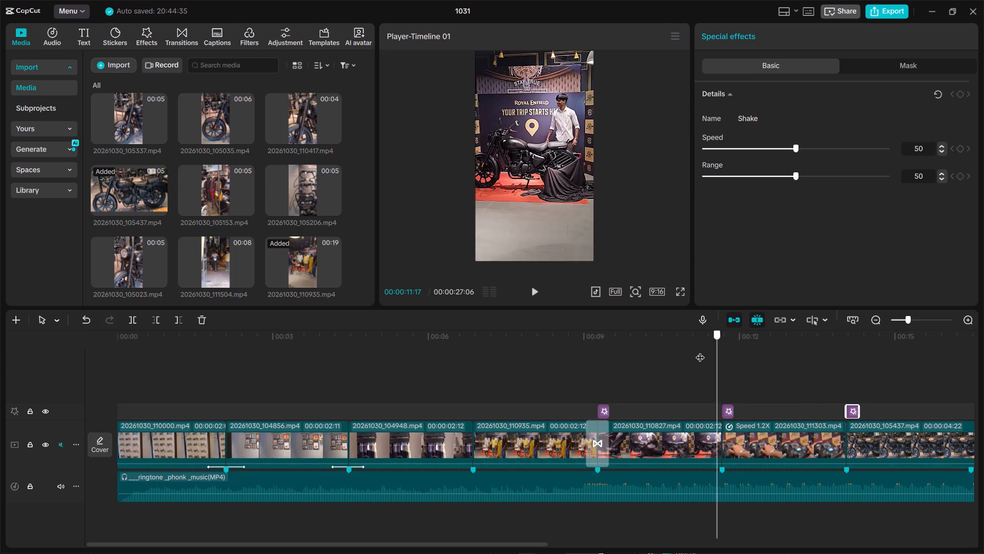
{"action": "left_click_drag", "start_coordinate": [700, 351], "coordinate": [699, 348]}
{"action": "key", "text": "space"}
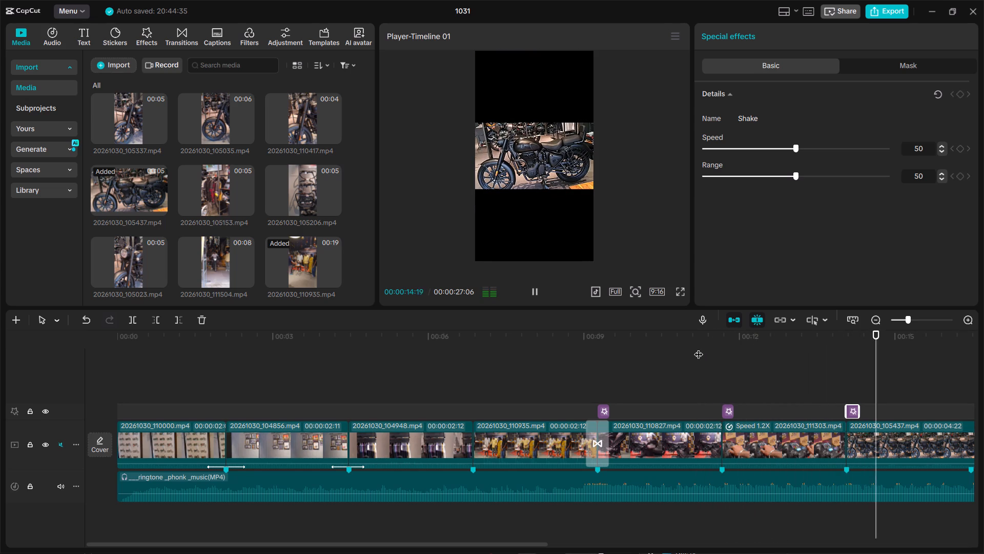
{"action": "key", "text": "space"}
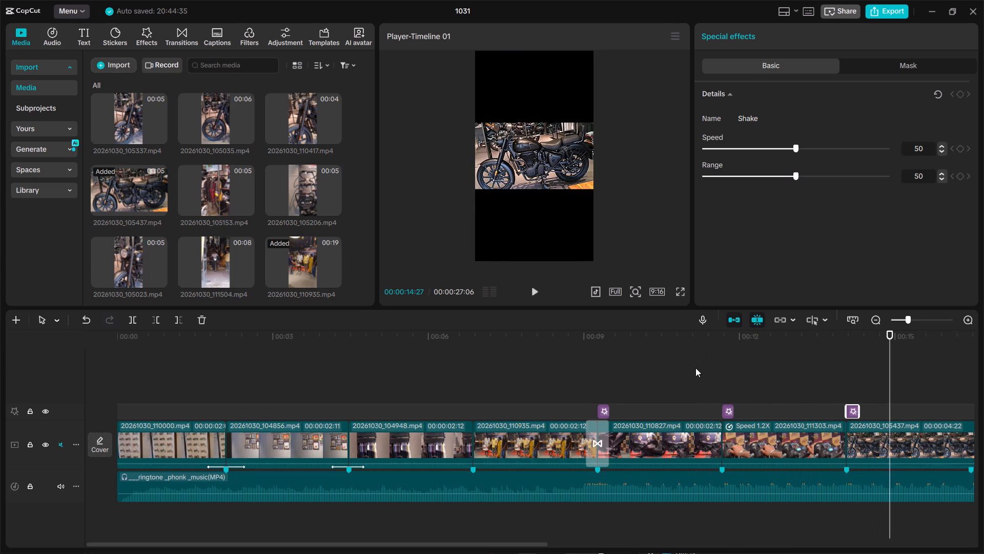
Enlarge the seventh clip to 316% to fill the vertical frame and reposition it to X 970, Y -64.
{"action": "right_click", "coordinate": [867, 431]}
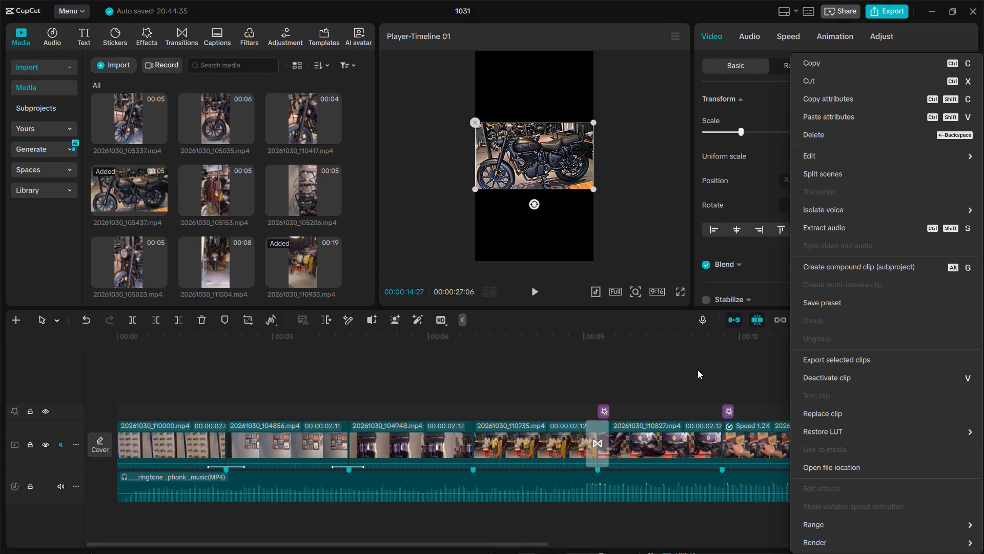
{"action": "left_click", "coordinate": [698, 370]}
{"action": "left_click_drag", "start_coordinate": [591, 122], "coordinate": [682, 0]}
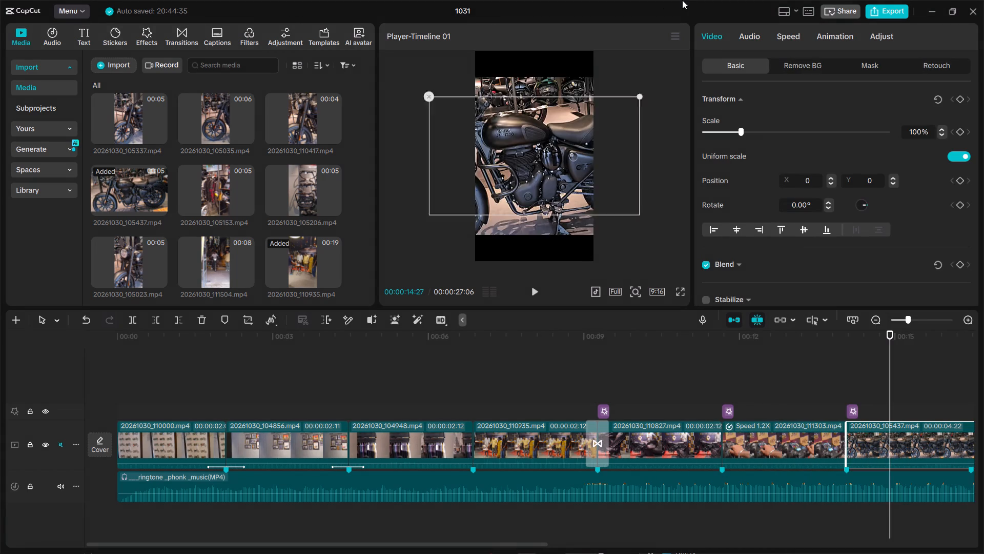
{"action": "left_click_drag", "start_coordinate": [682, 0], "coordinate": [755, 29]}
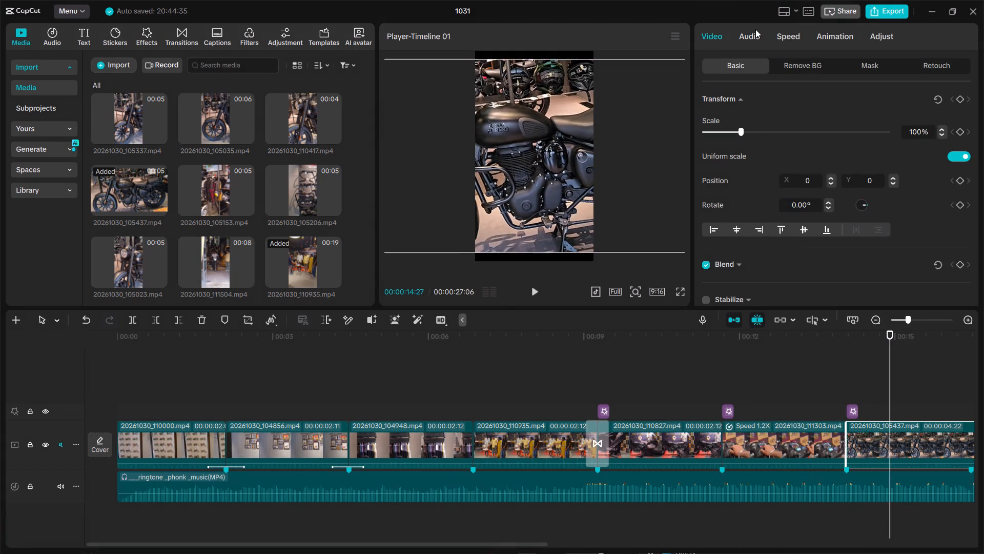
{"action": "left_click_drag", "start_coordinate": [755, 29], "coordinate": [765, 11]}
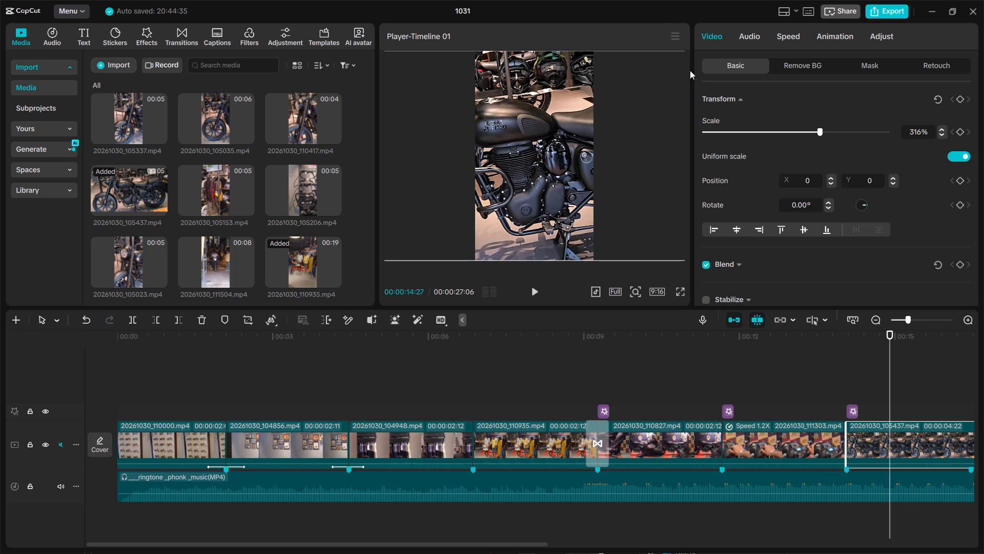
{"action": "left_click_drag", "start_coordinate": [498, 170], "coordinate": [550, 177]}
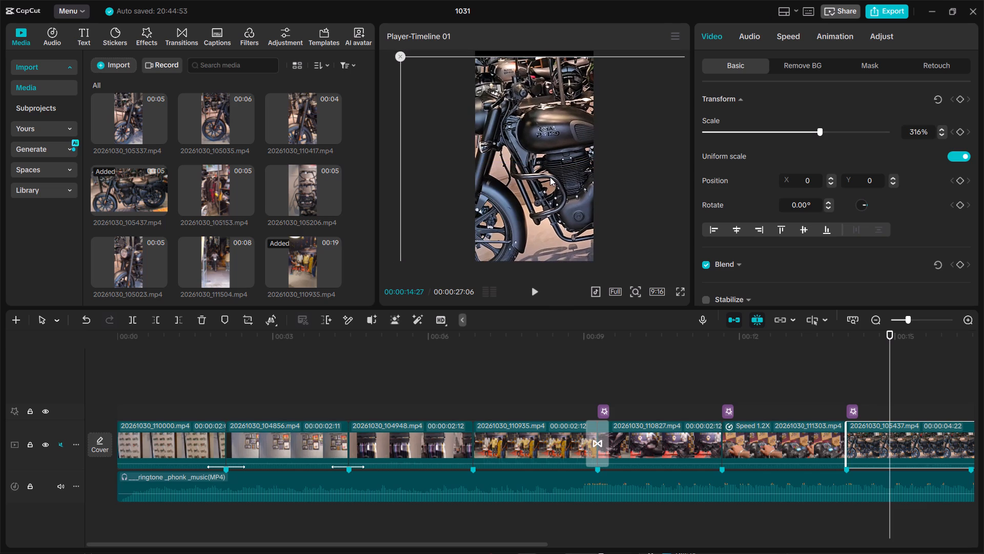
{"action": "left_click_drag", "start_coordinate": [550, 177], "coordinate": [550, 174]}
Play the reframed seventh clip and trim its end back to the beat marker at 00:00:16:14.
{"action": "key", "text": "space"}
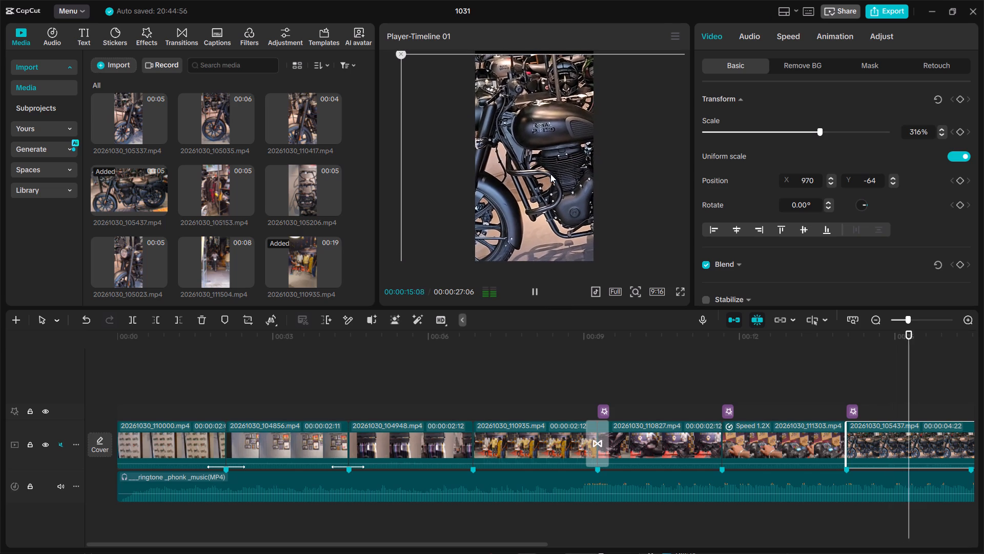
{"action": "key", "text": "space"}
{"action": "key", "text": "space"}
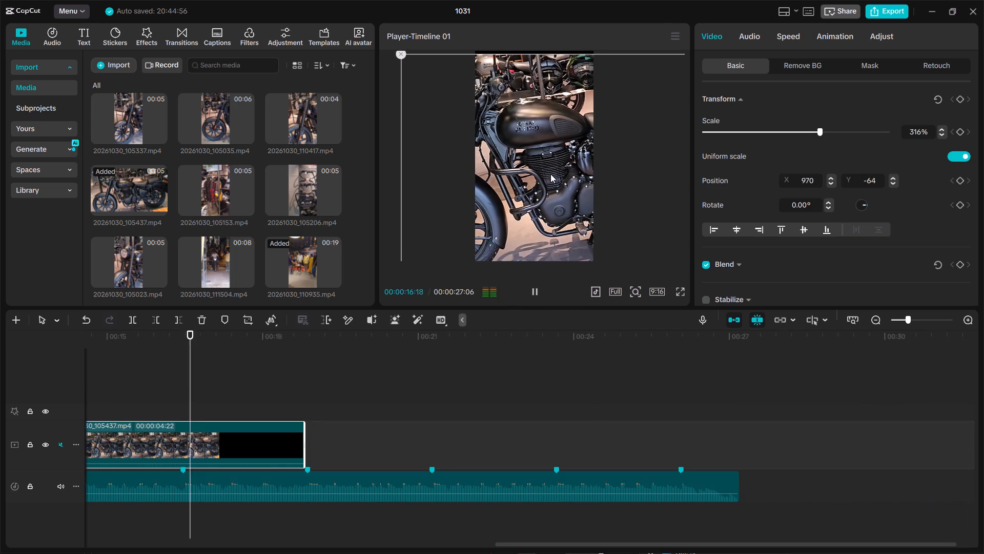
{"action": "key", "text": "space"}
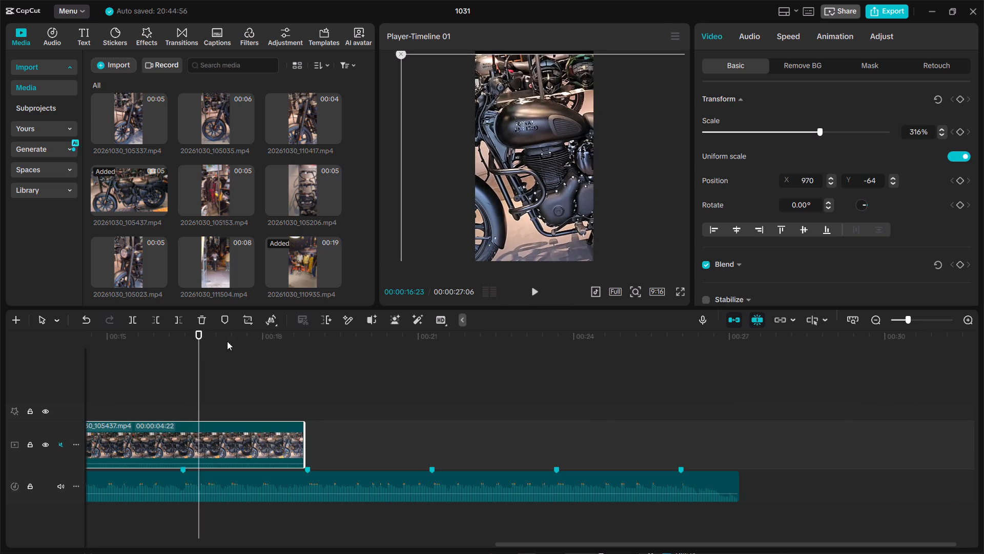
{"action": "left_click_drag", "start_coordinate": [202, 342], "coordinate": [184, 342]}
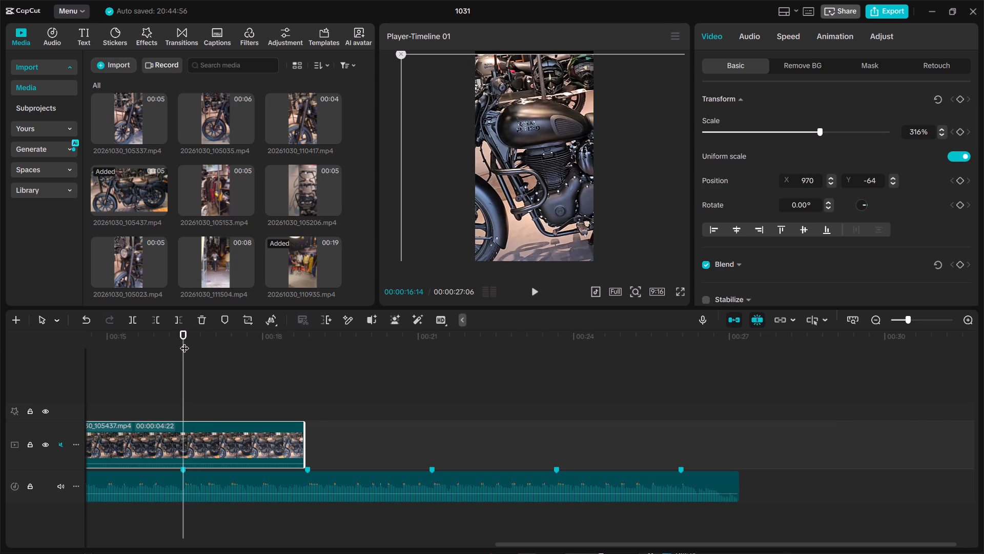
{"action": "left_click_drag", "start_coordinate": [305, 438], "coordinate": [183, 427]}
Find and preview 20261030_105023.mp4 in the media library and add it directly after the seventh clip.
{"action": "scroll", "coordinate": [212, 212], "scroll_direction": "down", "scroll_amount": 1}
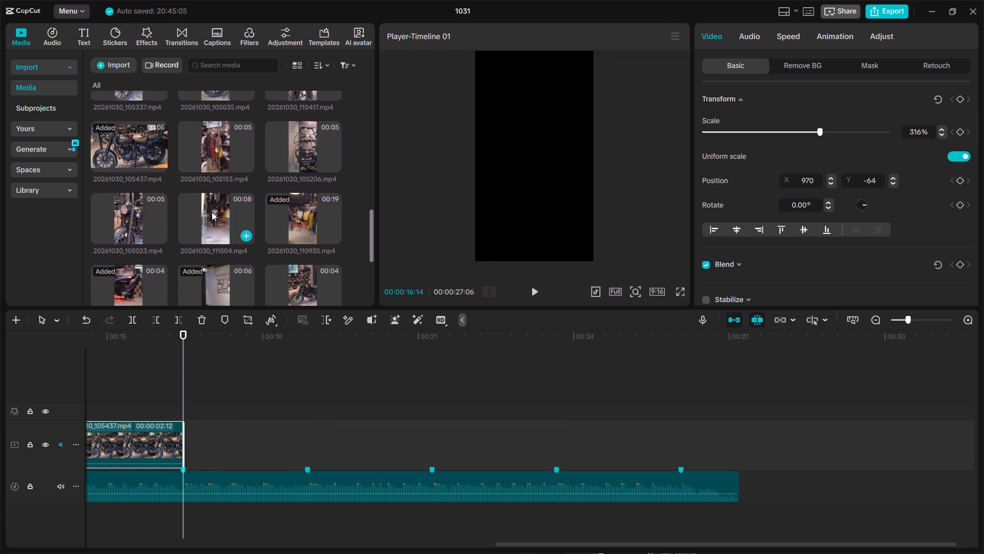
{"action": "scroll", "coordinate": [212, 212], "scroll_direction": "down", "scroll_amount": 1}
{"action": "double_click", "coordinate": [131, 190]}
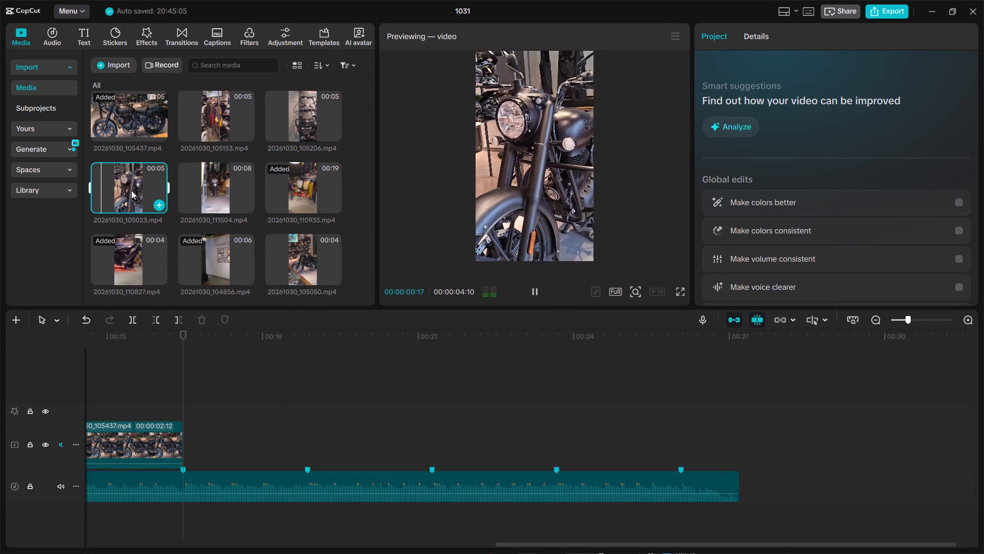
{"action": "left_click_drag", "start_coordinate": [131, 190], "coordinate": [199, 438]}
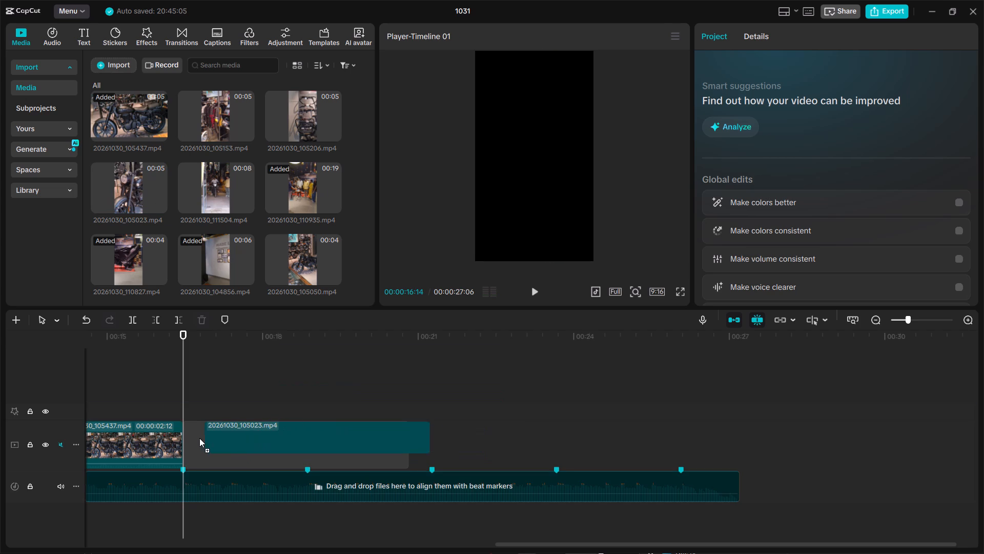
{"action": "left_click_drag", "start_coordinate": [199, 438], "coordinate": [181, 449]}
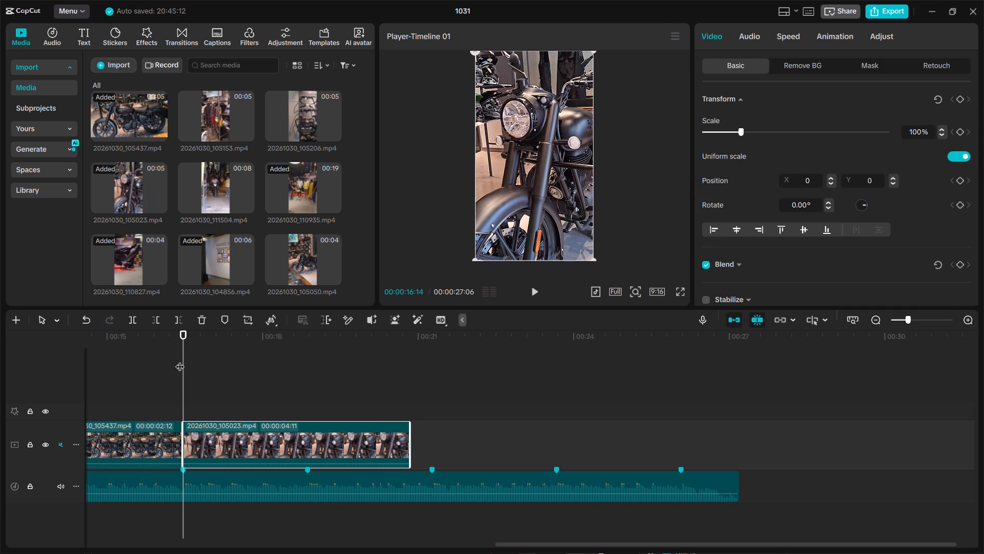
Play the cut into the eighth clip and paste the Shake effect at its start, 00:00:16:14.
{"action": "left_click_drag", "start_coordinate": [180, 360], "coordinate": [168, 359]}
{"action": "key", "text": "space"}
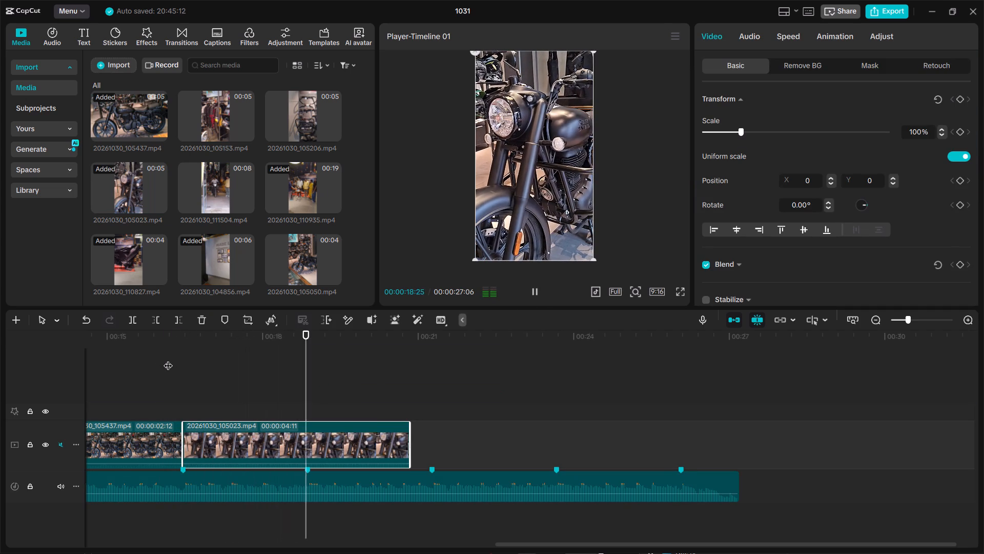
{"action": "key", "text": "space"}
{"action": "left_click_drag", "start_coordinate": [285, 348], "coordinate": [183, 353]}
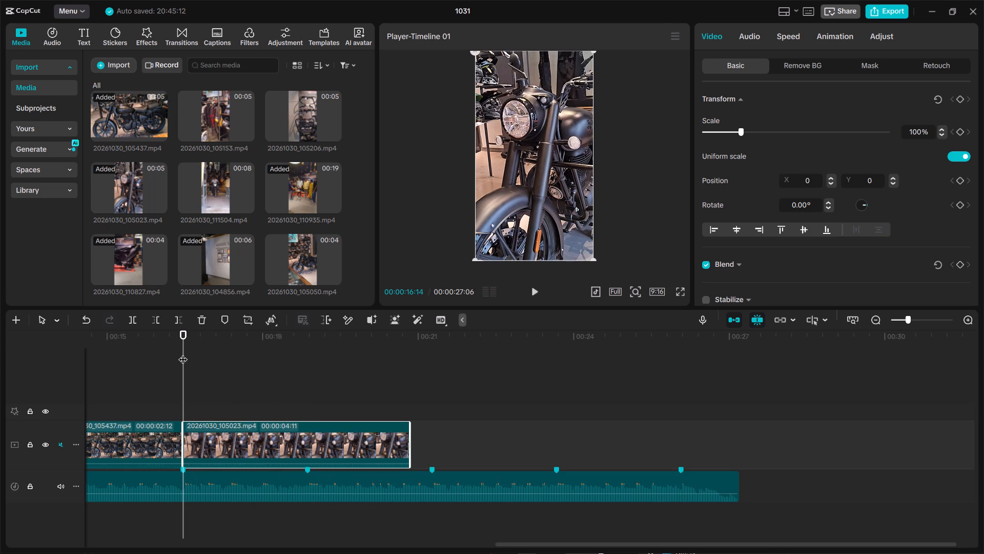
{"action": "key", "text": "ctrl+v"}
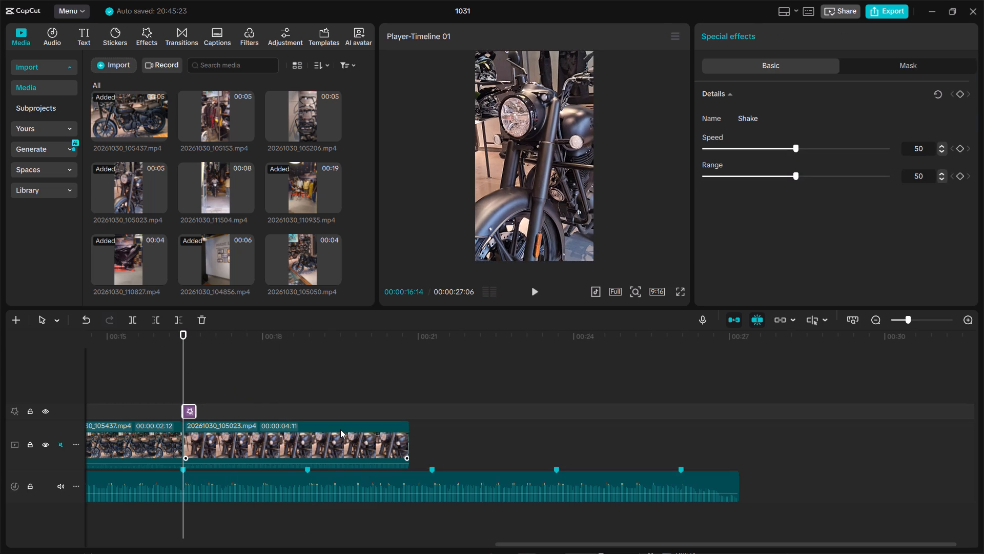
Trim the end of the eighth clip, 20261030_105023.mp4, back to a duration of about 0.5 s.
{"action": "left_click", "coordinate": [380, 440]}
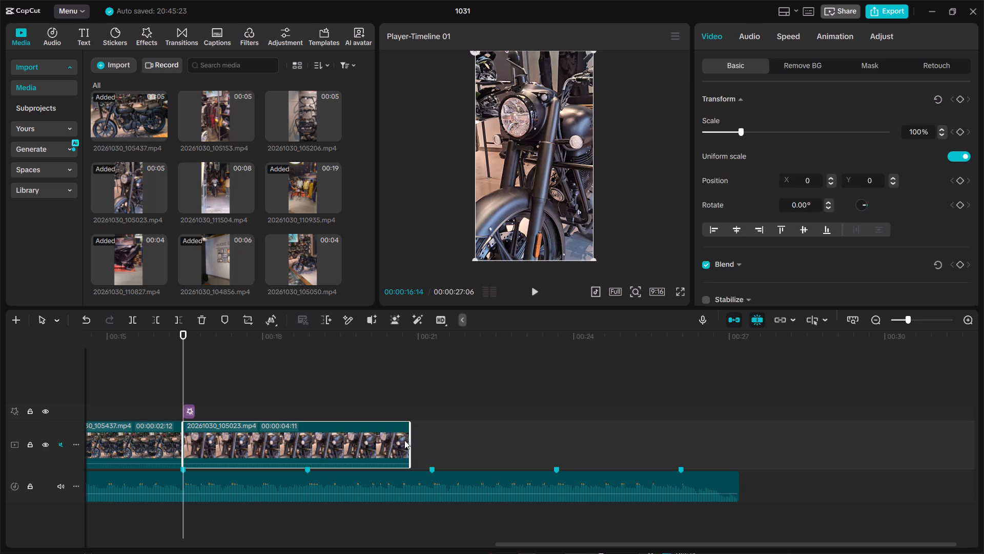
{"action": "left_click_drag", "start_coordinate": [411, 440], "coordinate": [208, 432]}
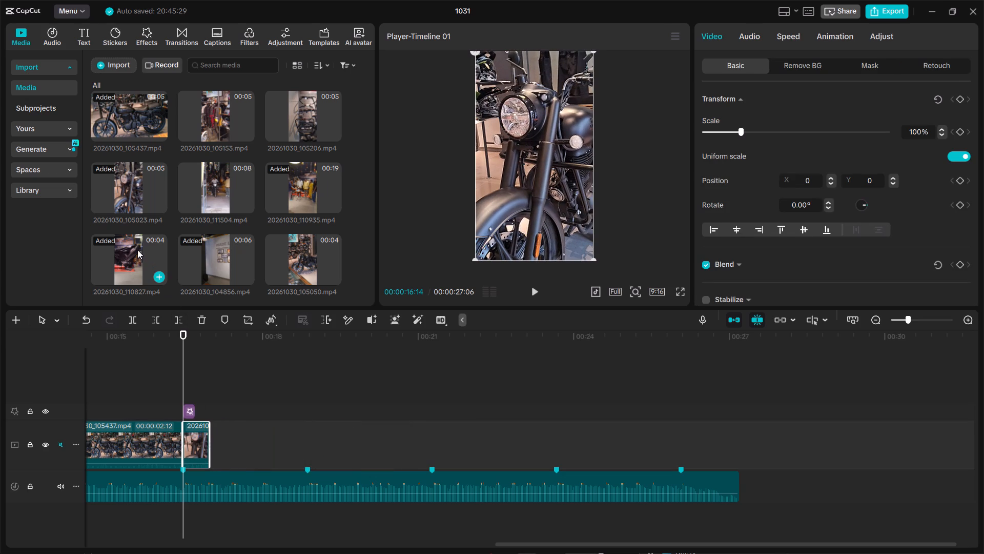
Preview candidate clips in the media library and add 20261030_110343.mp4 directly after the eighth clip.
{"action": "double_click", "coordinate": [137, 250]}
{"action": "double_click", "coordinate": [210, 256]}
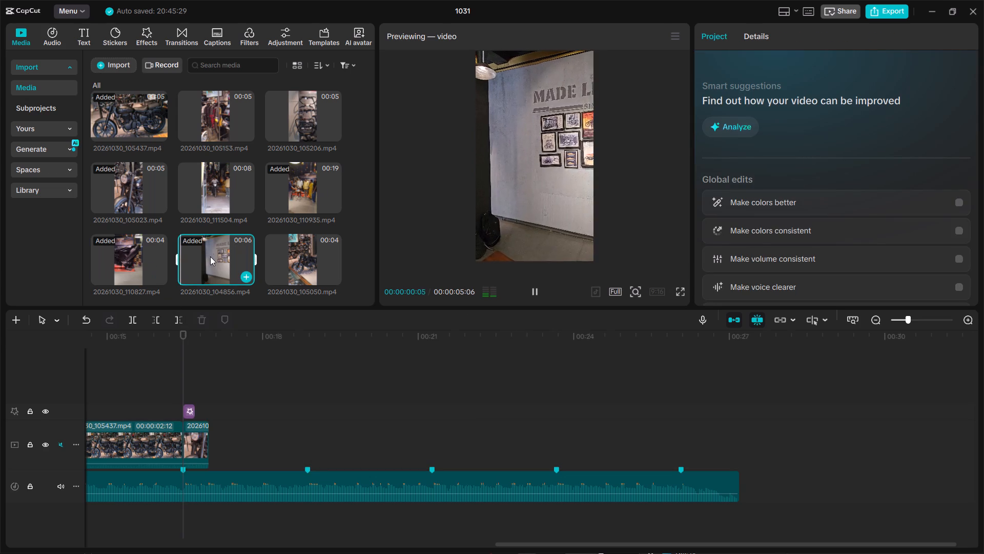
{"action": "double_click", "coordinate": [200, 183]}
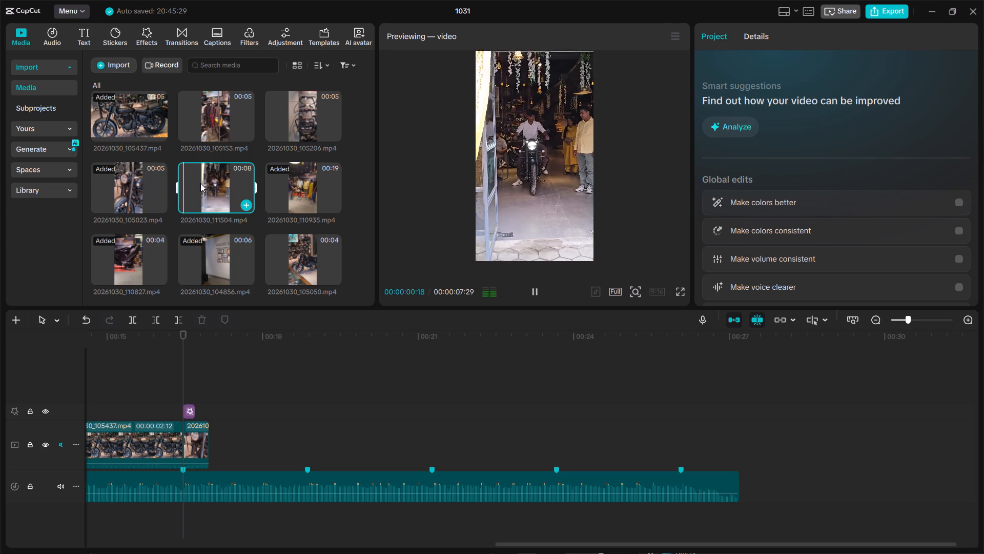
{"action": "scroll", "coordinate": [200, 183], "scroll_direction": "up", "scroll_amount": 1}
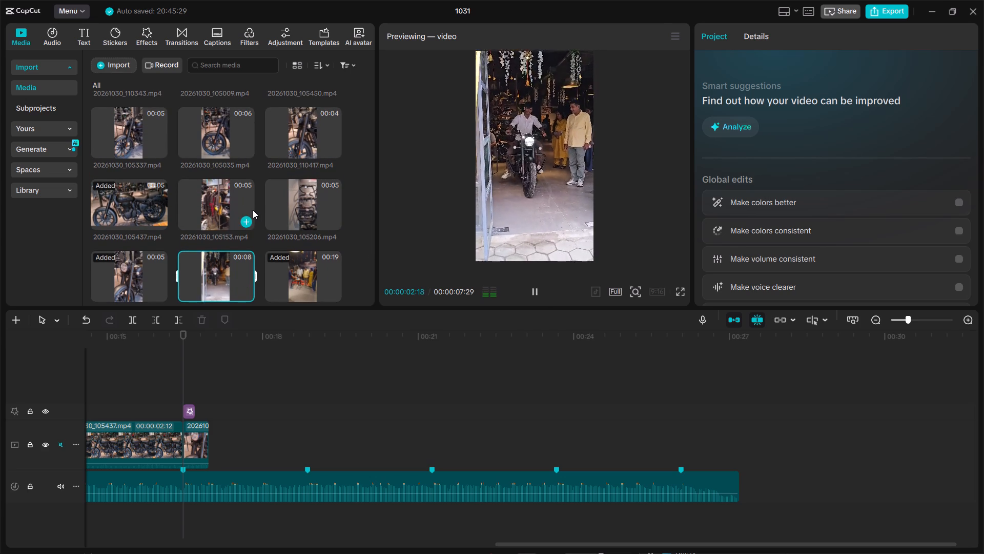
{"action": "scroll", "coordinate": [253, 210], "scroll_direction": "up", "scroll_amount": 1}
{"action": "double_click", "coordinate": [292, 210]}
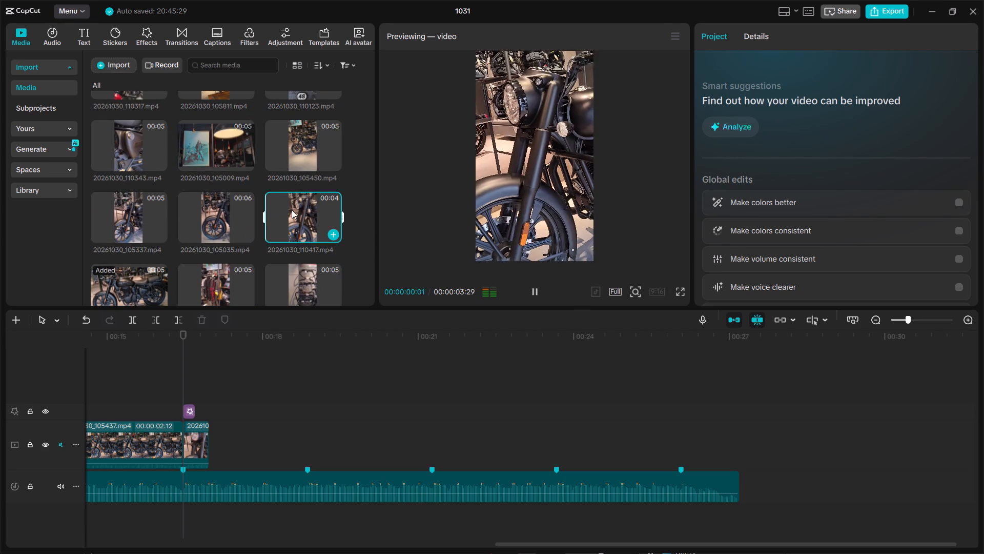
{"action": "scroll", "coordinate": [292, 210], "scroll_direction": "up", "scroll_amount": 1}
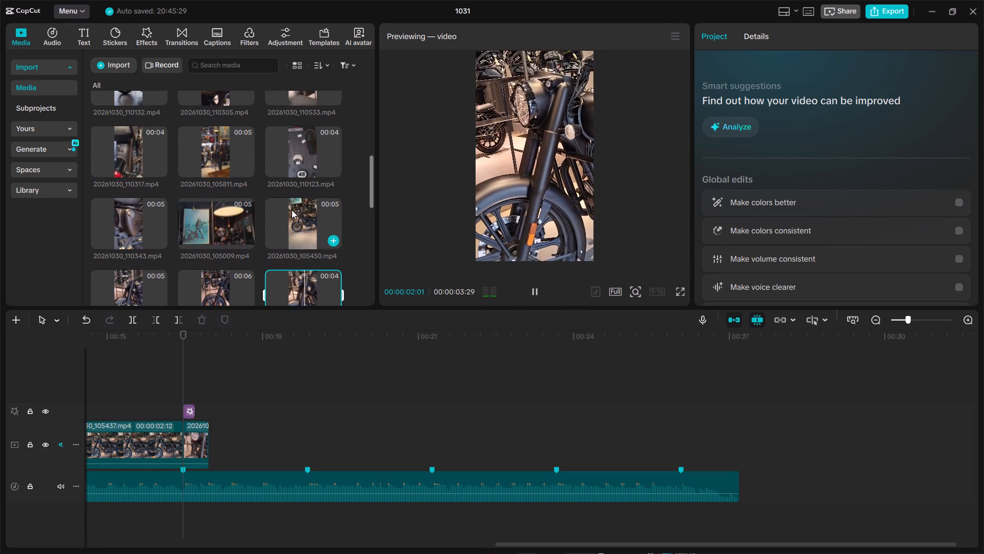
{"action": "double_click", "coordinate": [132, 231]}
{"action": "left_click_drag", "start_coordinate": [132, 231], "coordinate": [316, 379]}
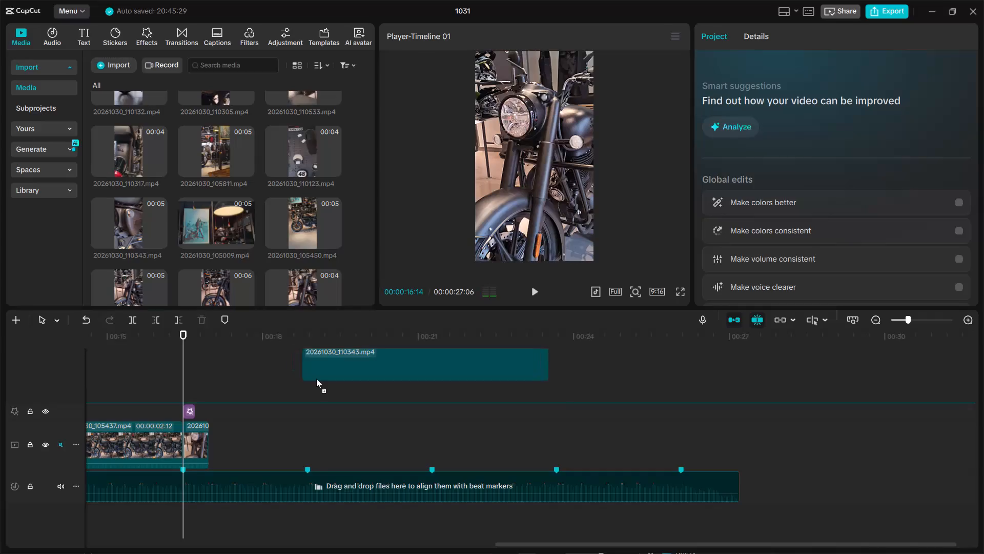
{"action": "left_click_drag", "start_coordinate": [316, 379], "coordinate": [222, 438]}
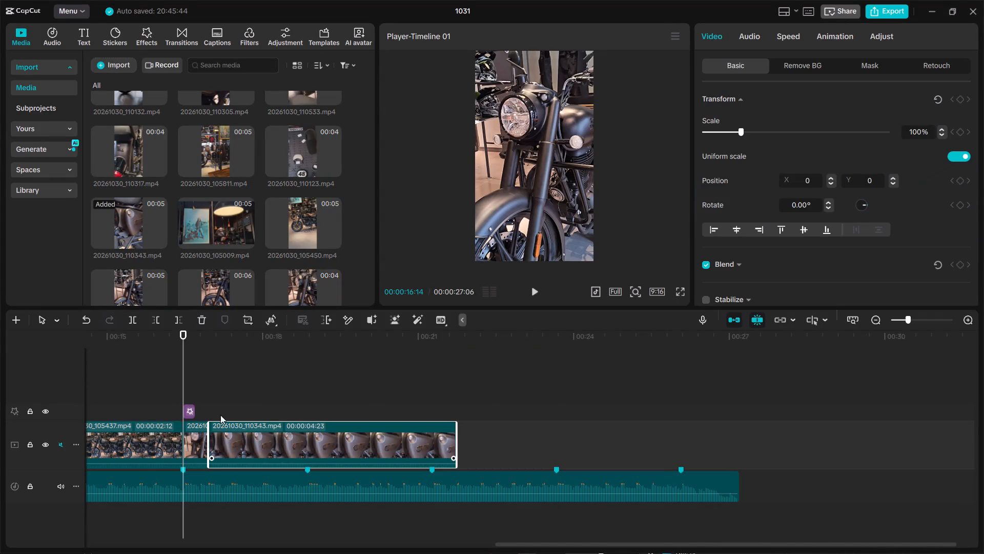
Paste the Shake effect at the start of the ninth clip, 00:00:16:29, and play the cut into it.
{"action": "left_click", "coordinate": [206, 340]}
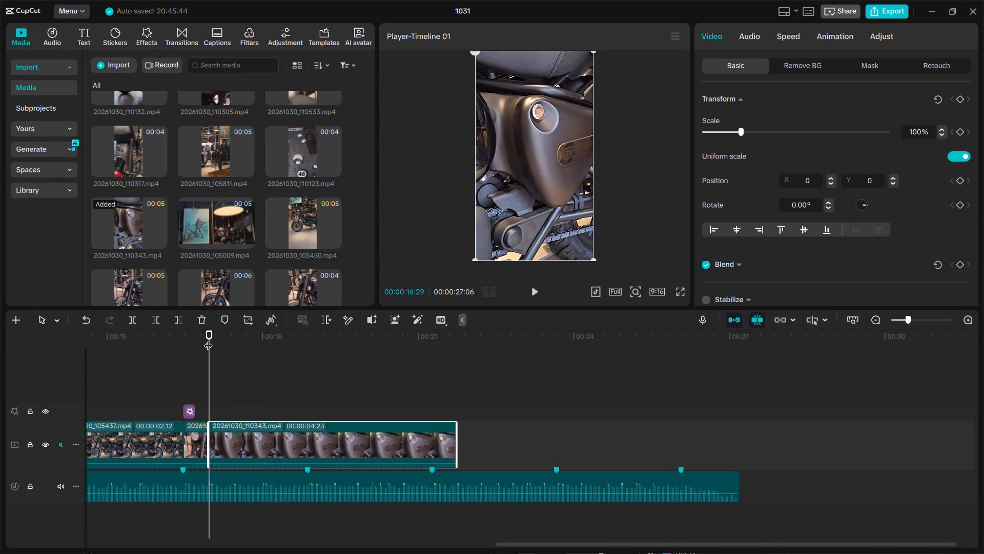
{"action": "key", "text": "ctrl+v"}
{"action": "left_click_drag", "start_coordinate": [202, 343], "coordinate": [173, 343]}
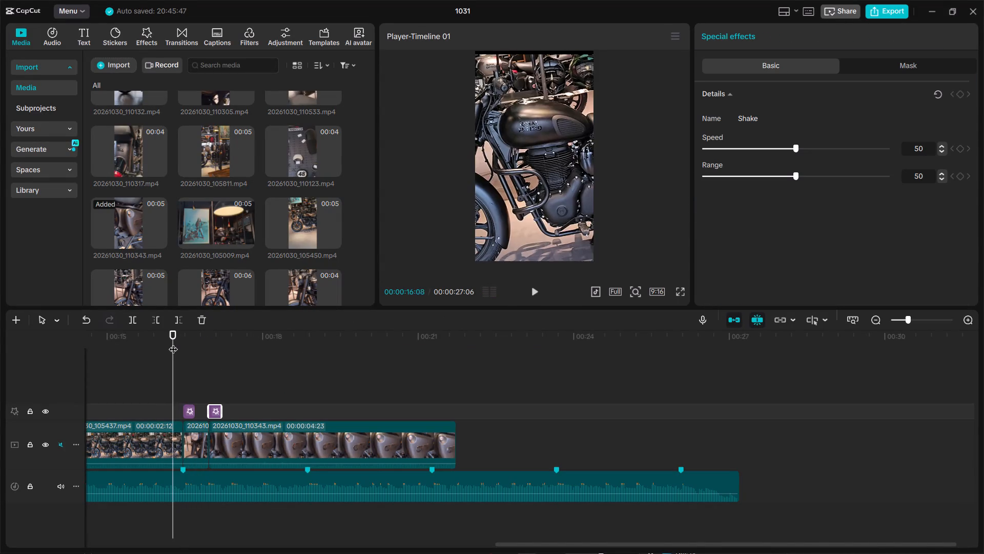
{"action": "key", "text": "space"}
{"action": "key", "text": "space"}
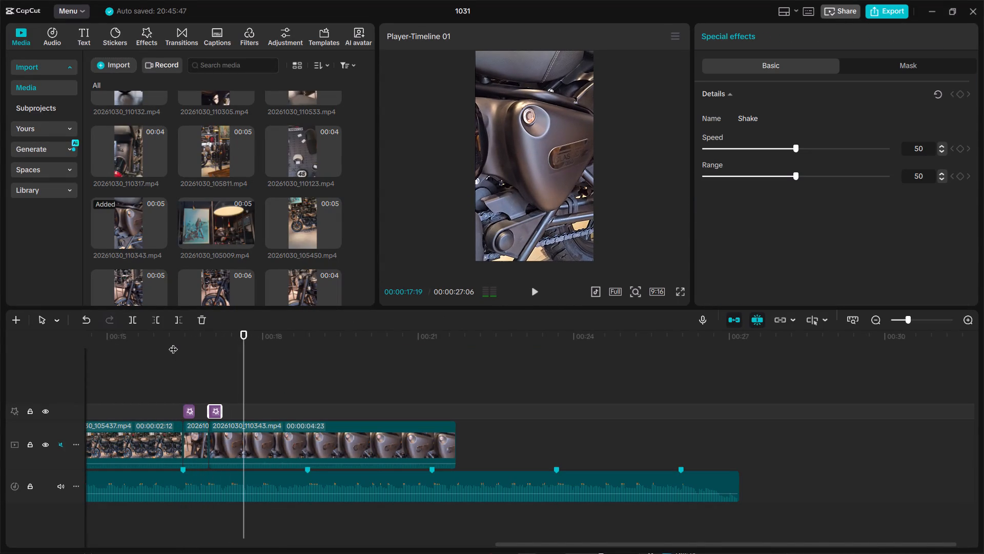
Trim the end of the ninth clip, 20261030_110343.mp4, back to about 00:00:17:12.
{"action": "left_click", "coordinate": [258, 443]}
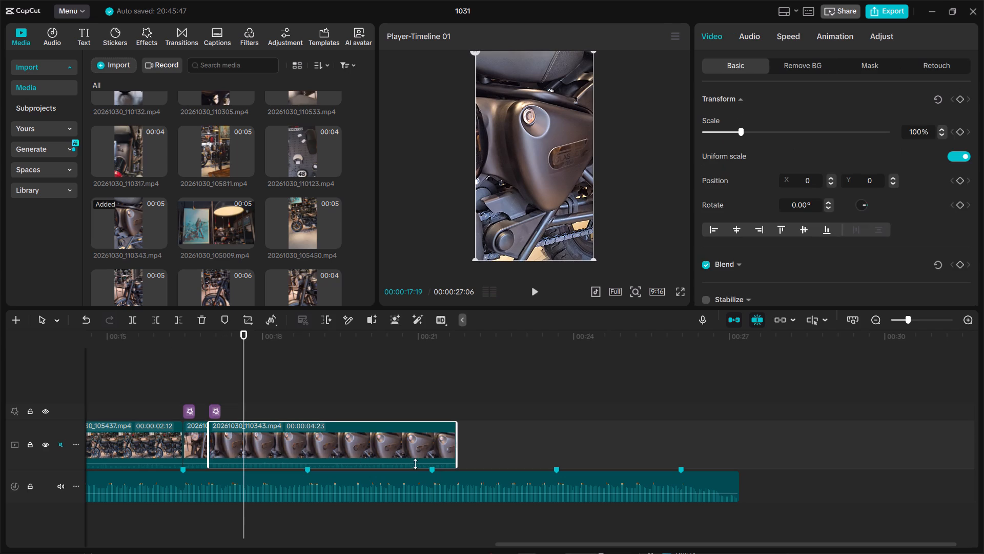
{"action": "left_click_drag", "start_coordinate": [458, 448], "coordinate": [237, 446]}
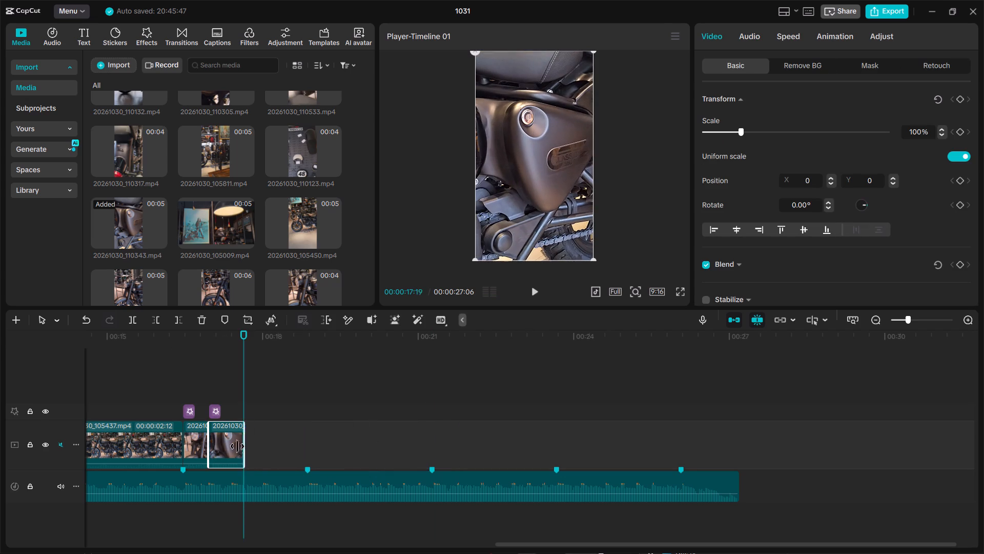
{"action": "left_click_drag", "start_coordinate": [237, 446], "coordinate": [232, 446]}
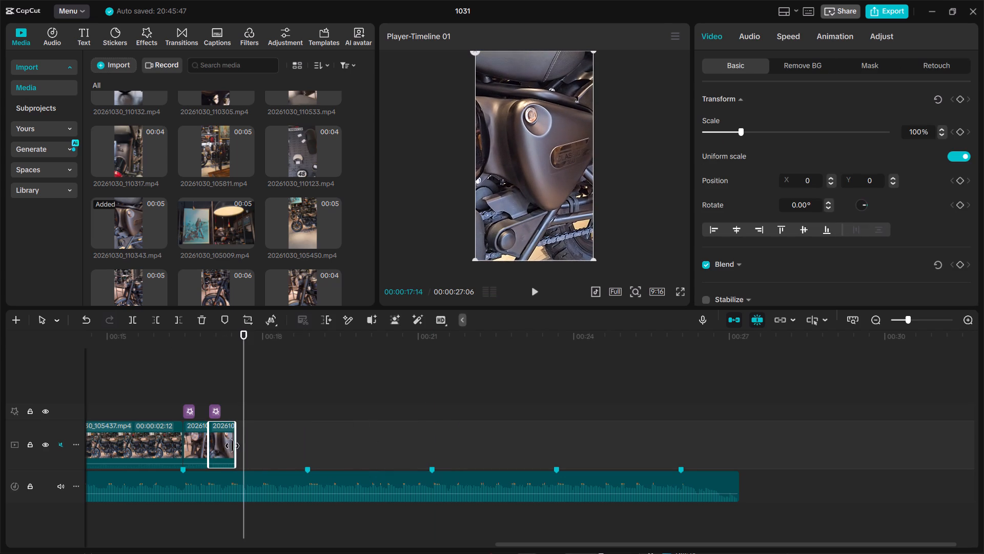
{"action": "left_click_drag", "start_coordinate": [232, 446], "coordinate": [230, 446]}
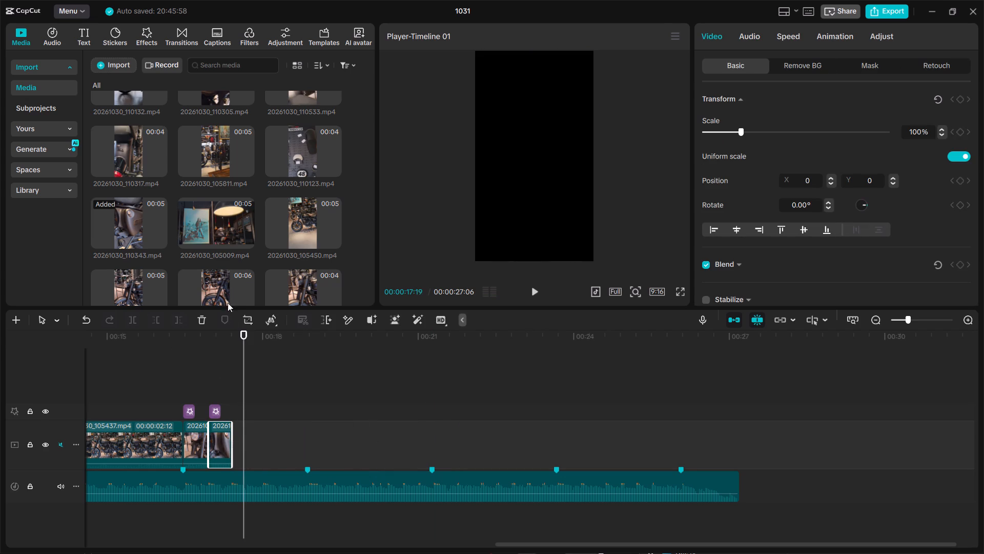
Find 20261030_110305.mp4 in the media library and add it directly after the ninth clip.
{"action": "scroll", "coordinate": [273, 161], "scroll_direction": "up", "scroll_amount": 1}
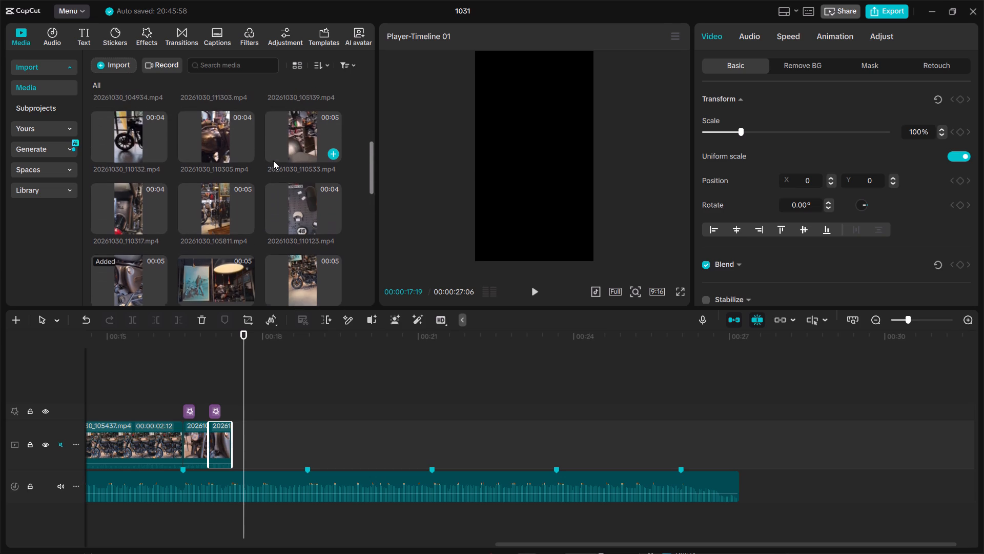
{"action": "scroll", "coordinate": [273, 161], "scroll_direction": "up", "scroll_amount": 1}
{"action": "left_click_drag", "start_coordinate": [225, 164], "coordinate": [327, 356]}
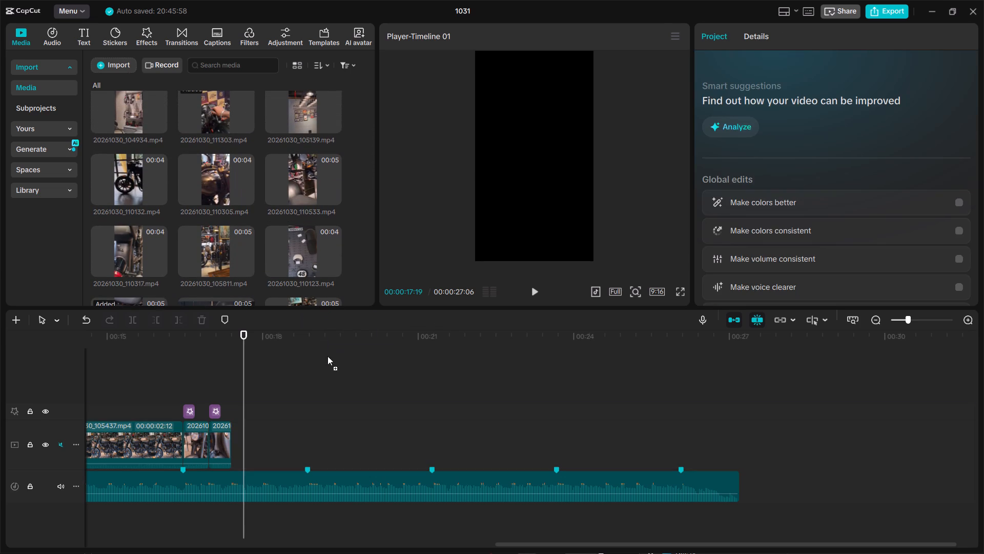
{"action": "left_click_drag", "start_coordinate": [327, 356], "coordinate": [232, 444]}
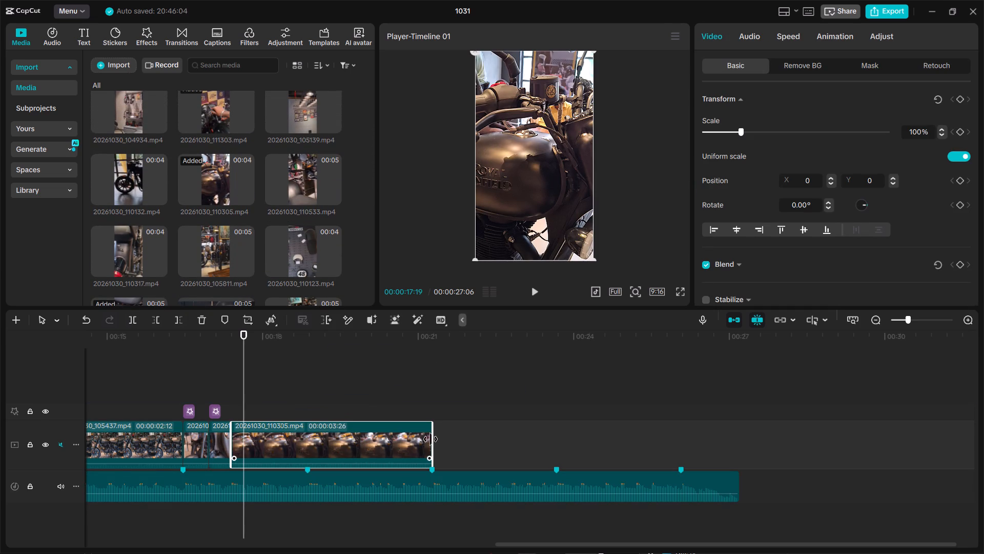
Shorten the tenth clip, 20261030_110305.mp4, play it against the beat and adjust its end to 00:00:18:00.
{"action": "left_click_drag", "start_coordinate": [430, 439], "coordinate": [247, 447]}
{"action": "left_click_drag", "start_coordinate": [181, 342], "coordinate": [162, 338]}
{"action": "key", "text": "space"}
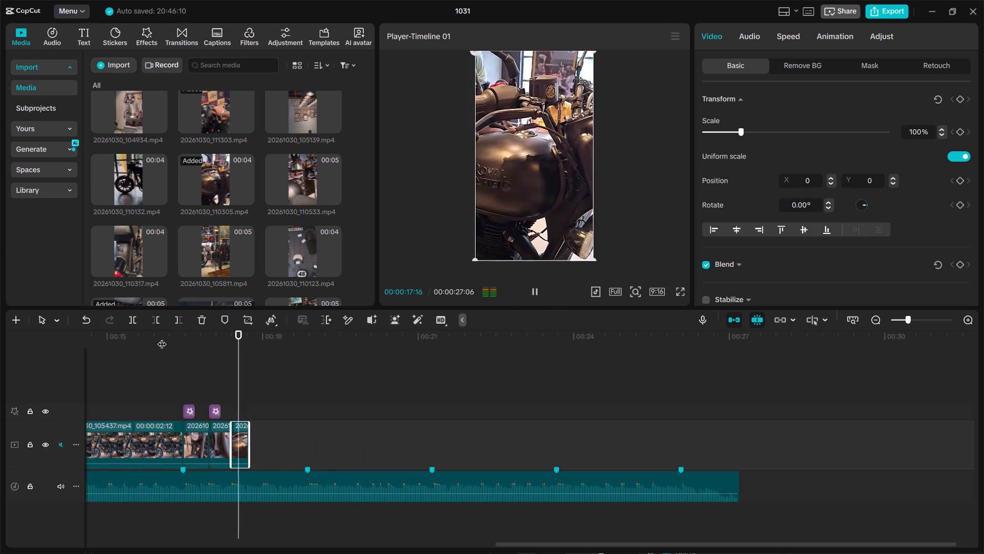
{"action": "key", "text": "space"}
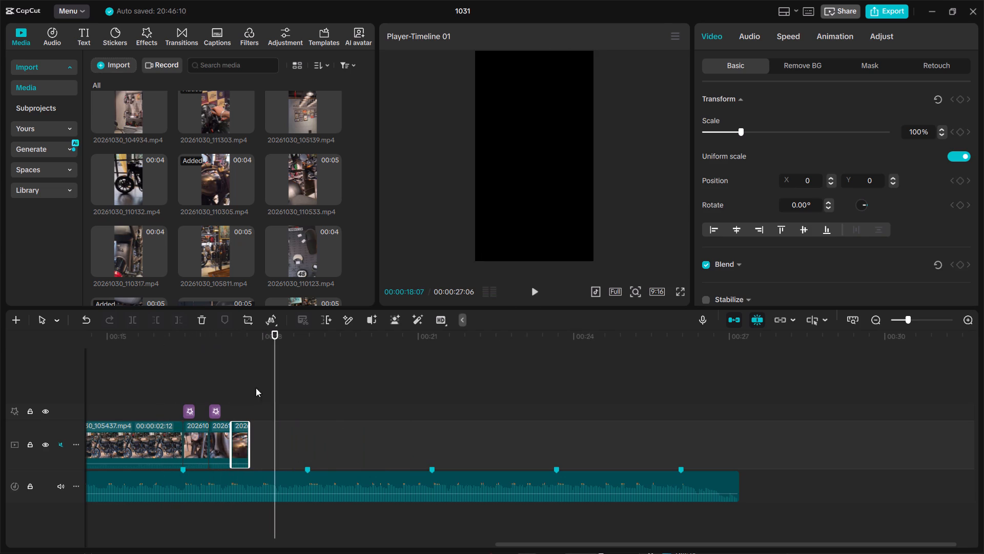
{"action": "left_click_drag", "start_coordinate": [251, 441], "coordinate": [260, 441]}
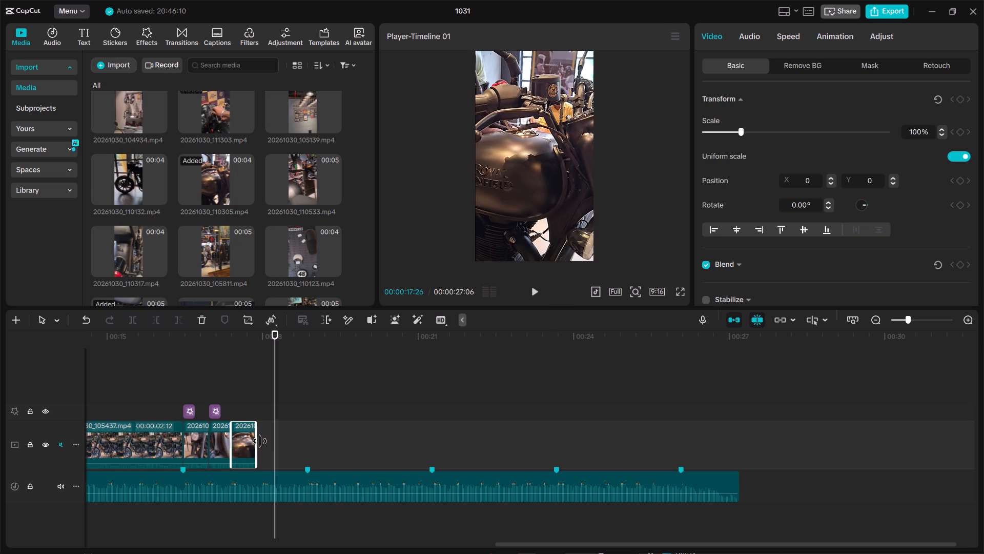
{"action": "left_click_drag", "start_coordinate": [260, 441], "coordinate": [260, 441]}
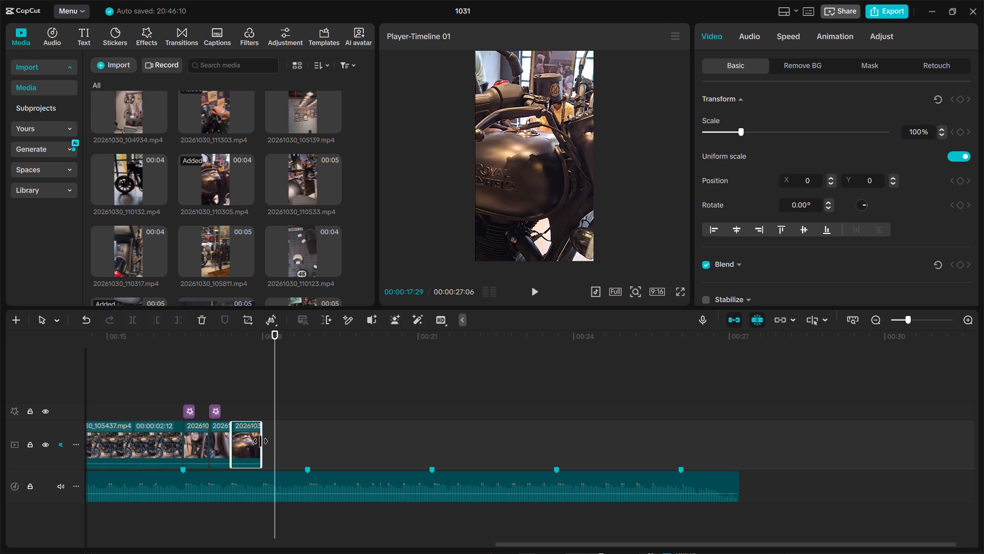
{"action": "left_click_drag", "start_coordinate": [260, 441], "coordinate": [262, 441]}
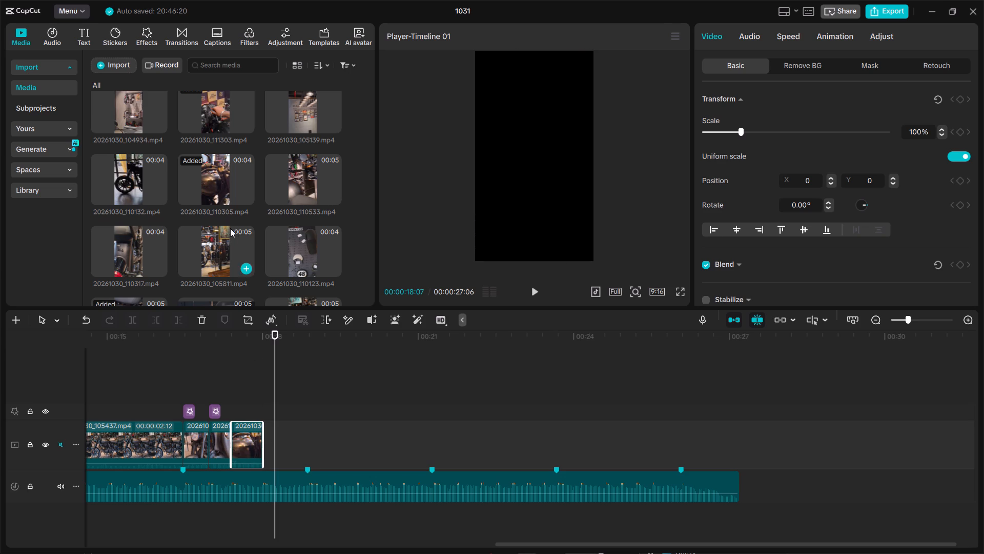
Find and preview 20261030_110436.mp4 in the media library and add it directly after the tenth clip.
{"action": "scroll", "coordinate": [193, 192], "scroll_direction": "up", "scroll_amount": 1}
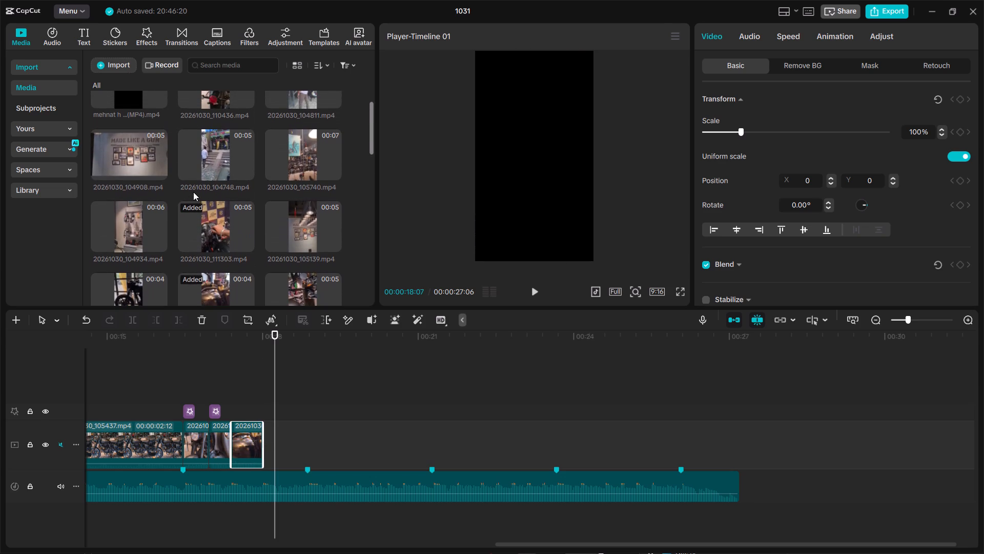
{"action": "scroll", "coordinate": [267, 204], "scroll_direction": "up", "scroll_amount": 1}
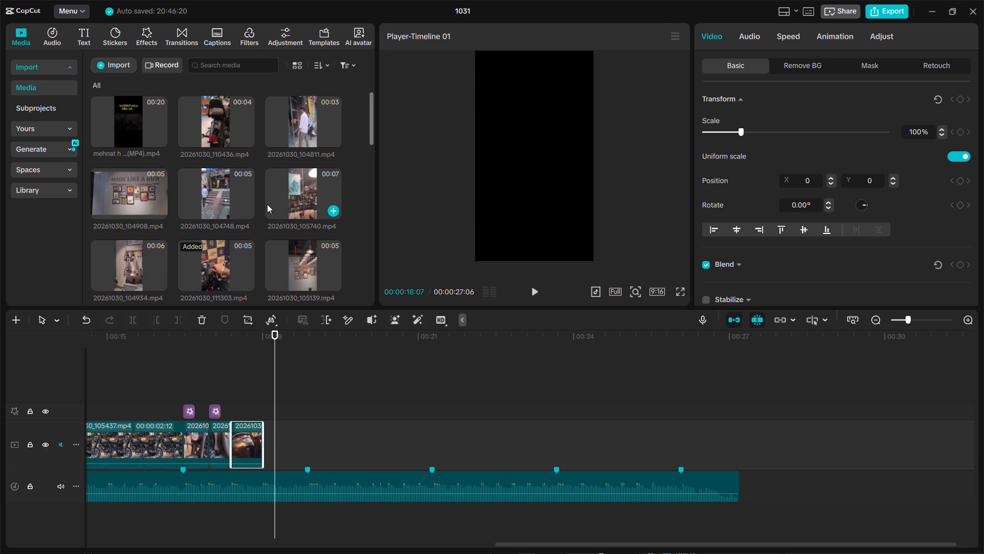
{"action": "scroll", "coordinate": [267, 204], "scroll_direction": "up", "scroll_amount": 1}
{"action": "triple_click", "coordinate": [217, 122]}
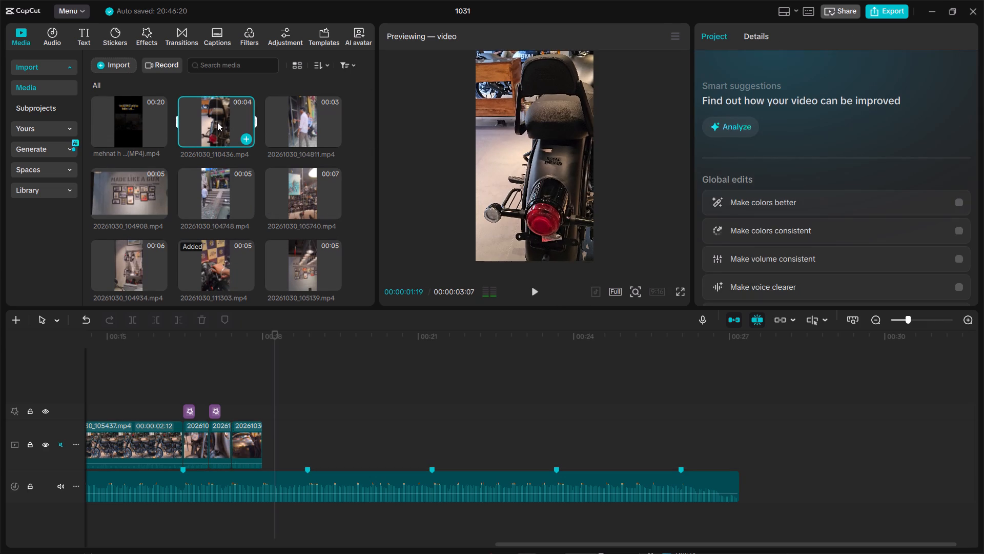
{"action": "double_click", "coordinate": [217, 122]}
{"action": "double_click", "coordinate": [217, 122]}
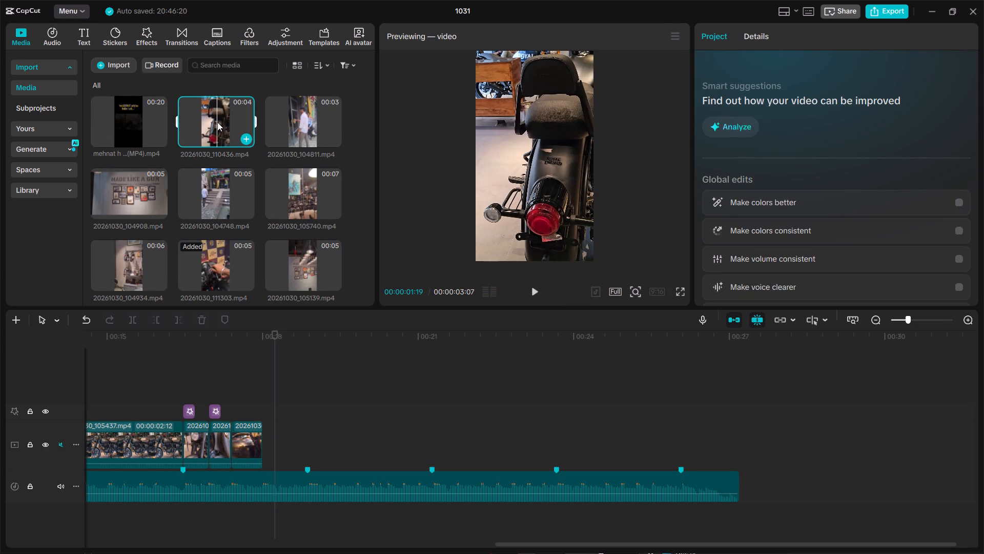
{"action": "double_click", "coordinate": [215, 119]}
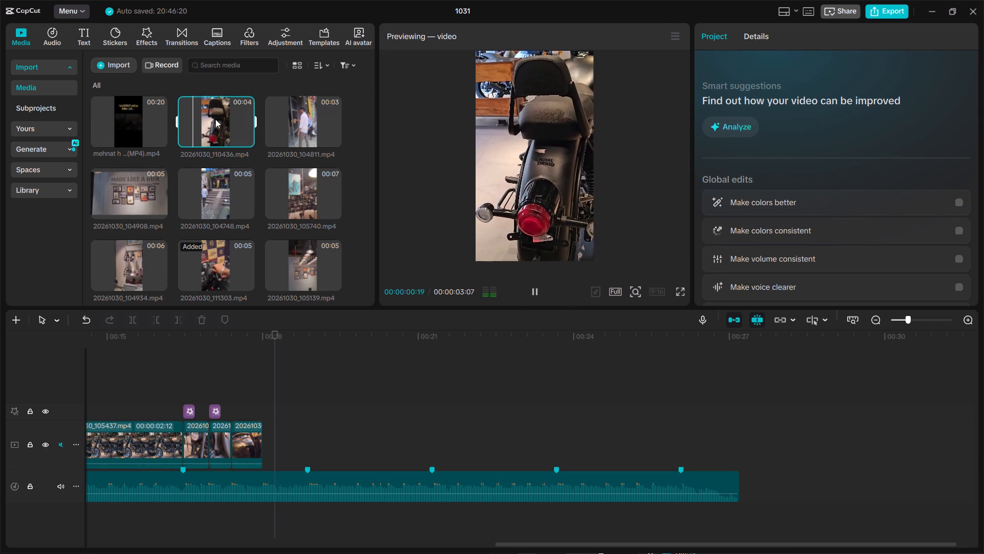
{"action": "left_click_drag", "start_coordinate": [215, 119], "coordinate": [272, 401]}
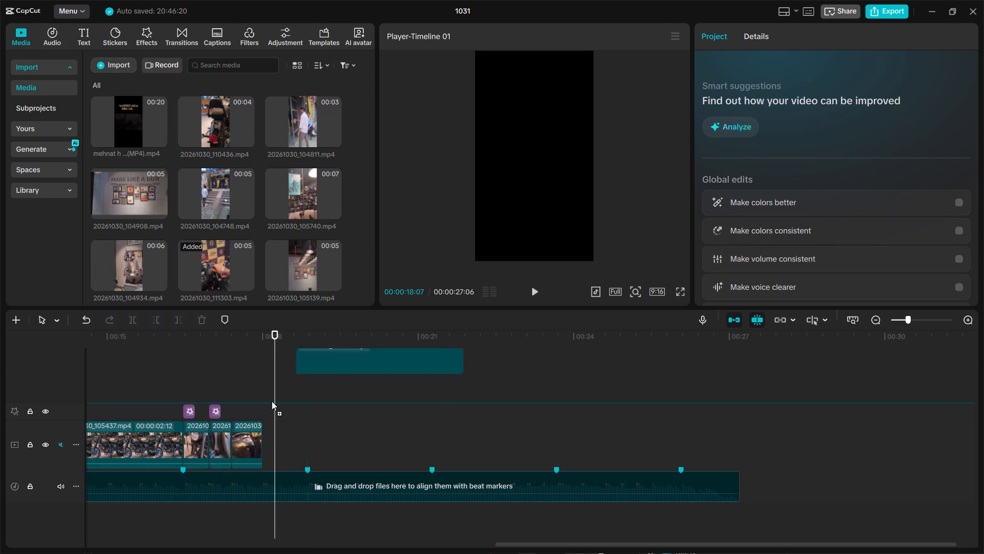
{"action": "left_click_drag", "start_coordinate": [272, 401], "coordinate": [261, 447]}
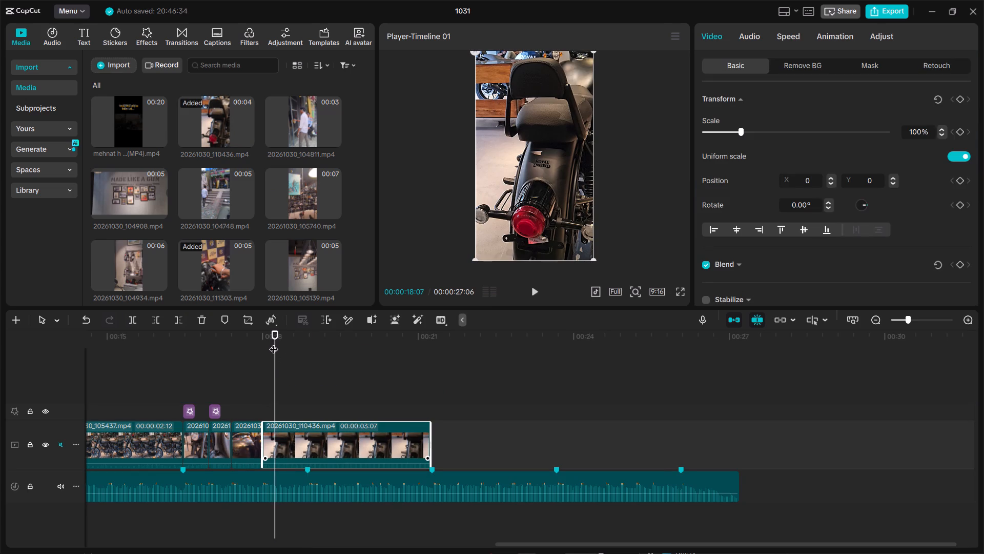
Scrub through the eleventh clip, 20261030_110436.mp4, and trim its end back to the next beat marker.
{"action": "left_click_drag", "start_coordinate": [274, 343], "coordinate": [347, 363]}
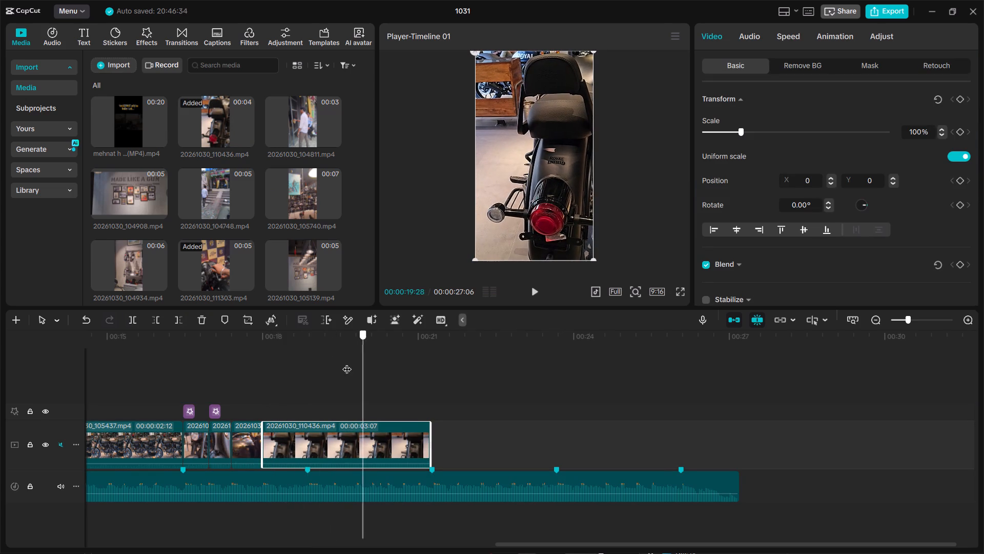
{"action": "left_click_drag", "start_coordinate": [347, 363], "coordinate": [262, 369]}
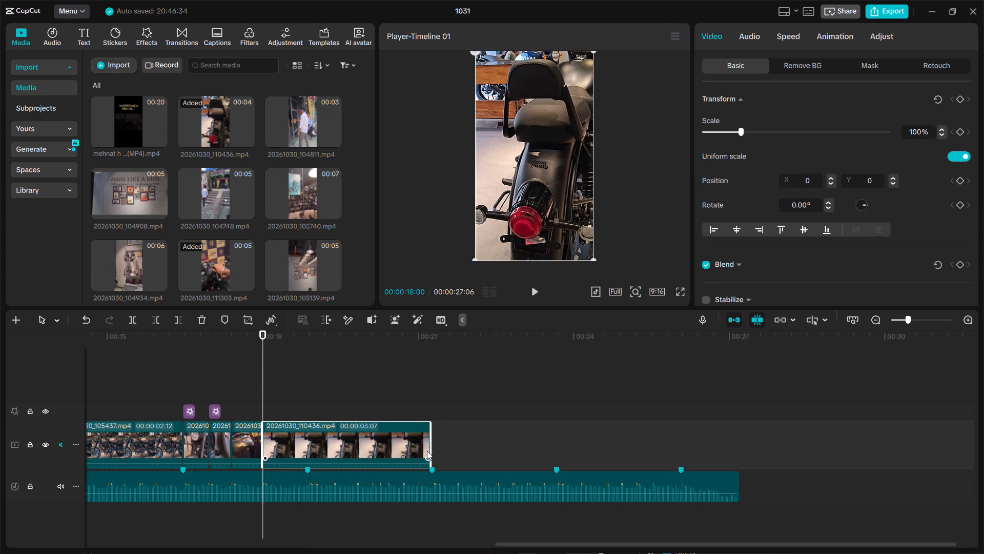
{"action": "left_click_drag", "start_coordinate": [433, 446], "coordinate": [305, 448]}
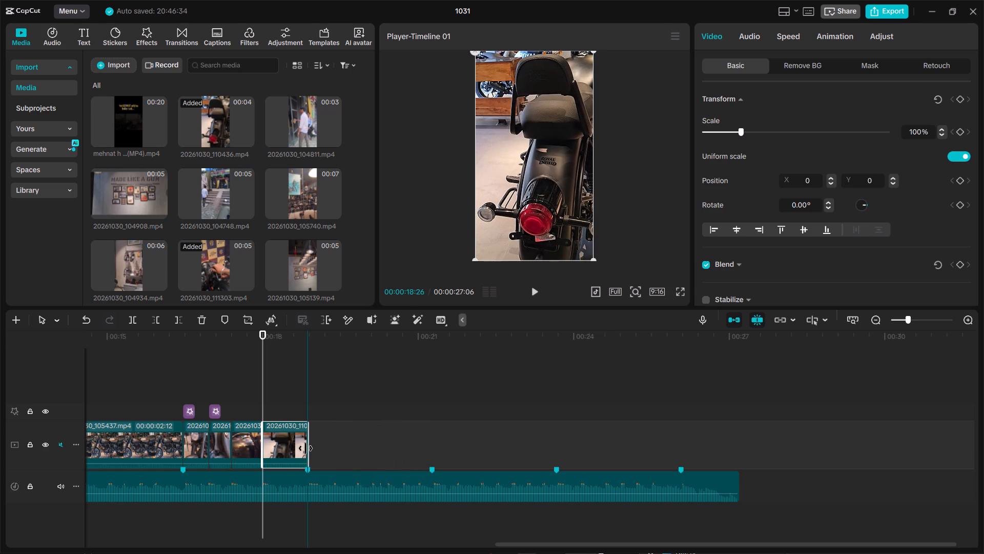
{"action": "left_click_drag", "start_coordinate": [305, 448], "coordinate": [306, 450]}
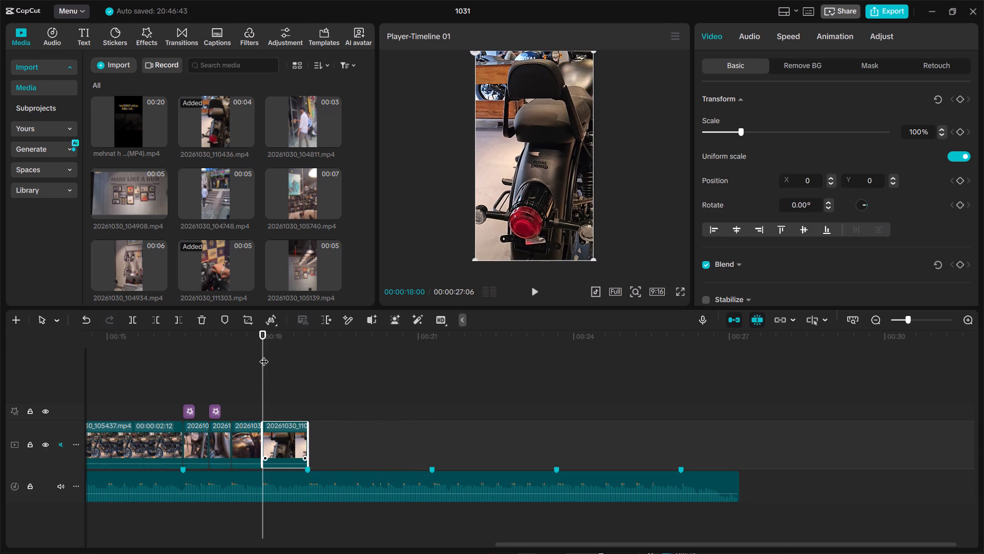
Paste the Shake effect at the start of the tenth clip, 00:00:17:12.
{"action": "left_click_drag", "start_coordinate": [264, 355], "coordinate": [226, 355]}
{"action": "left_click_drag", "start_coordinate": [226, 355], "coordinate": [231, 355]}
{"action": "key", "text": "ctrl+v"}
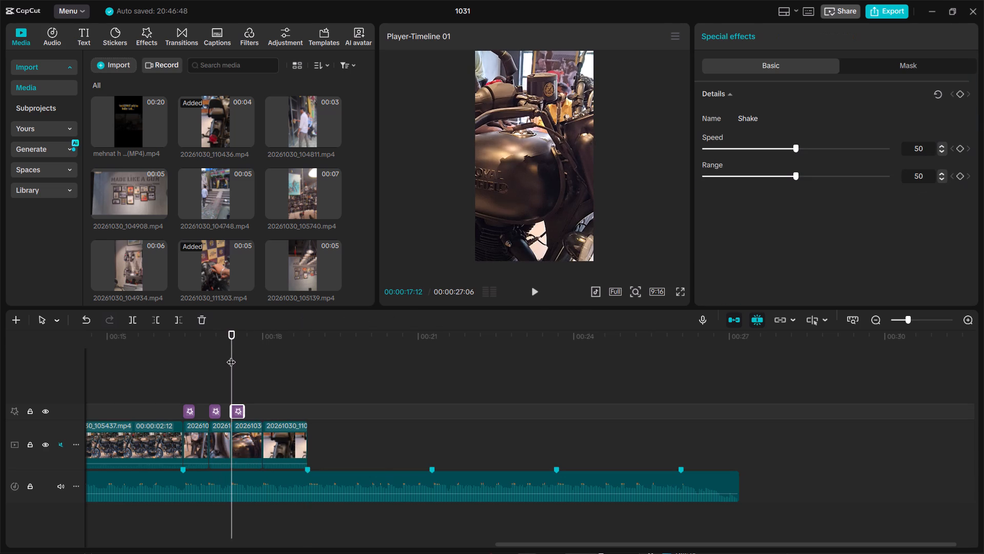
Paste the Shake effect at the start of the eleventh clip, 20261030_110436.mp4, at 00:00:18:00.
{"action": "left_click_drag", "start_coordinate": [231, 355], "coordinate": [262, 362]}
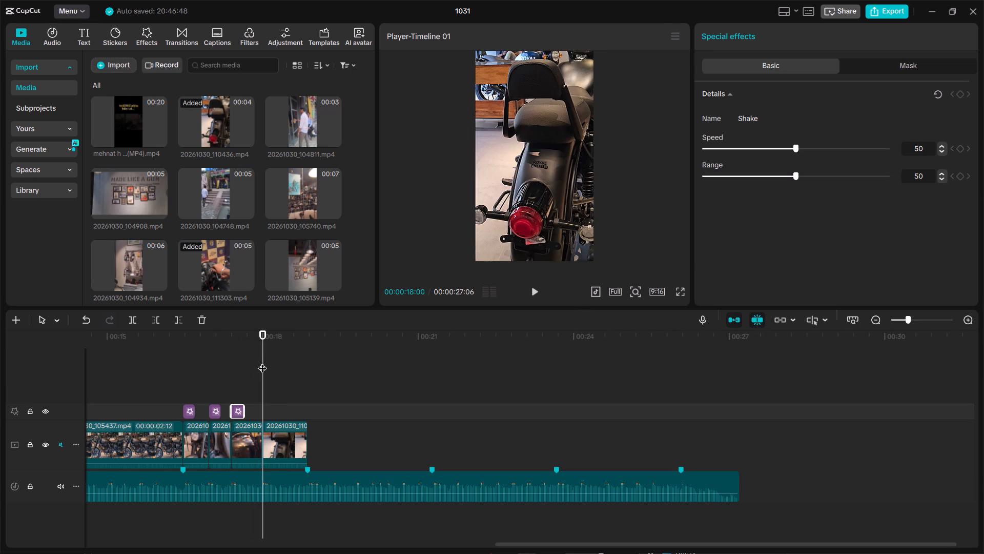
{"action": "key", "text": "ctrl+v"}
{"action": "left_click", "coordinate": [262, 362]}
Play the latest Shake cuts against the beat, and review the whole edit from 00:00:00:00 past the last clip.
{"action": "left_click_drag", "start_coordinate": [262, 362], "coordinate": [127, 363]}
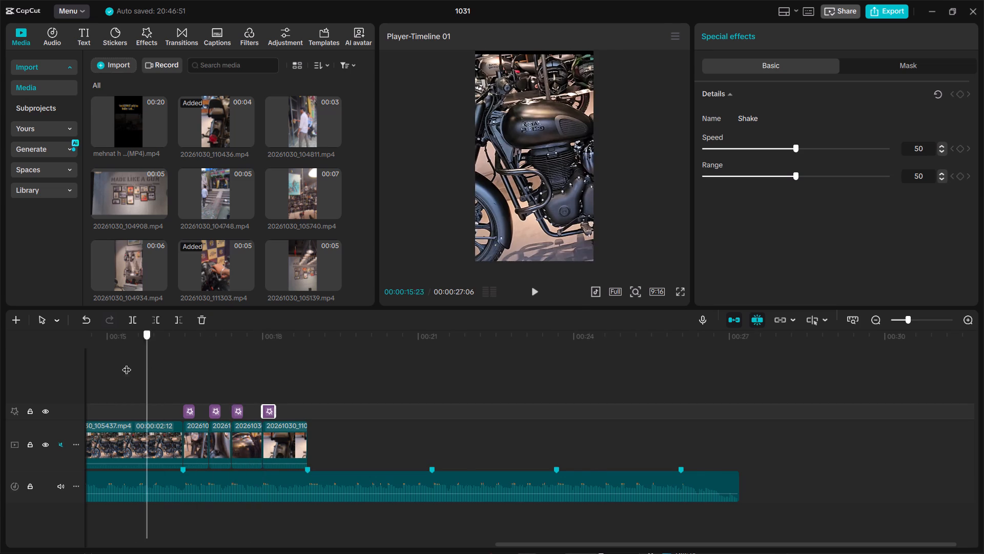
{"action": "left_click_drag", "start_coordinate": [127, 363], "coordinate": [108, 363]}
{"action": "key", "text": "space"}
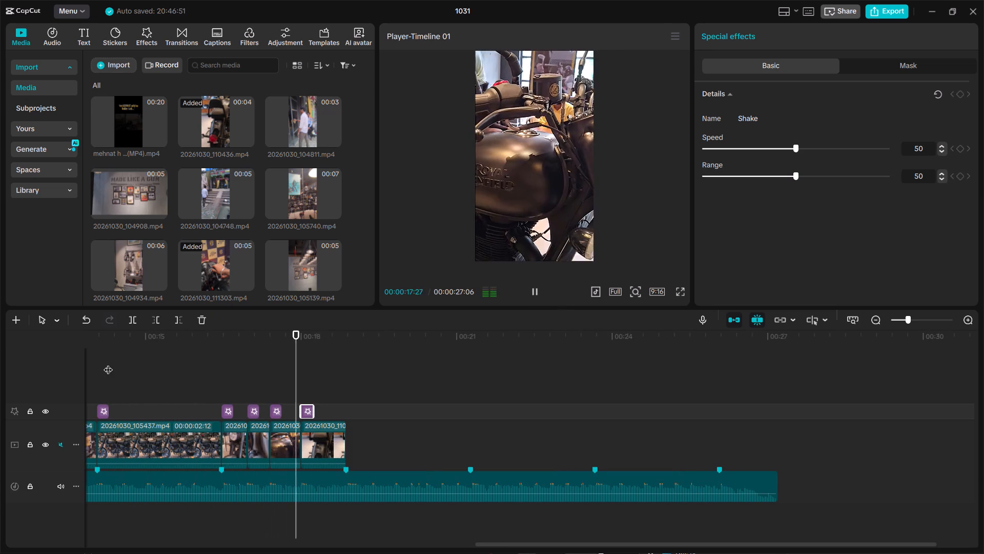
{"action": "key", "text": "space"}
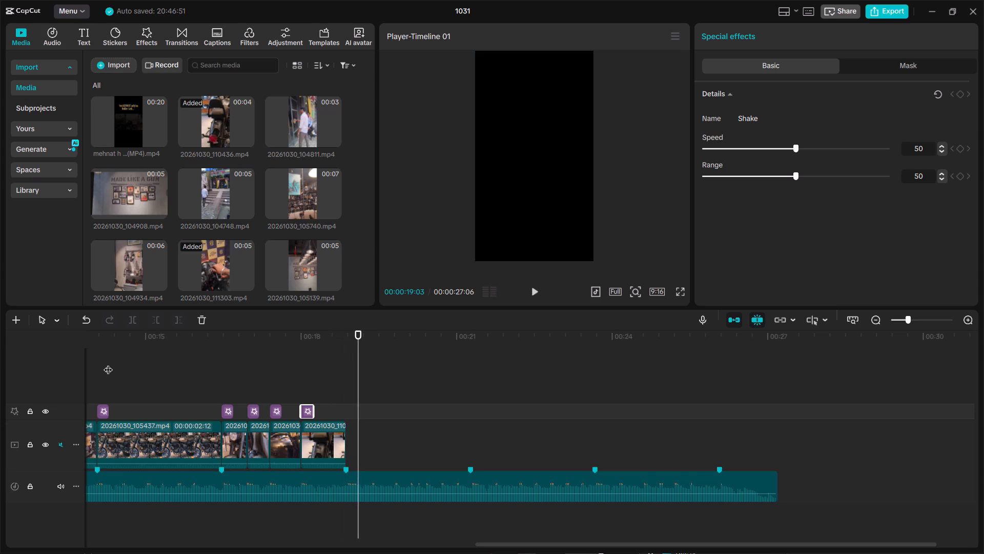
{"action": "left_click_drag", "start_coordinate": [356, 347], "coordinate": [353, 347]}
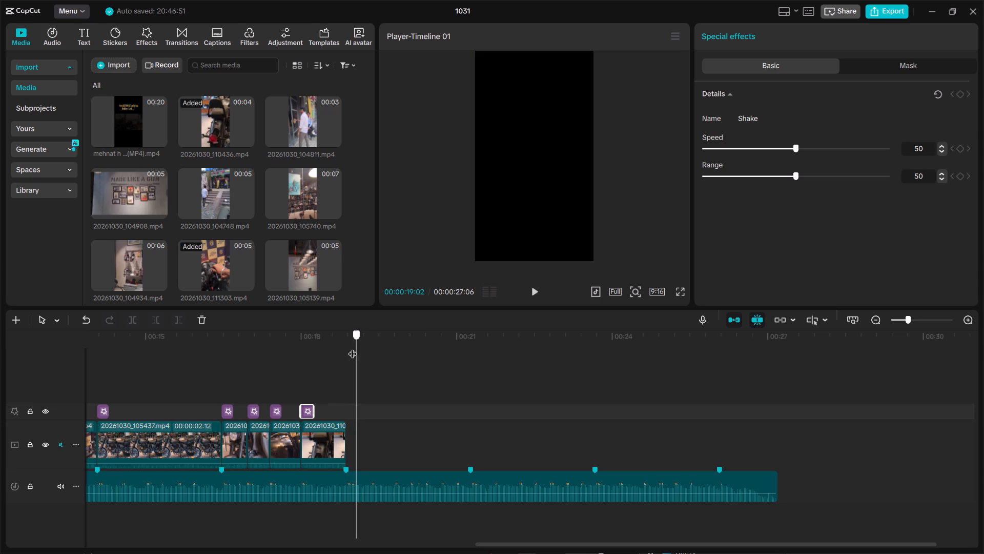
{"action": "left_click_drag", "start_coordinate": [353, 347], "coordinate": [344, 347]}
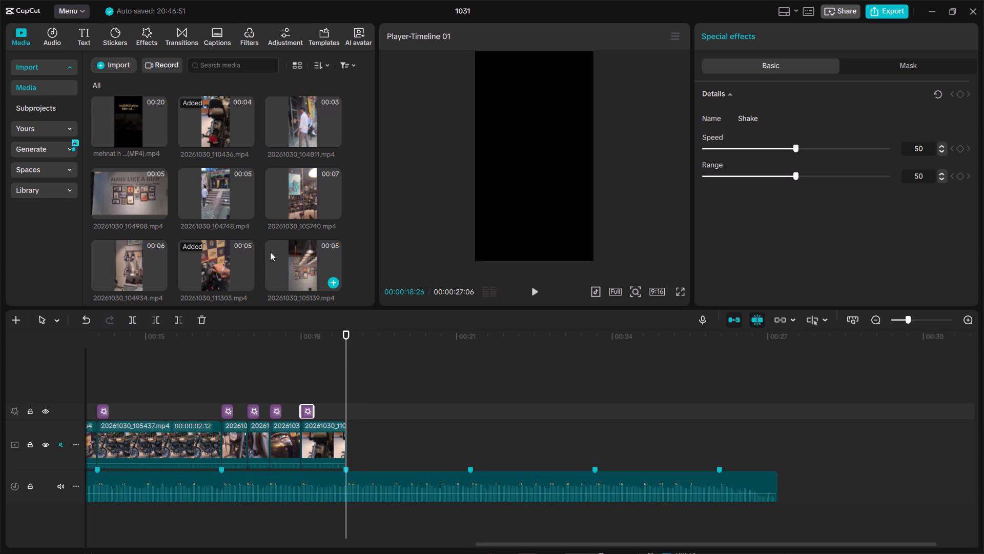
{"action": "scroll", "coordinate": [253, 233], "scroll_direction": "down", "scroll_amount": 2}
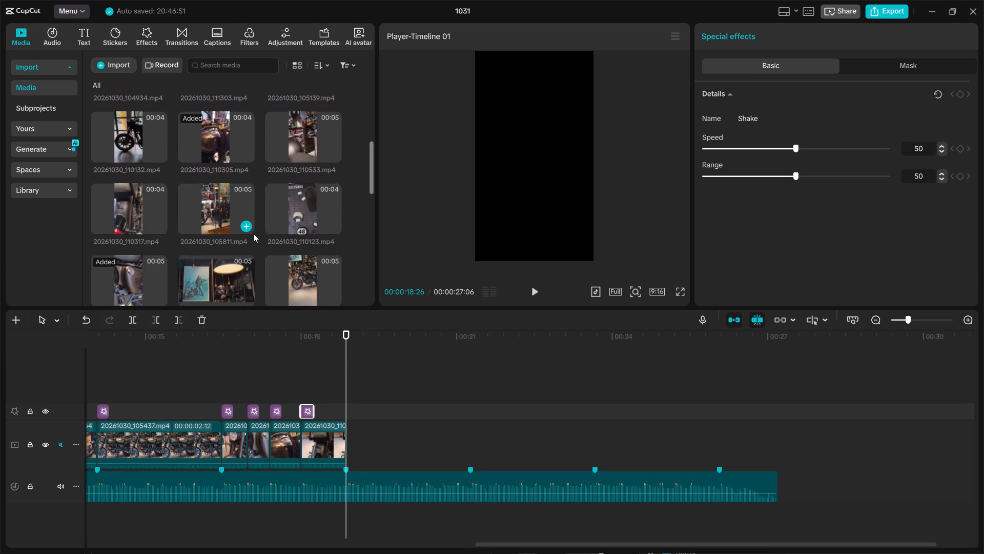
{"action": "scroll", "coordinate": [253, 233], "scroll_direction": "down", "scroll_amount": 1}
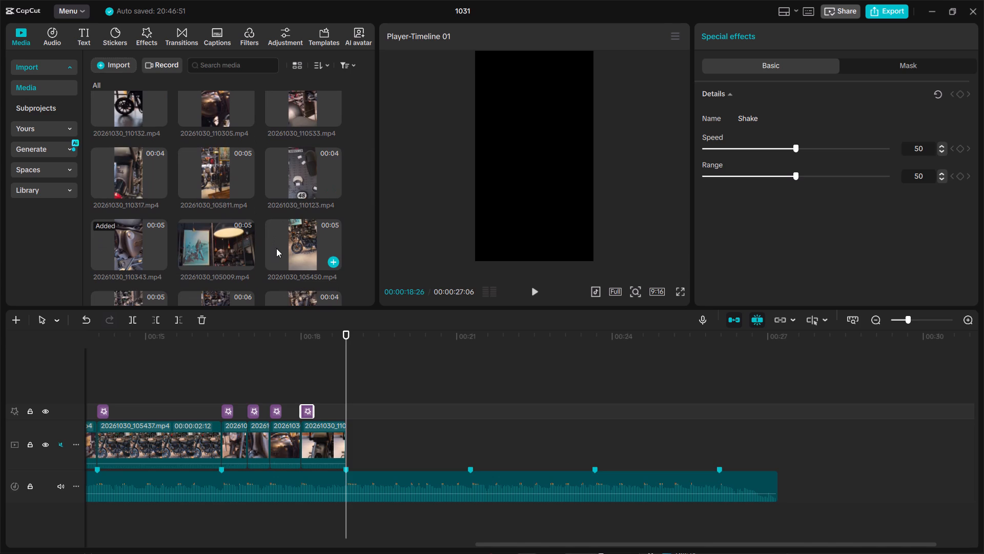
{"action": "left_click_drag", "start_coordinate": [350, 356], "coordinate": [0, 352]}
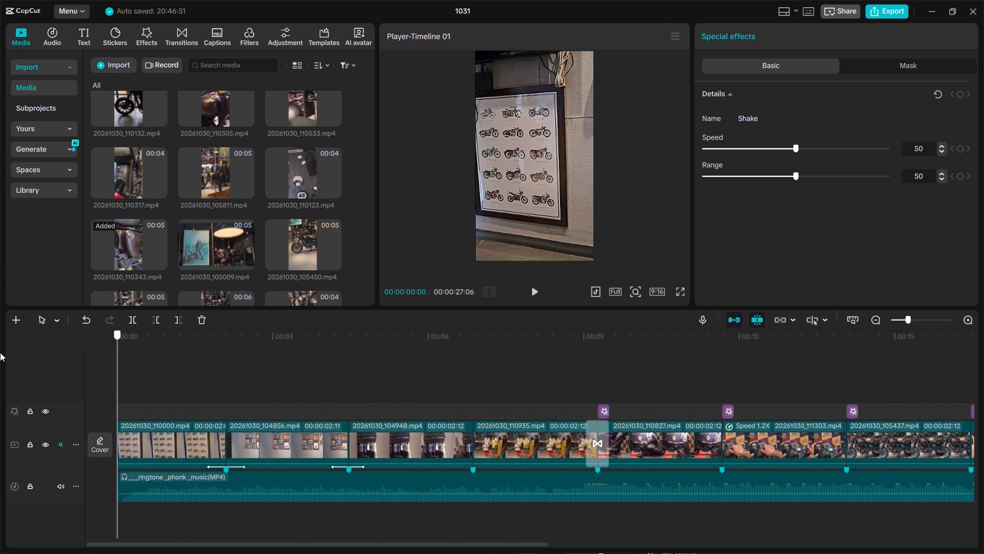
{"action": "left_click_drag", "start_coordinate": [0, 352], "coordinate": [1, 347]}
{"action": "key", "text": "space"}
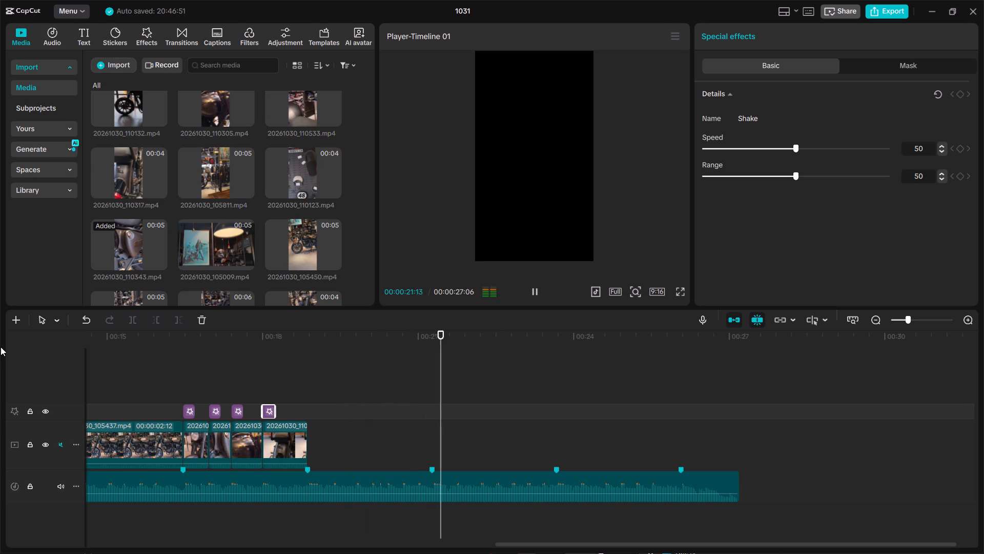
{"action": "key", "text": "space"}
{"action": "key", "text": "space"}
{"action": "key", "text": "space"}
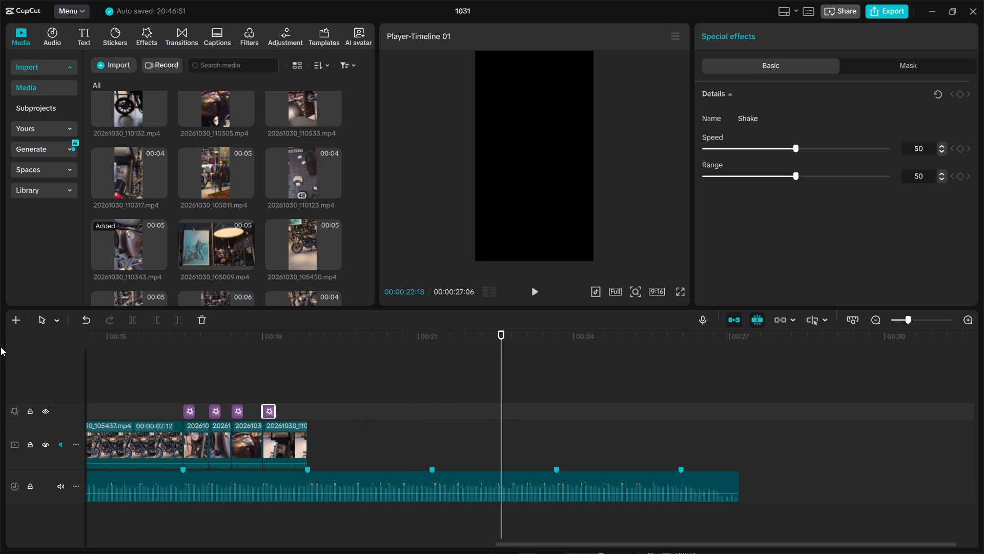
Find 20261030_111504.mp4 in the media library and add it directly after the eleventh clip, at 00:00:18:26.
{"action": "left_click", "coordinate": [307, 344]}
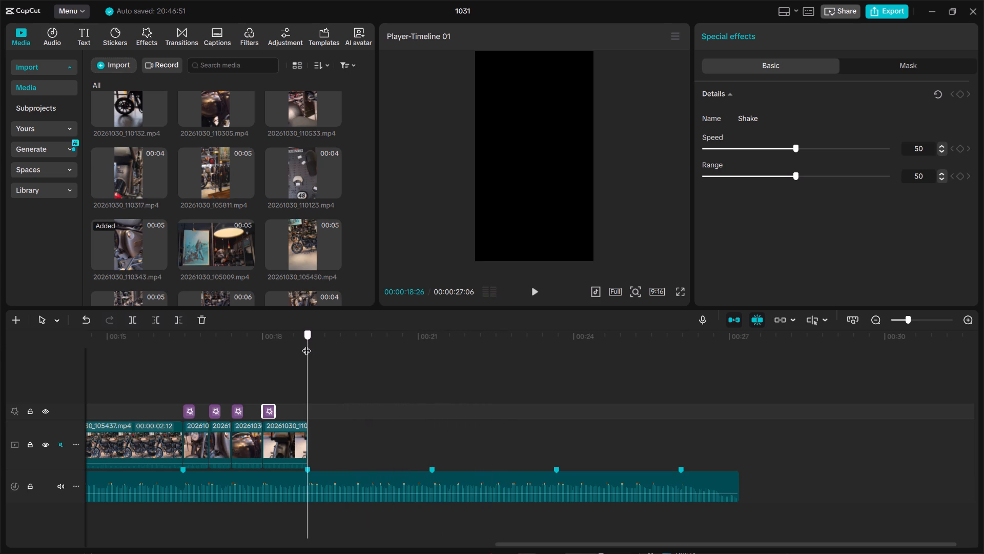
{"action": "scroll", "coordinate": [225, 257], "scroll_direction": "down", "scroll_amount": 4}
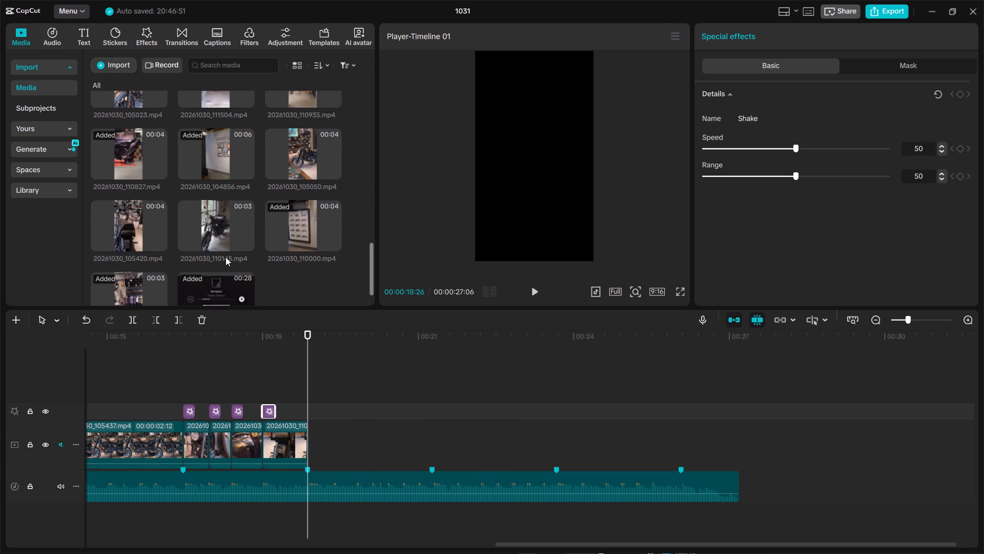
{"action": "scroll", "coordinate": [225, 257], "scroll_direction": "up", "scroll_amount": 2}
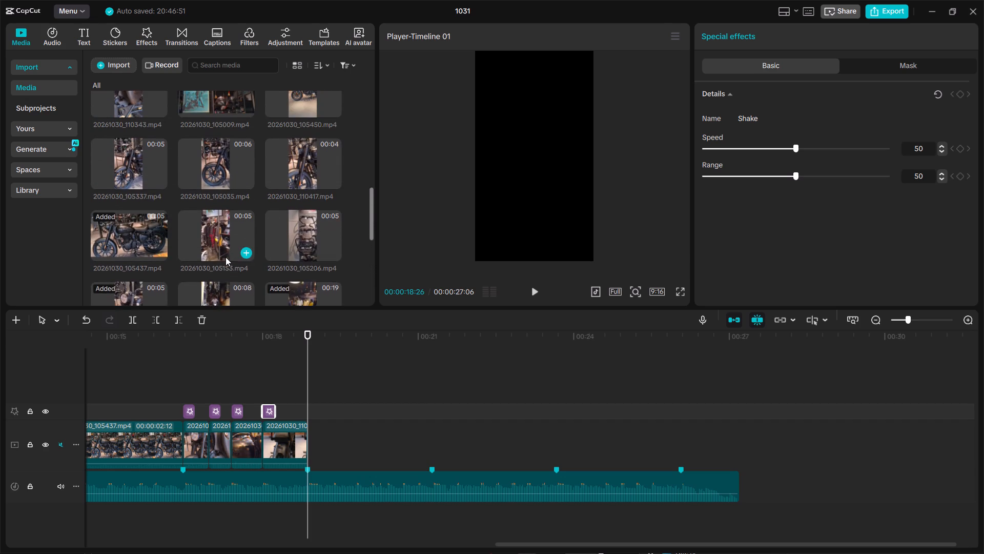
{"action": "scroll", "coordinate": [225, 257], "scroll_direction": "up", "scroll_amount": 2}
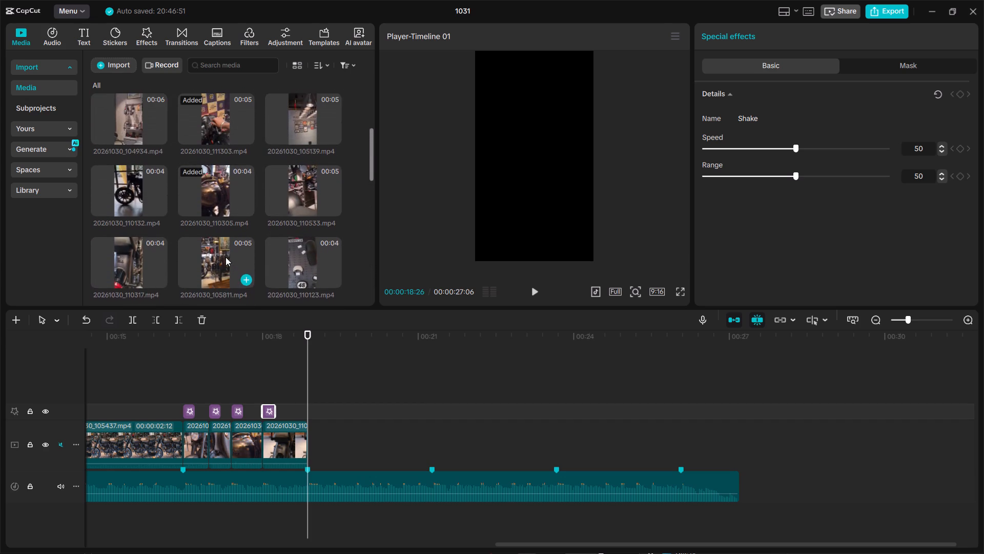
{"action": "scroll", "coordinate": [225, 257], "scroll_direction": "up", "scroll_amount": 2}
{"action": "scroll", "coordinate": [225, 257], "scroll_direction": "down", "scroll_amount": 1}
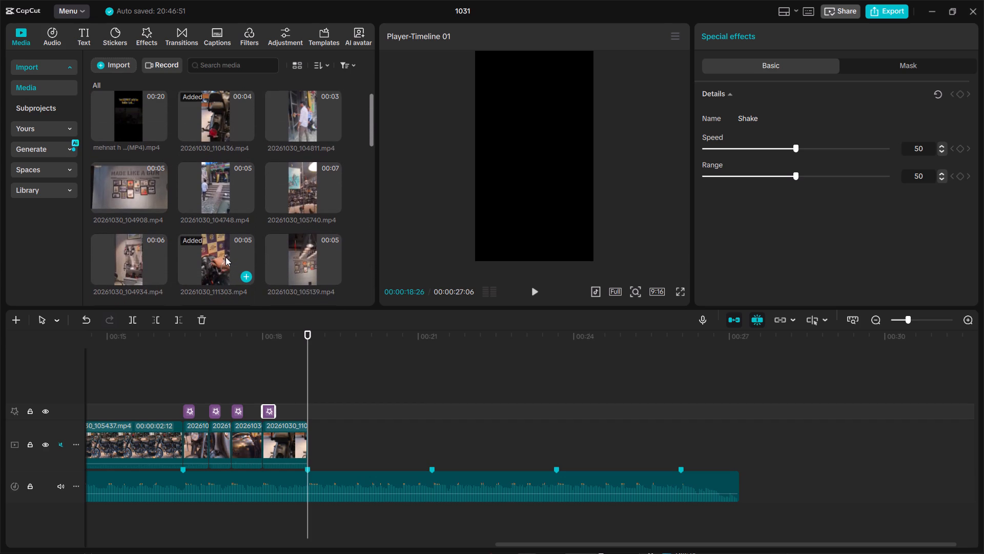
{"action": "scroll", "coordinate": [225, 257], "scroll_direction": "down", "scroll_amount": 1}
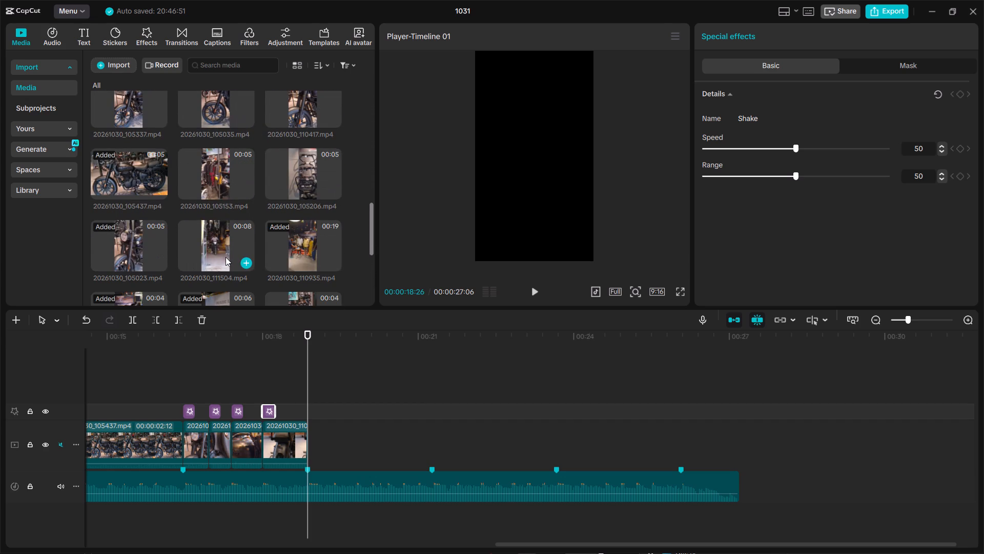
{"action": "scroll", "coordinate": [225, 257], "scroll_direction": "down", "scroll_amount": 1}
{"action": "left_click_drag", "start_coordinate": [217, 186], "coordinate": [258, 233]}
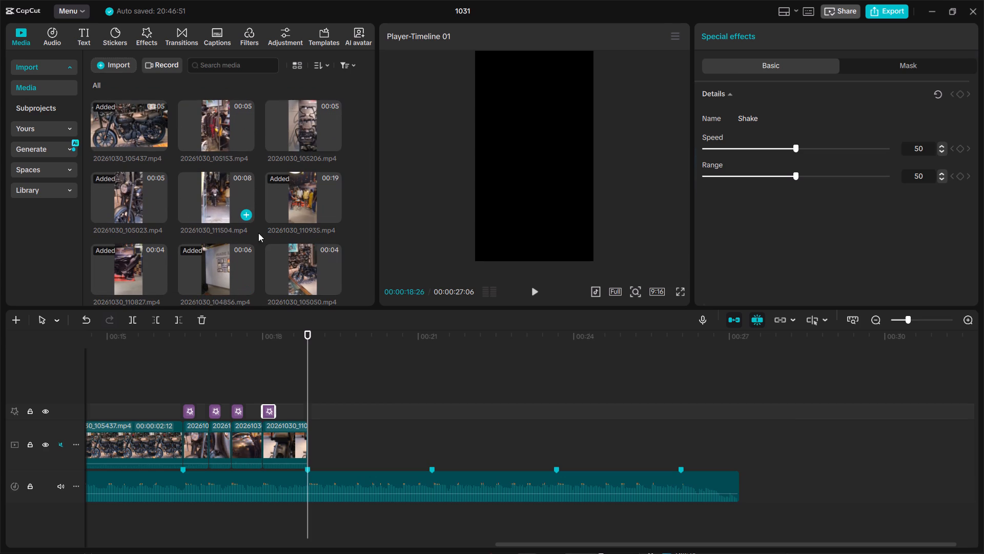
{"action": "left_click_drag", "start_coordinate": [258, 233], "coordinate": [322, 444]}
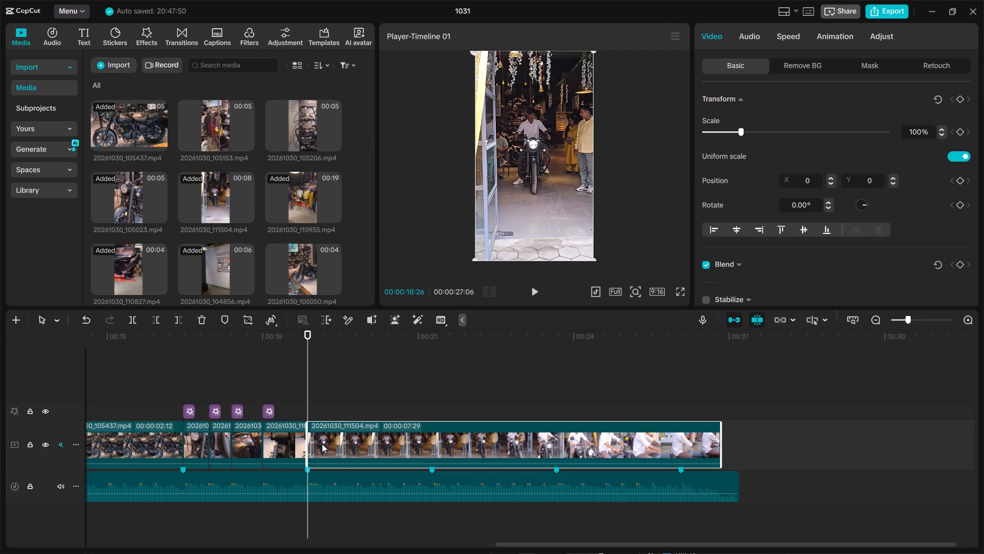
Play through the twelfth clip, 20261030_111504.mp4, and trim its end back to the last beat marker, for a 00:00:07:06 duration.
{"action": "key", "text": "space"}
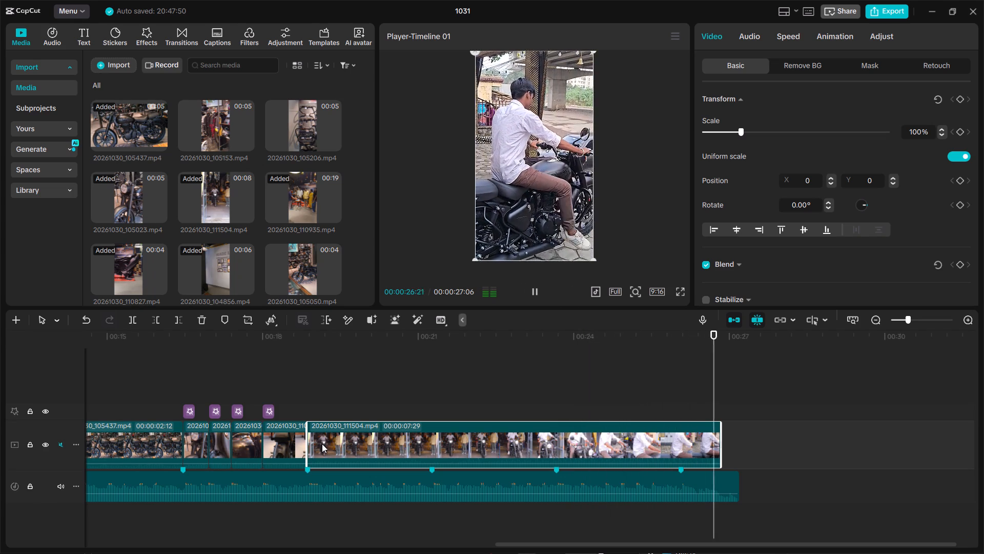
{"action": "key", "text": "space"}
{"action": "key", "text": "space"}
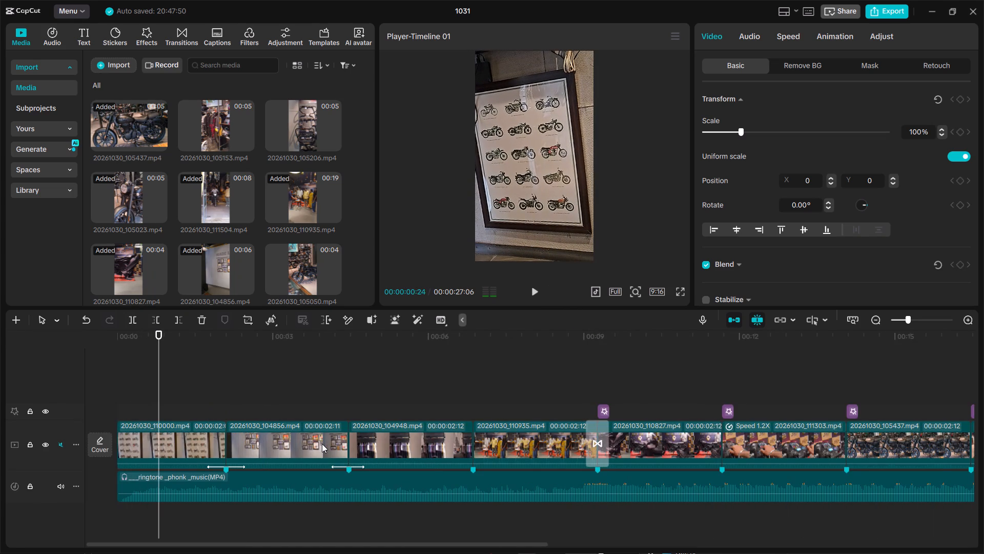
{"action": "scroll", "coordinate": [441, 425], "scroll_direction": "left", "scroll_amount": 17}
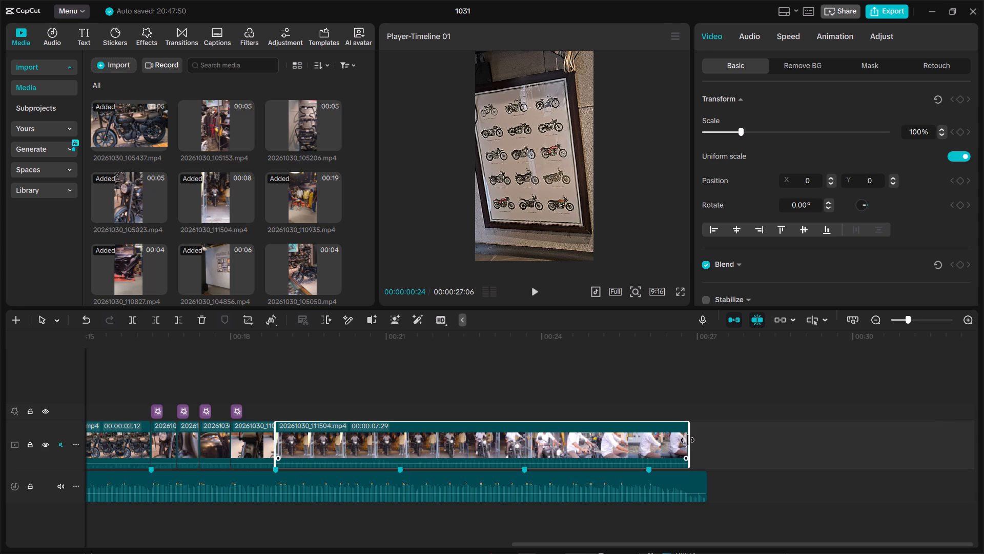
{"action": "left_click_drag", "start_coordinate": [687, 440], "coordinate": [657, 440]}
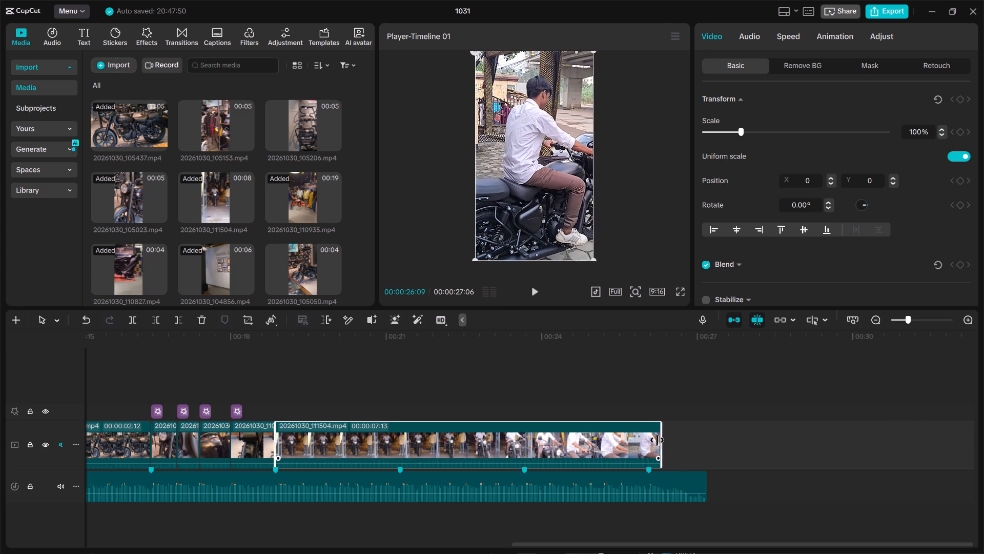
{"action": "left_click_drag", "start_coordinate": [657, 440], "coordinate": [650, 438]}
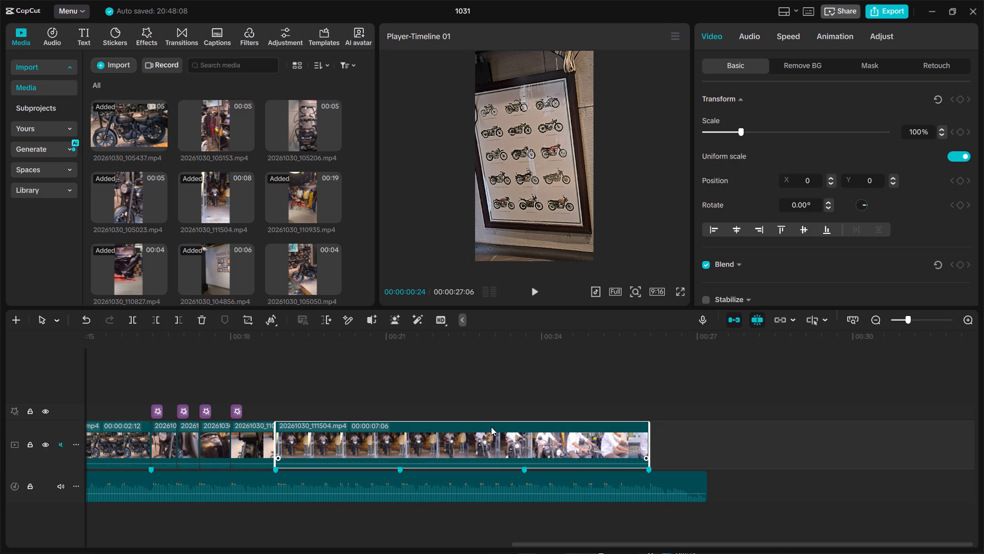
Play the cut into the twelfth clip, 20261030_111504.mp4, and slow the clip to 0.78x with Smooth slow-mo enabled.
{"action": "left_click_drag", "start_coordinate": [311, 342], "coordinate": [251, 349]}
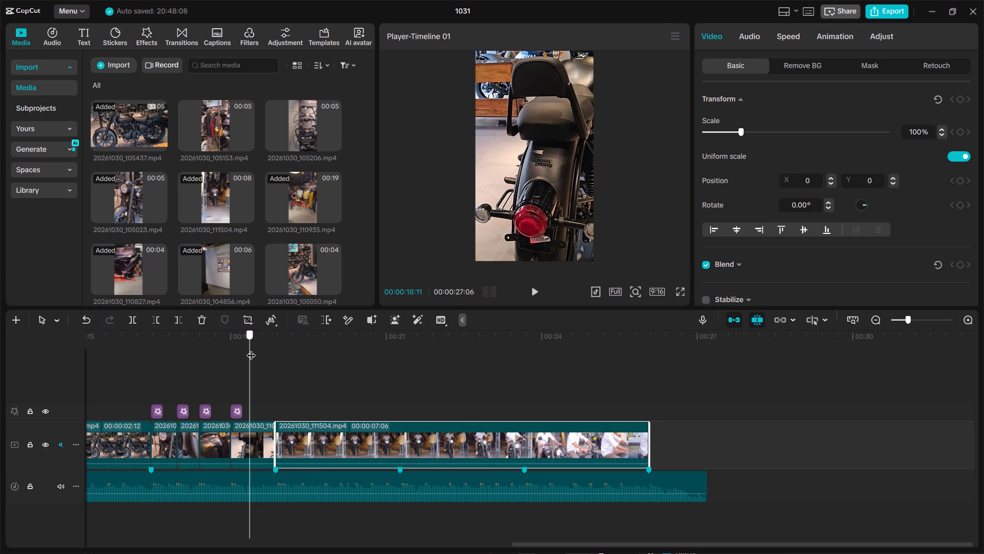
{"action": "key", "text": "space"}
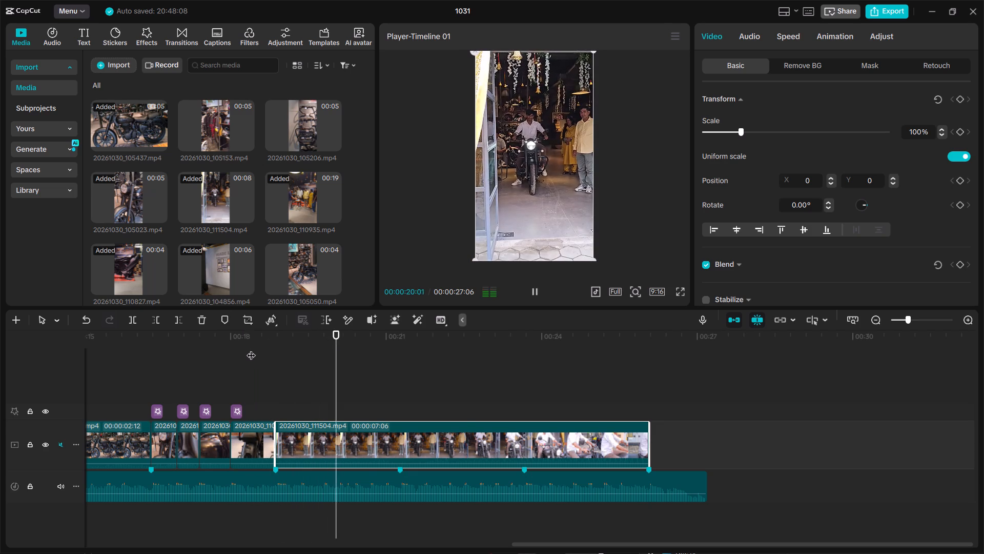
{"action": "key", "text": "space"}
{"action": "key", "text": "space"}
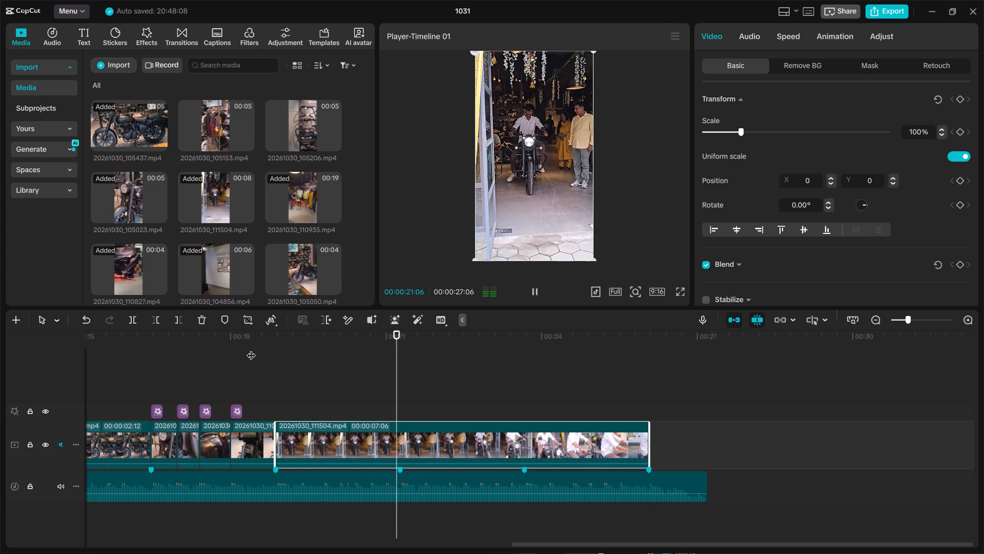
{"action": "key", "text": "space"}
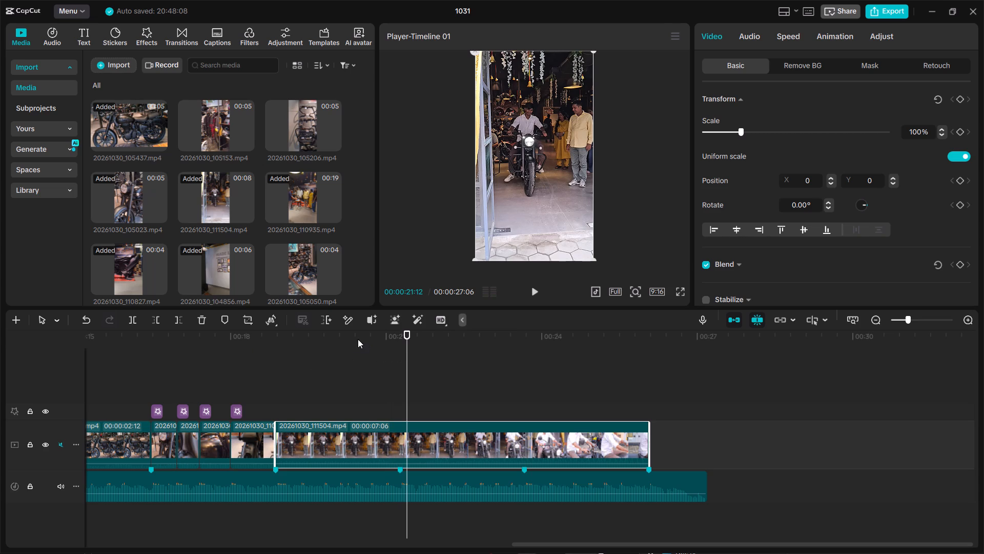
{"action": "left_click", "coordinate": [801, 38]}
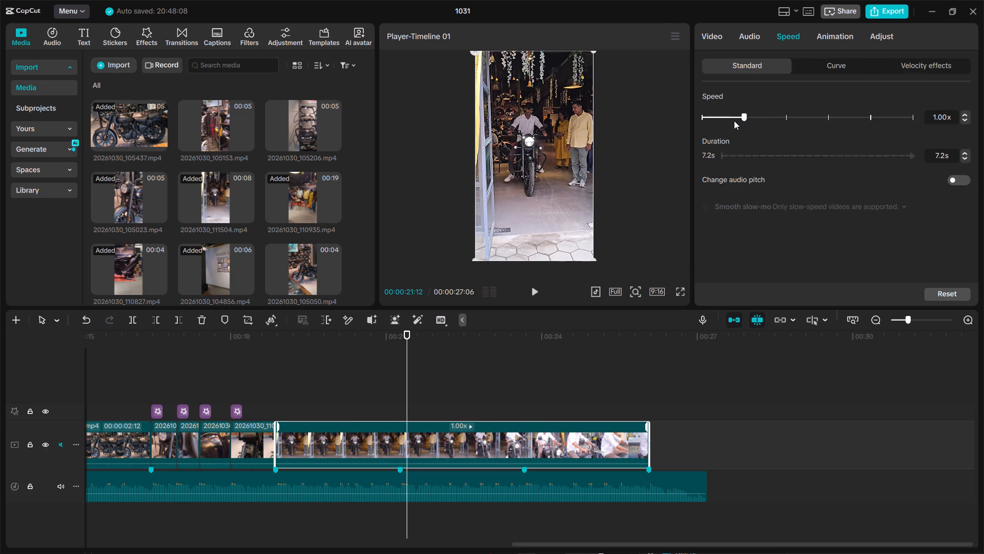
{"action": "left_click", "coordinate": [734, 121]}
{"action": "left_click", "coordinate": [706, 209]}
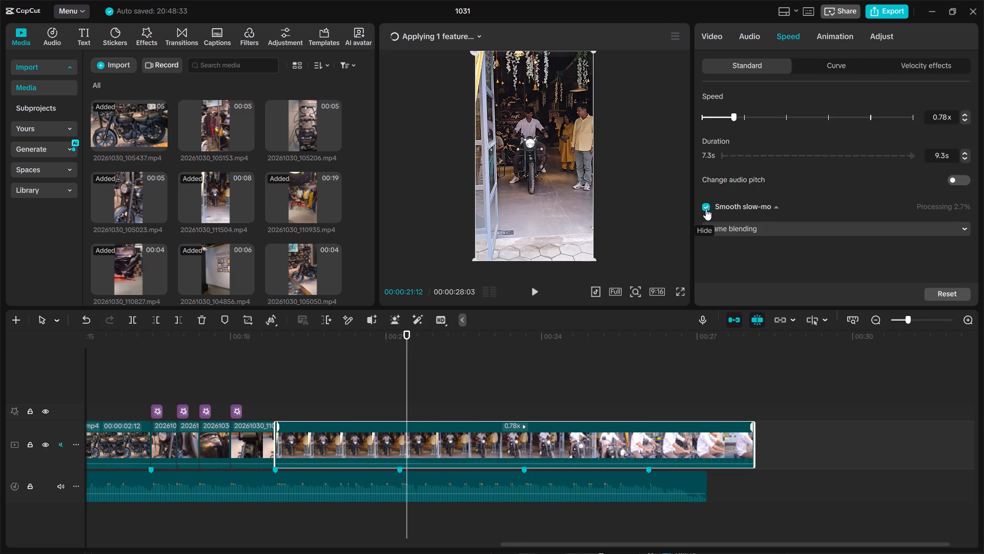
Play the slowed twelfth clip from its start at 00:00:18:26 to check it against the next beat marker.
{"action": "left_click_drag", "start_coordinate": [296, 342], "coordinate": [277, 342]}
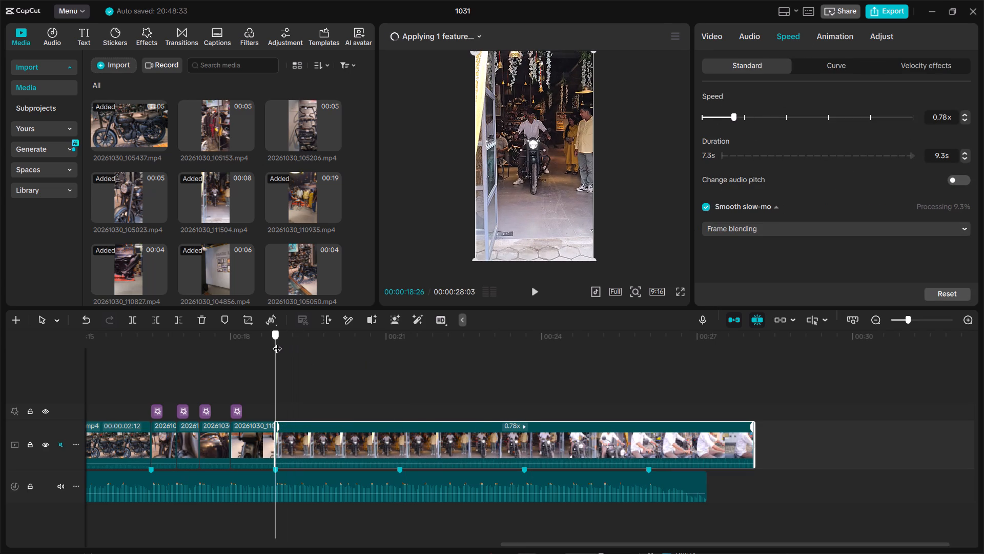
{"action": "left_click_drag", "start_coordinate": [277, 342], "coordinate": [275, 341]}
{"action": "key", "text": "space"}
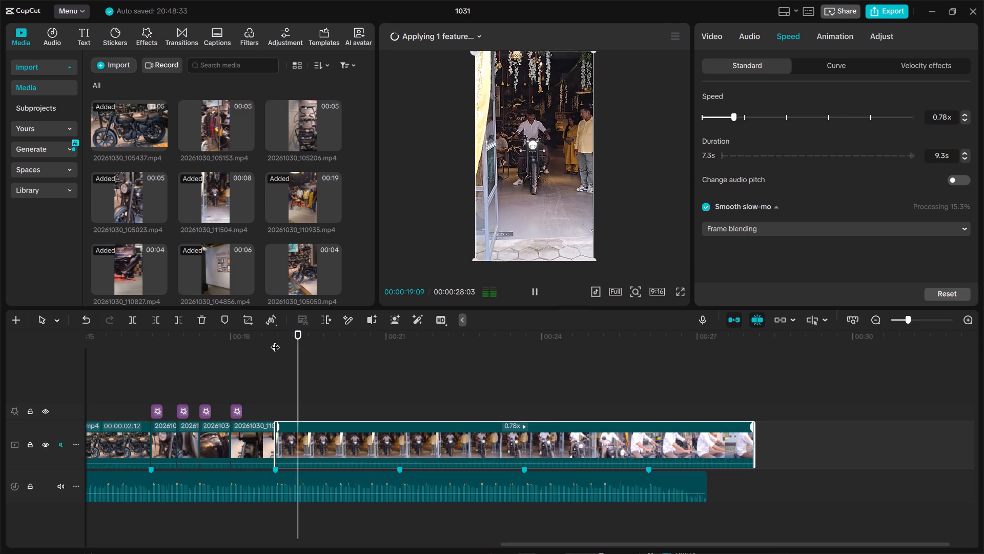
{"action": "key", "text": "space"}
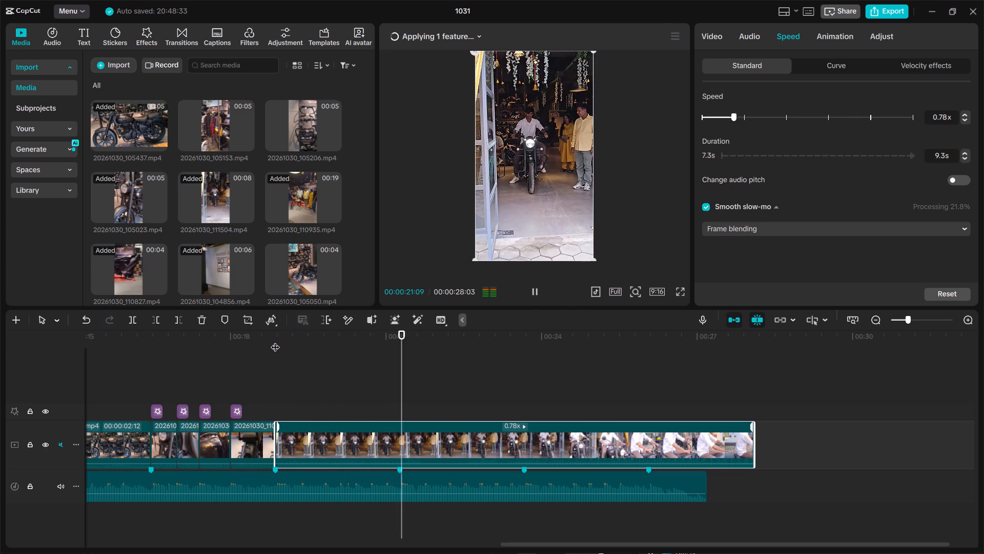
{"action": "key", "text": "space"}
{"action": "key", "text": "space"}
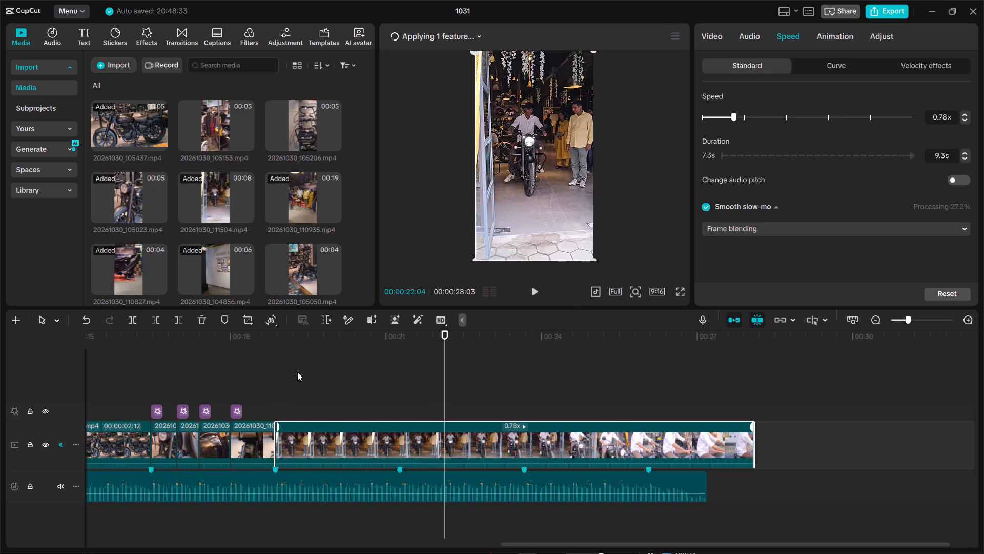
{"action": "right_click", "coordinate": [400, 341]}
In the first clip, 20261030_110000.mp4, sample the tan of the hanging cables for HSL and set its Saturation to 68 and Brightness to 61.
{"action": "left_click_drag", "start_coordinate": [400, 341], "coordinate": [237, 358]}
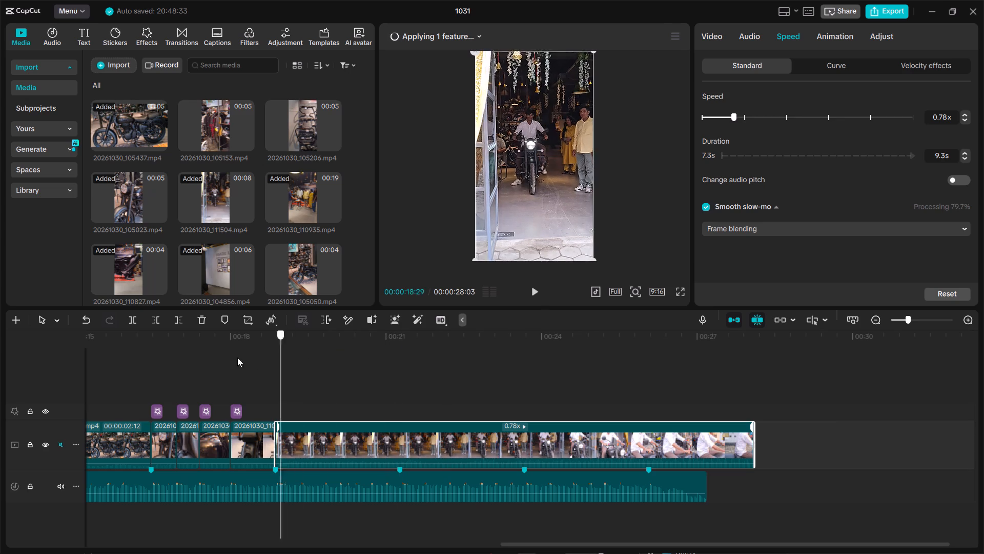
{"action": "left_click_drag", "start_coordinate": [237, 358], "coordinate": [73, 384]}
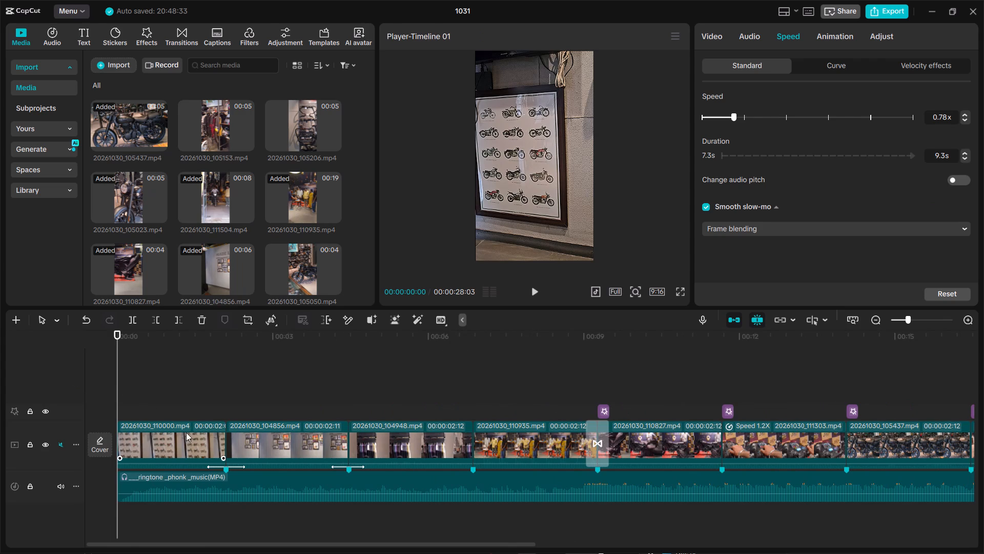
{"action": "left_click", "coordinate": [202, 431]}
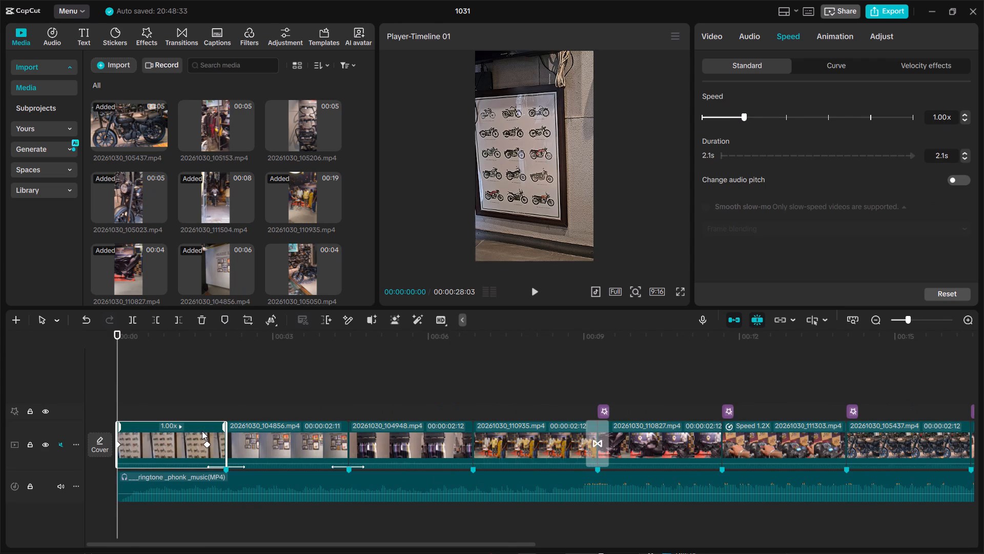
{"action": "left_click", "coordinate": [876, 36]}
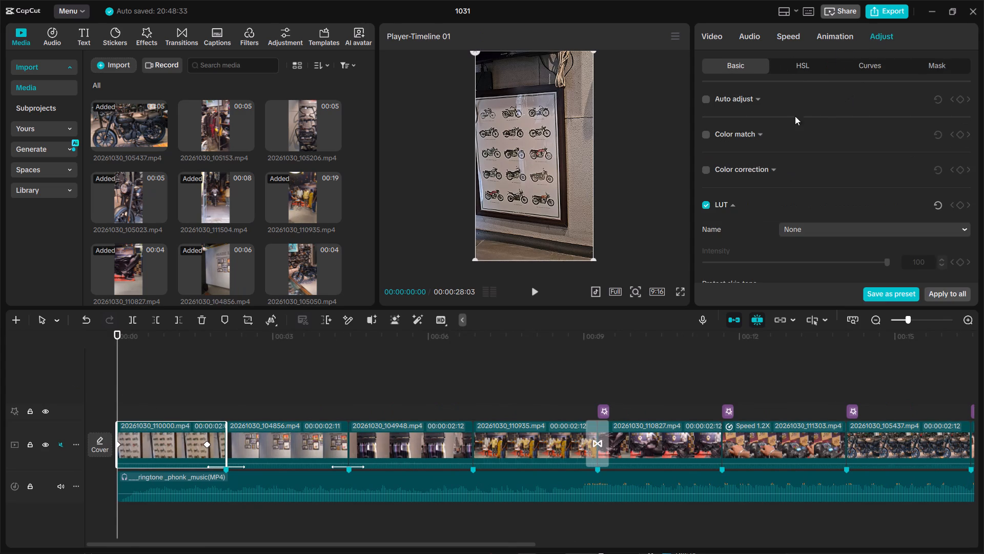
{"action": "left_click", "coordinate": [806, 66]}
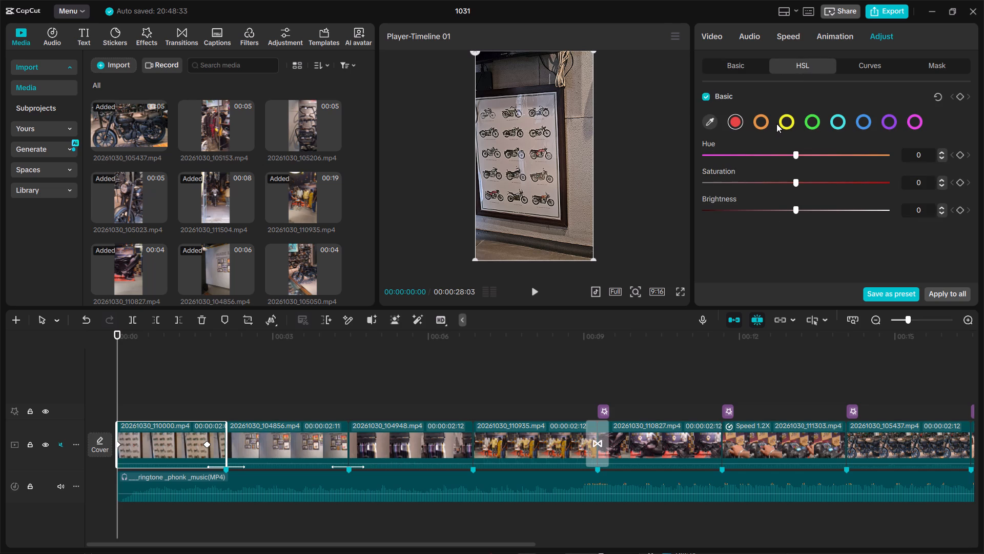
{"action": "left_click", "coordinate": [709, 117]}
{"action": "left_click", "coordinate": [562, 71]}
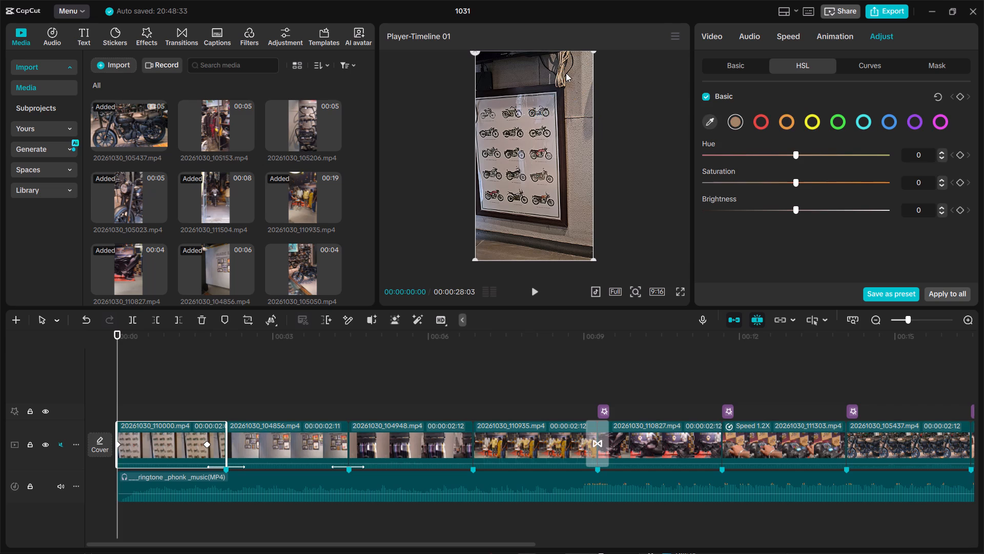
{"action": "left_click_drag", "start_coordinate": [821, 152], "coordinate": [849, 152]}
{"action": "left_click_drag", "start_coordinate": [849, 152], "coordinate": [755, 159]}
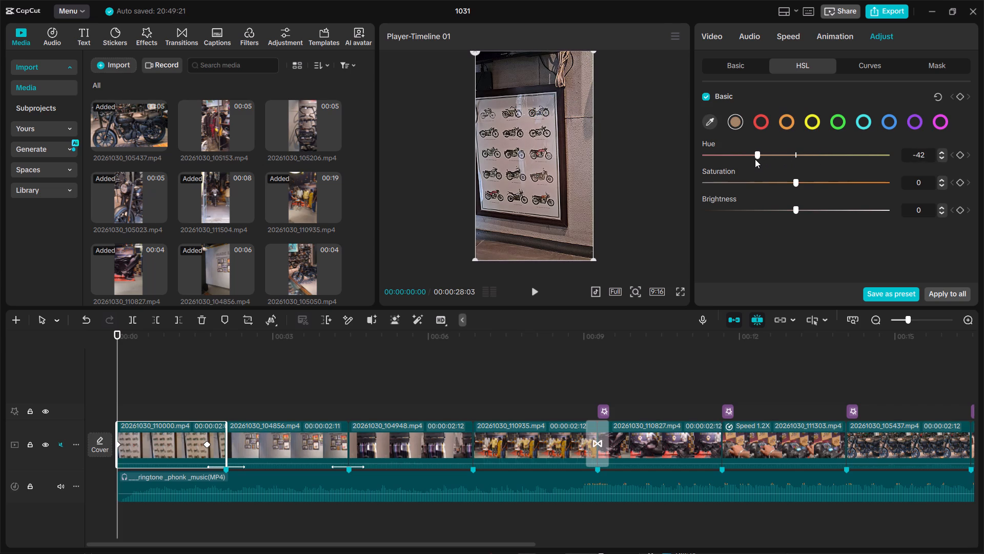
{"action": "left_click_drag", "start_coordinate": [755, 159], "coordinate": [795, 154]}
{"action": "left_click_drag", "start_coordinate": [820, 181], "coordinate": [834, 181]}
{"action": "left_click_drag", "start_coordinate": [834, 181], "coordinate": [856, 181]}
{"action": "left_click_drag", "start_coordinate": [844, 211], "coordinate": [850, 209]}
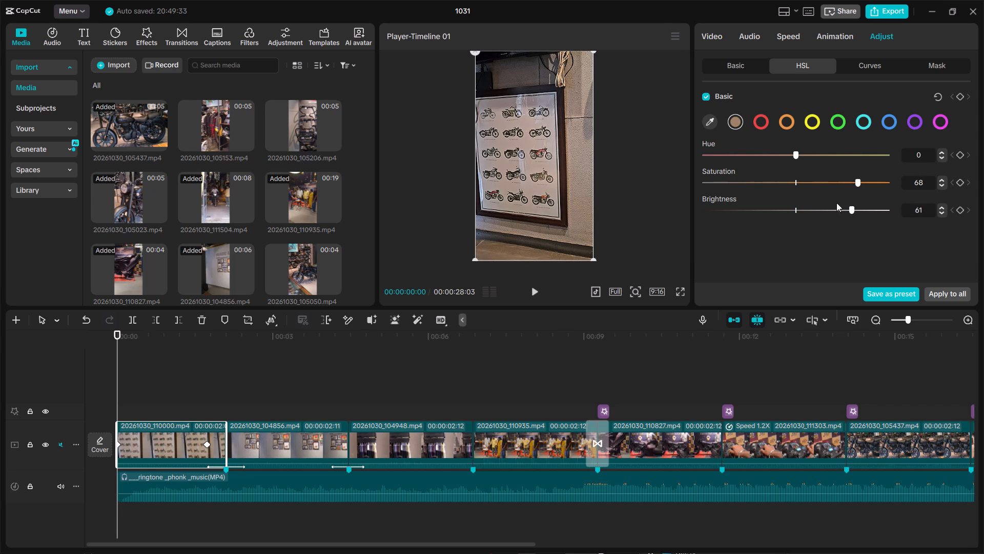
Set the first clip's basic colour adjustments to Temp -12 and Saturation 10.
{"action": "left_click", "coordinate": [753, 68]}
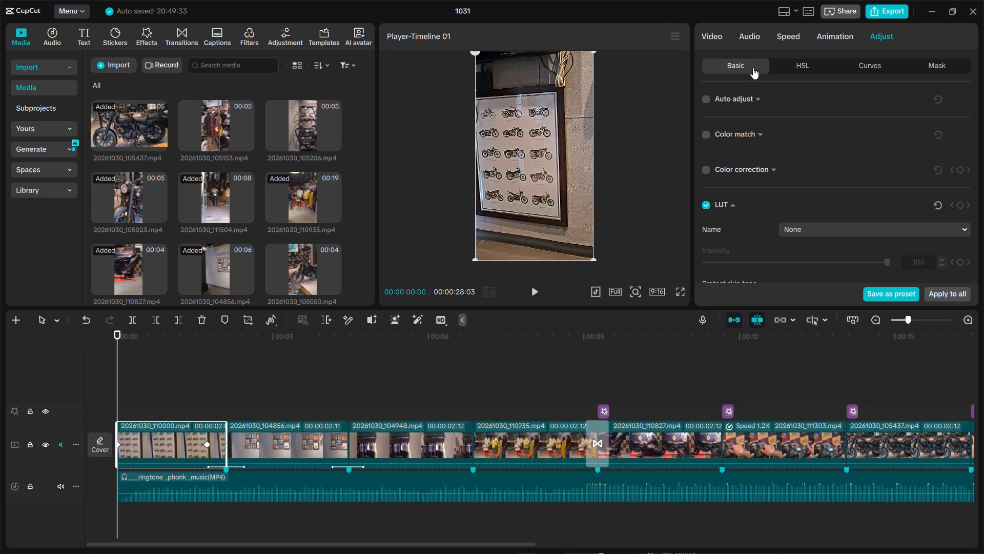
{"action": "scroll", "coordinate": [716, 194], "scroll_direction": "down", "scroll_amount": 1}
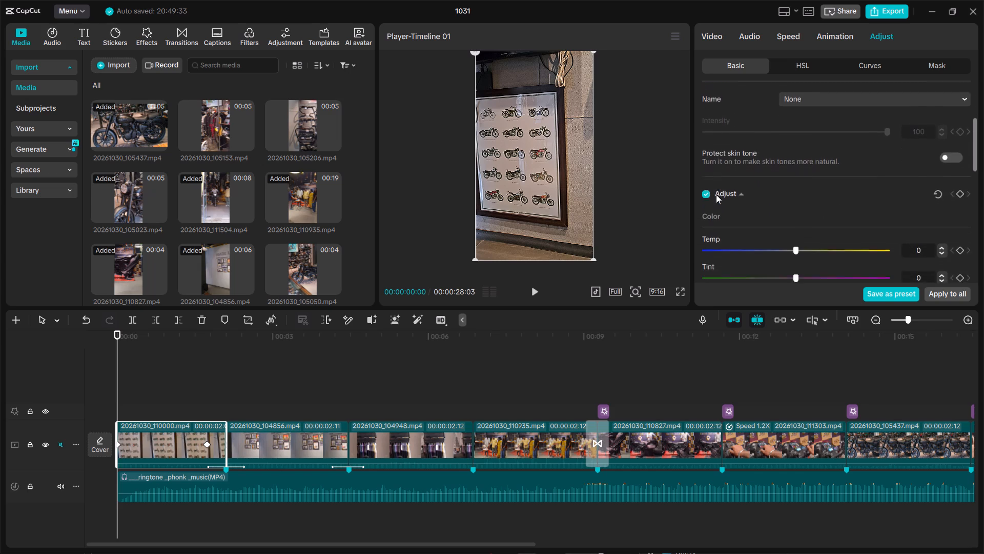
{"action": "scroll", "coordinate": [716, 194], "scroll_direction": "down", "scroll_amount": 1}
{"action": "left_click_drag", "start_coordinate": [791, 175], "coordinate": [783, 171]}
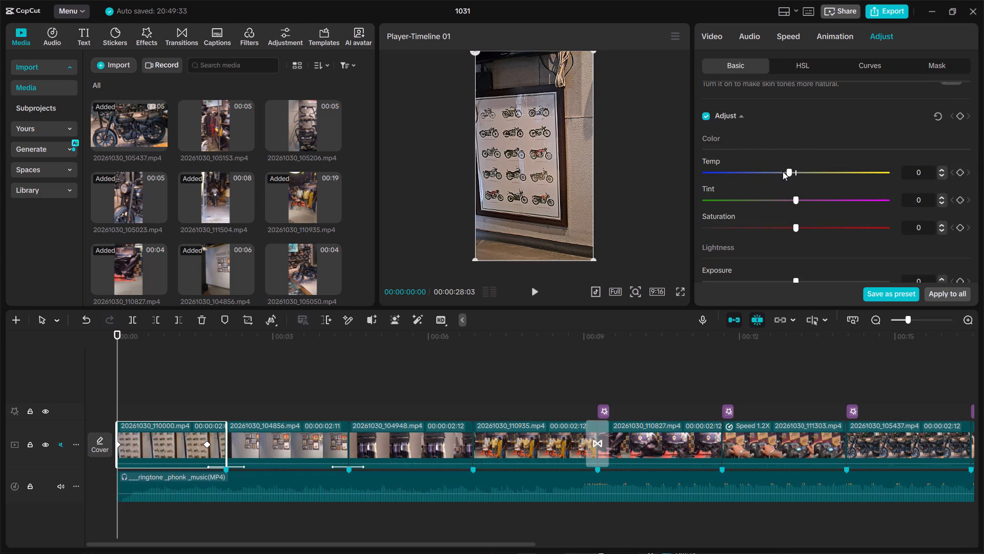
{"action": "left_click_drag", "start_coordinate": [783, 171], "coordinate": [768, 169]}
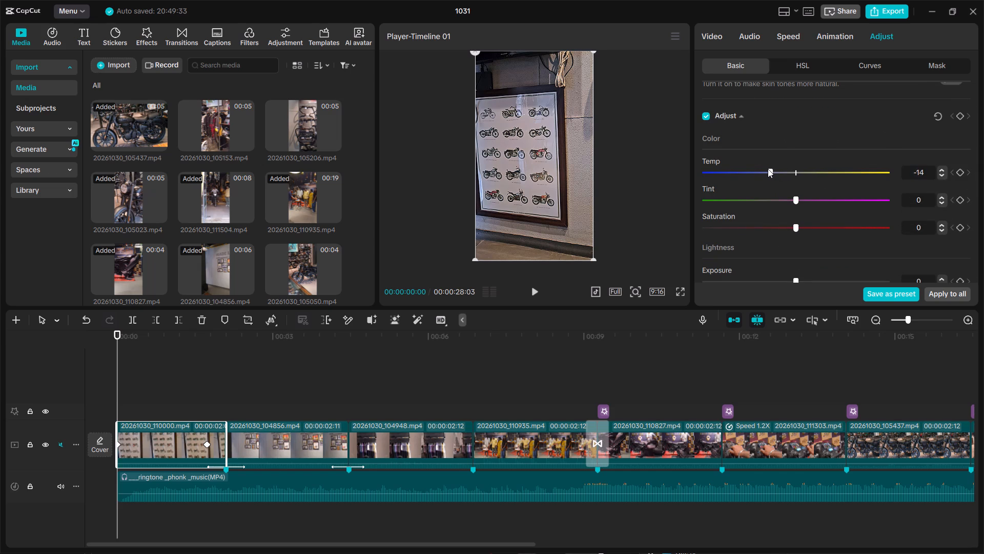
{"action": "left_click_drag", "start_coordinate": [768, 169], "coordinate": [768, 169]}
{"action": "left_click", "coordinate": [768, 169]}
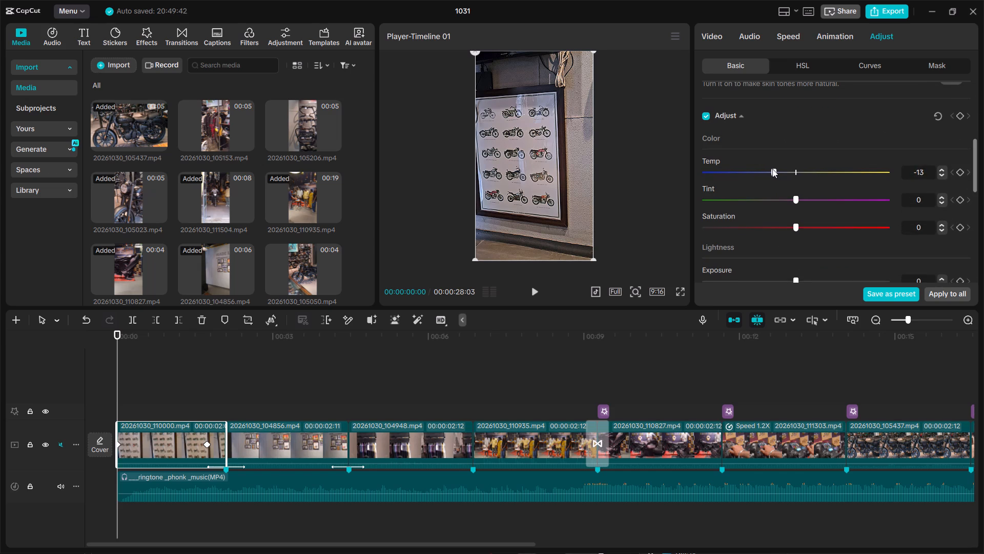
{"action": "left_click", "coordinate": [811, 228]}
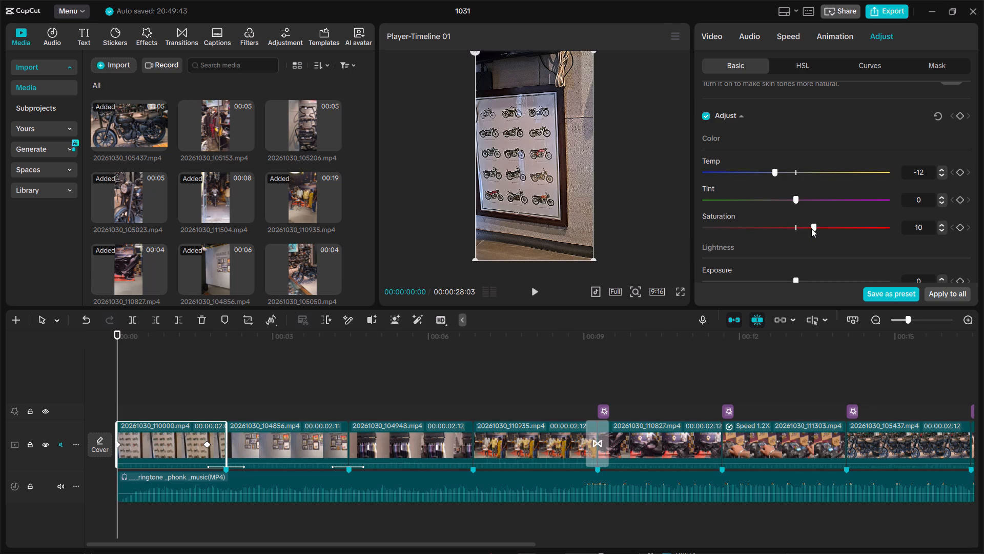
Set the first clip's Exposure to 4, Contrast to 8, Shadow to -13, Blacks to -9 and Sharpen to 9.
{"action": "scroll", "coordinate": [791, 261], "scroll_direction": "down", "scroll_amount": 1}
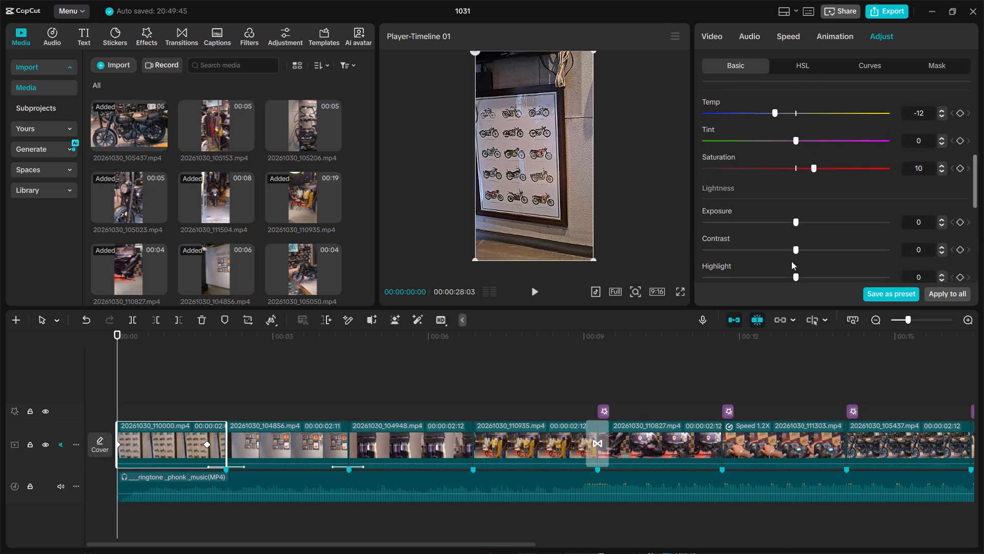
{"action": "scroll", "coordinate": [791, 261], "scroll_direction": "down", "scroll_amount": 1}
{"action": "left_click", "coordinate": [802, 156]}
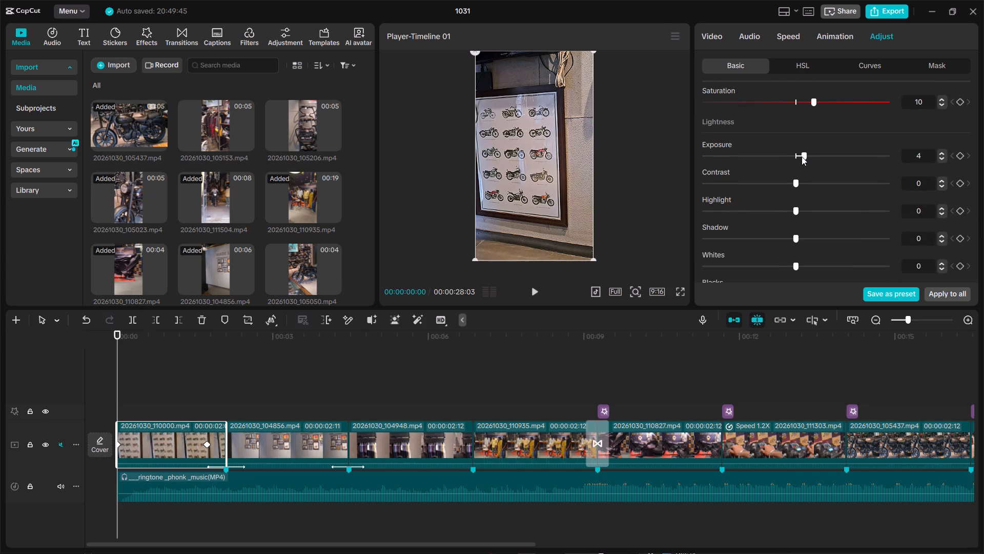
{"action": "left_click", "coordinate": [808, 183]}
{"action": "left_click", "coordinate": [783, 236]}
{"action": "left_click_drag", "start_coordinate": [783, 236], "coordinate": [767, 236]}
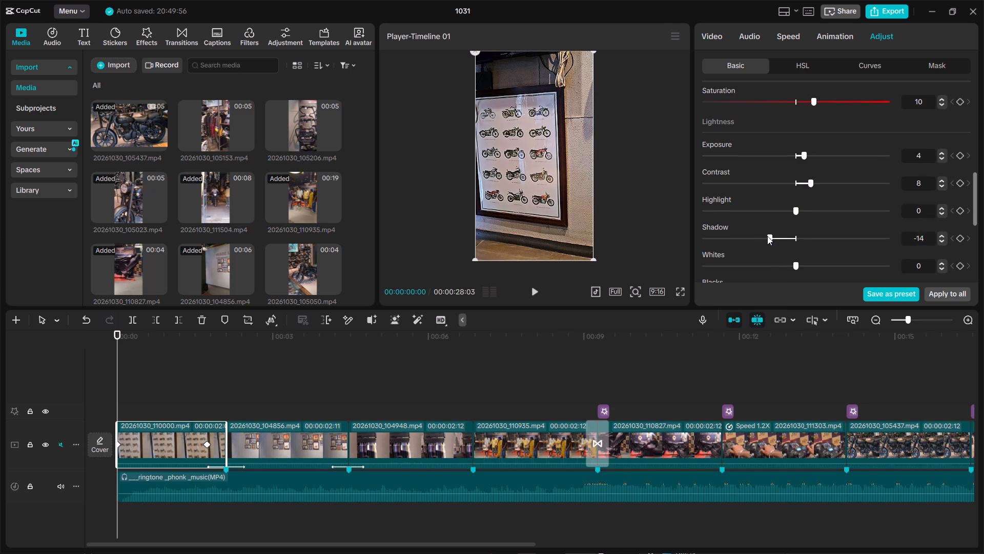
{"action": "left_click_drag", "start_coordinate": [767, 236], "coordinate": [769, 236]}
{"action": "scroll", "coordinate": [816, 241], "scroll_direction": "down", "scroll_amount": 1}
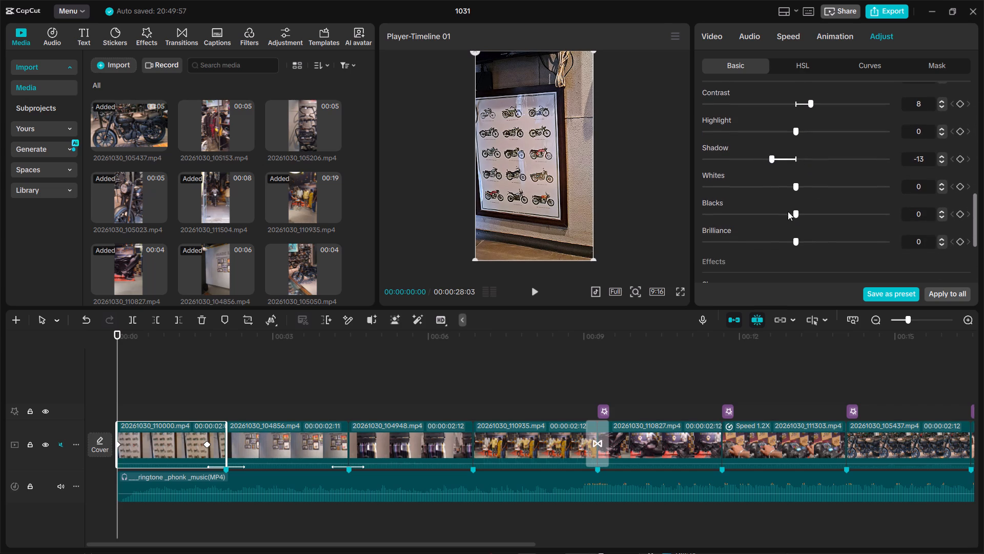
{"action": "left_click", "coordinate": [777, 210]}
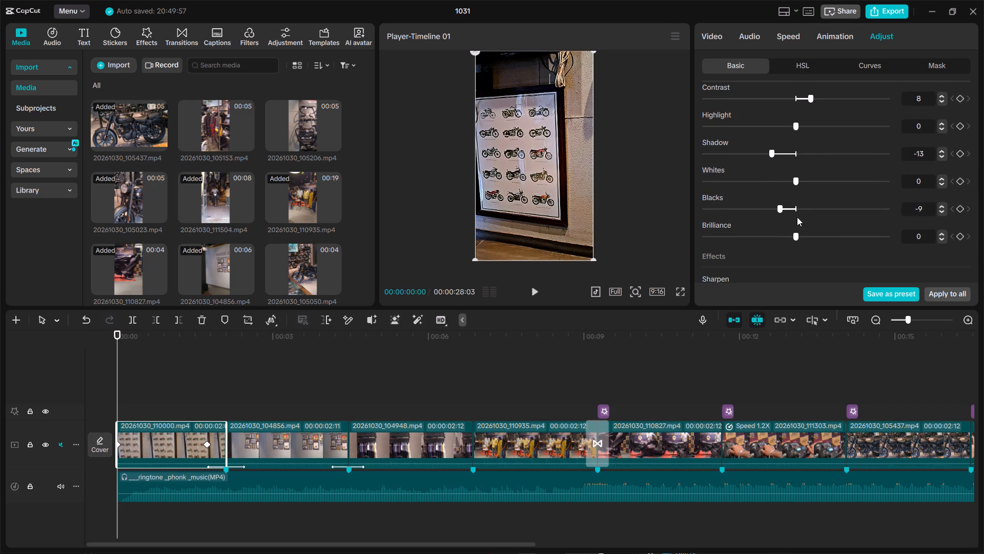
{"action": "scroll", "coordinate": [808, 251], "scroll_direction": "down", "scroll_amount": 1}
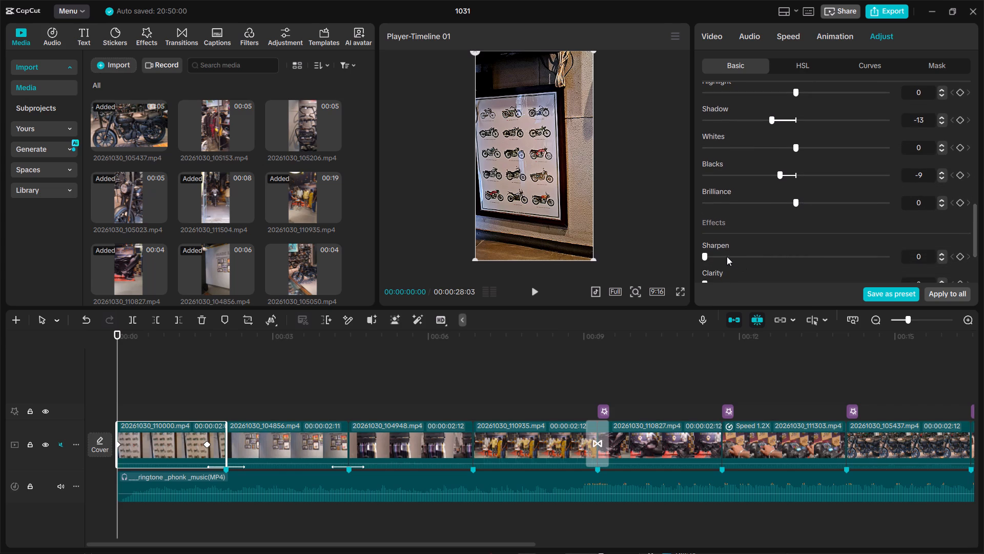
{"action": "left_click", "coordinate": [721, 256]}
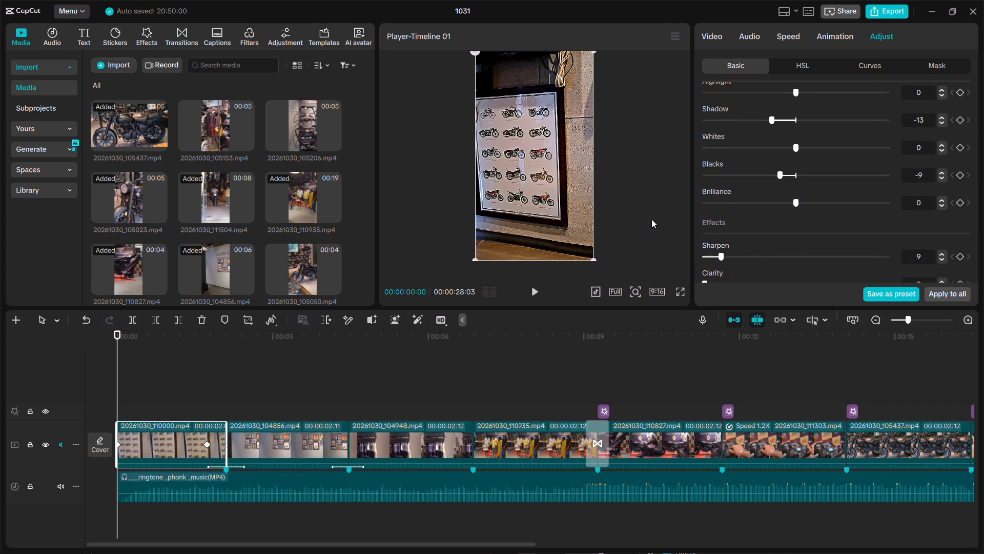
Play the graded first clip full screen from the start into the second clip to compare their colours, and return to the editor.
{"action": "left_click", "coordinate": [815, 63]}
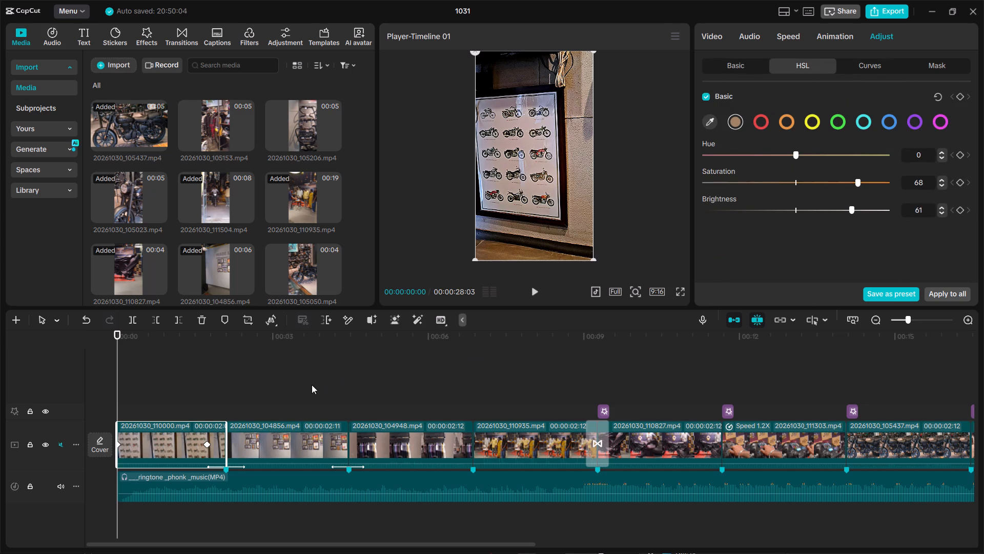
{"action": "left_click", "coordinate": [680, 292]}
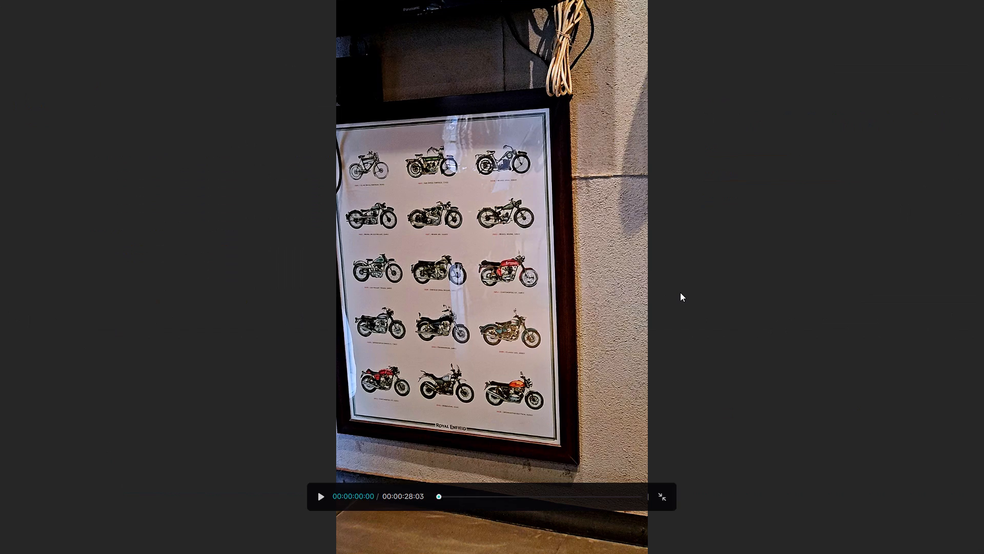
{"action": "key", "text": "space"}
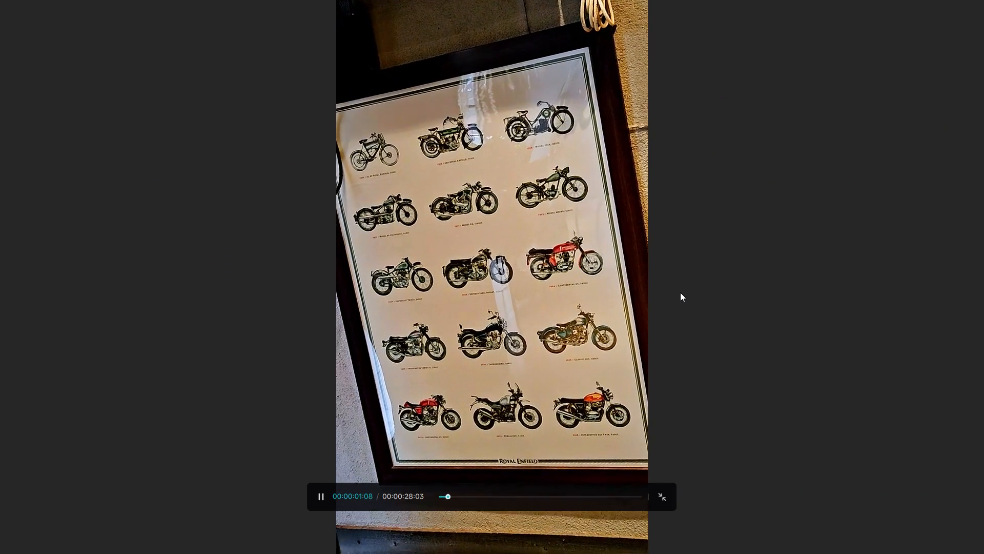
{"action": "key", "text": "space"}
{"action": "key", "text": "space"}
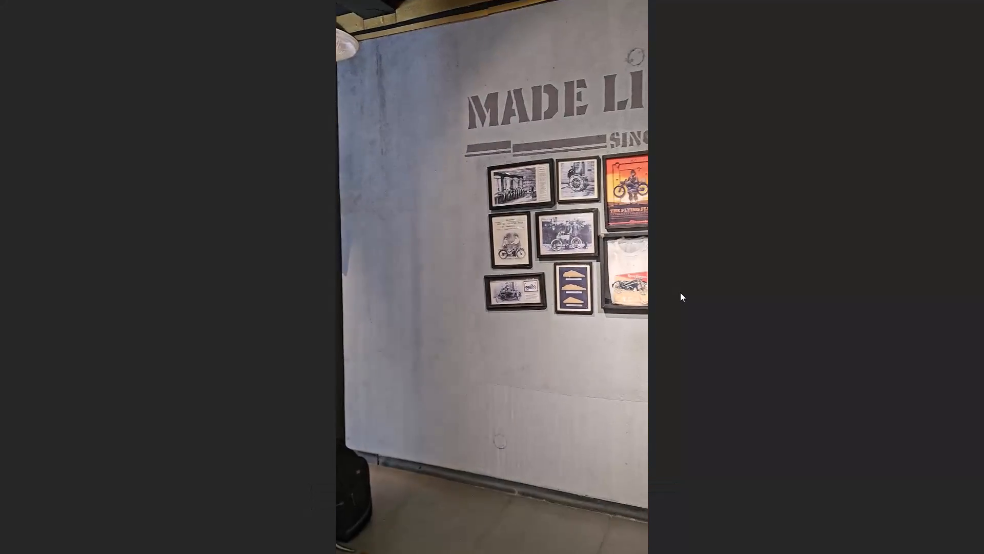
{"action": "key", "text": "space"}
{"action": "double_click", "coordinate": [614, 404]}
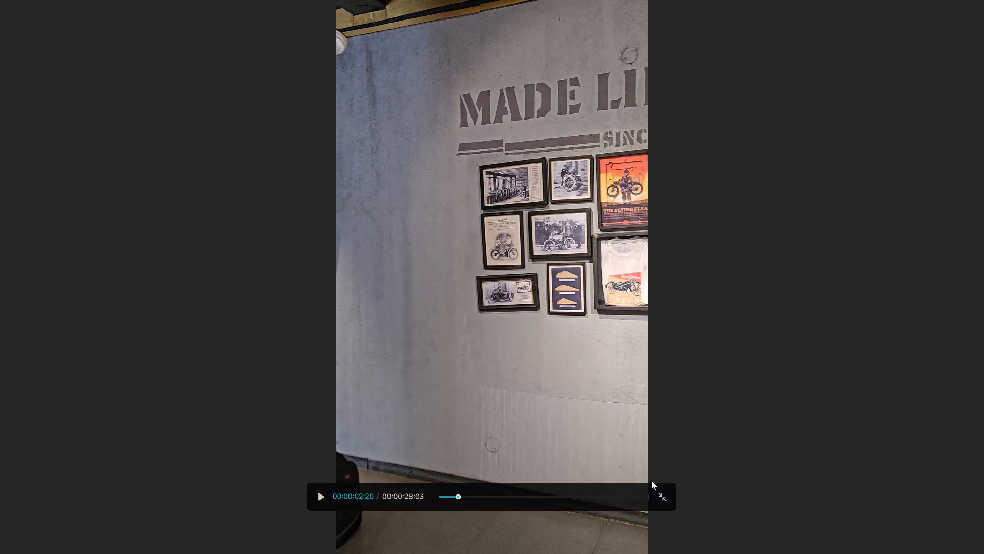
{"action": "left_click", "coordinate": [659, 498]}
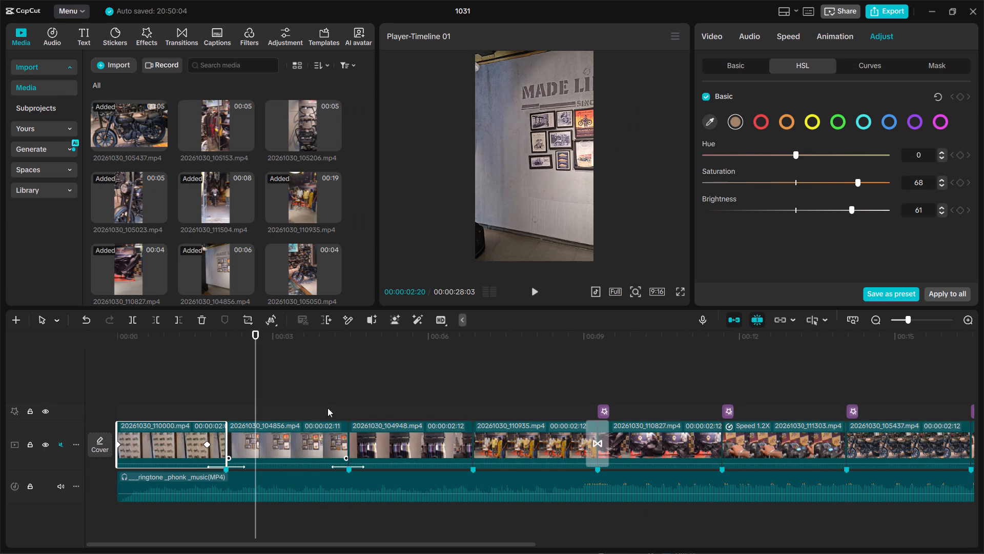
Set the second clip, 20261030_104856.mp4, to Temp -8, Exposure 4 and Contrast 7 in its basic colour adjustments.
{"action": "left_click", "coordinate": [318, 431]}
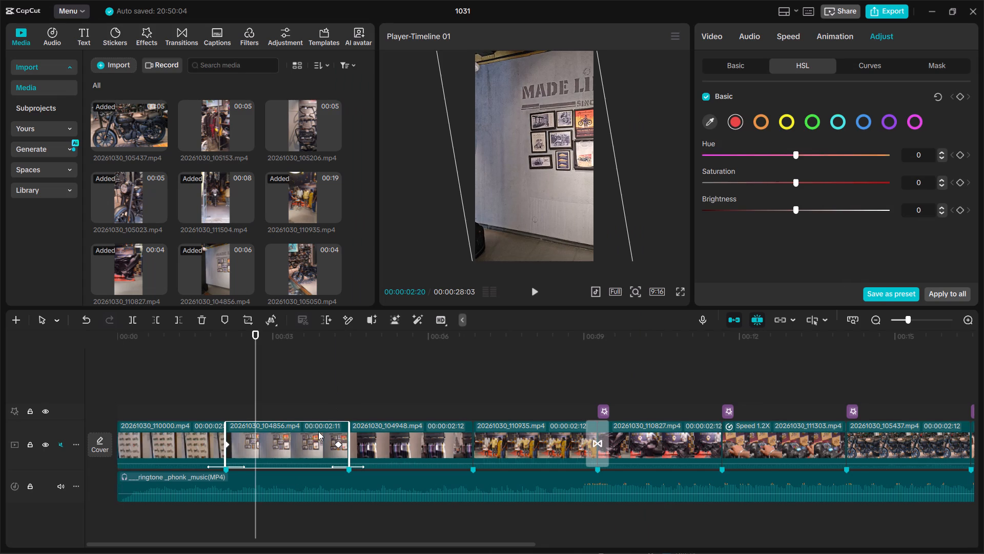
{"action": "left_click", "coordinate": [735, 70]}
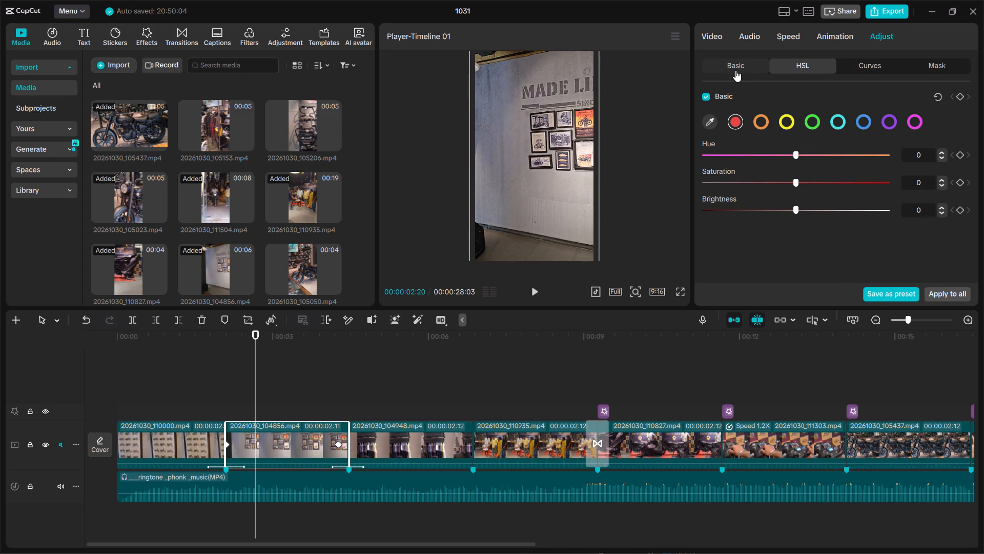
{"action": "scroll", "coordinate": [739, 223], "scroll_direction": "down", "scroll_amount": 2}
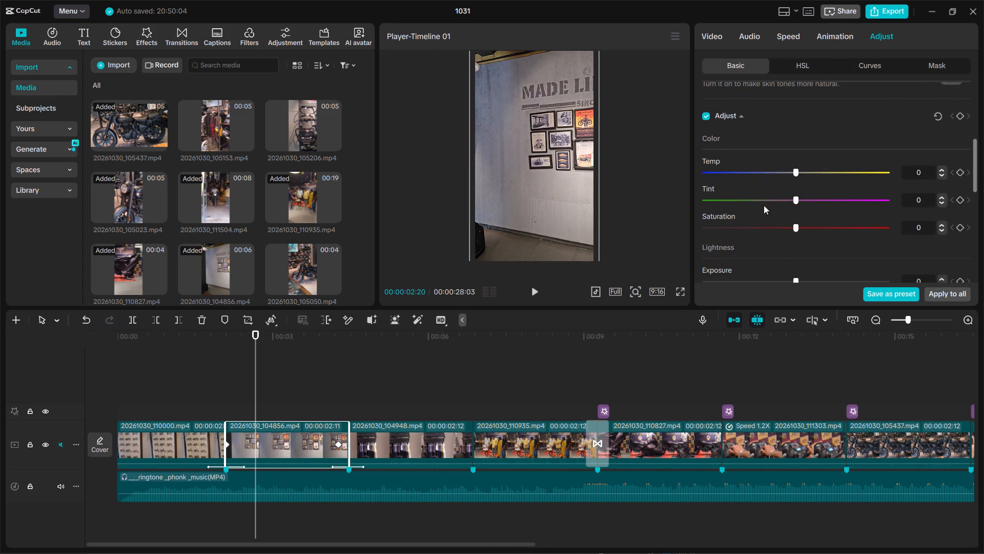
{"action": "left_click", "coordinate": [779, 174]}
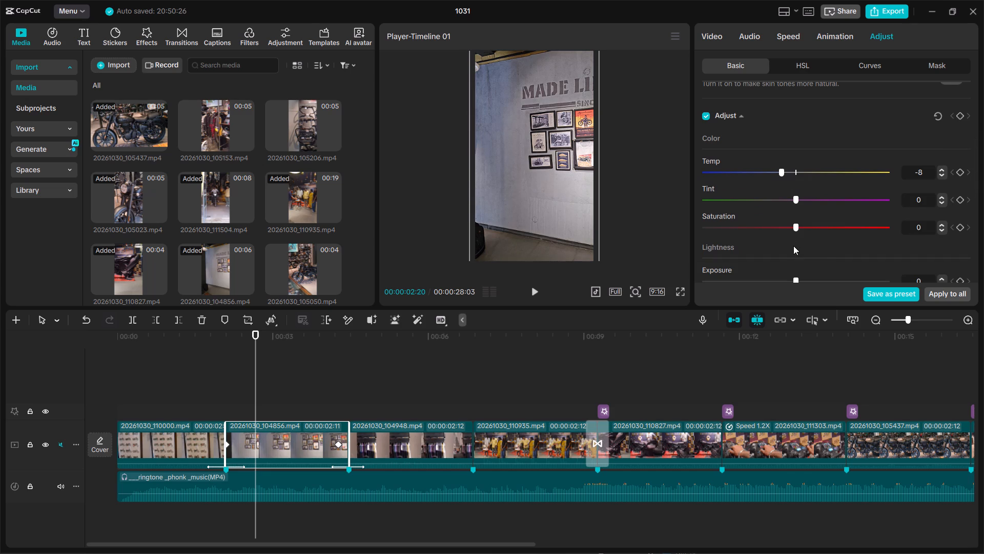
{"action": "scroll", "coordinate": [795, 256], "scroll_direction": "down", "scroll_amount": 1}
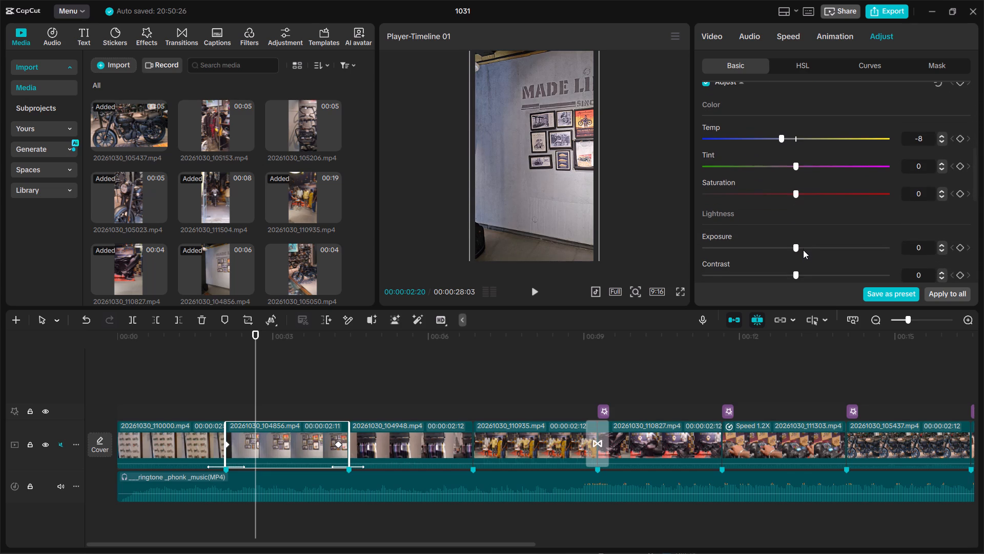
{"action": "left_click", "coordinate": [803, 250]}
{"action": "left_click", "coordinate": [803, 250]}
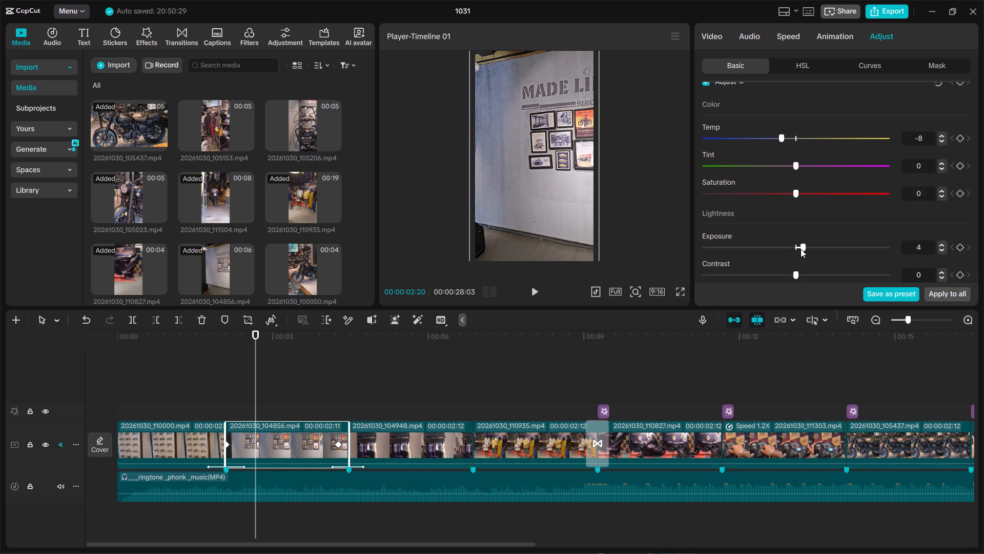
{"action": "scroll", "coordinate": [773, 275], "scroll_direction": "down", "scroll_amount": 1}
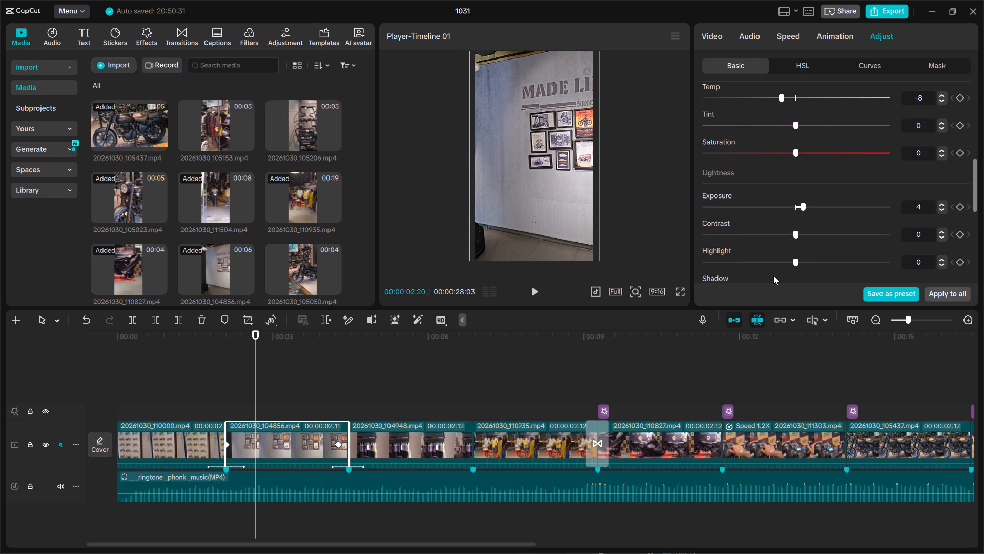
{"action": "left_click", "coordinate": [806, 239]}
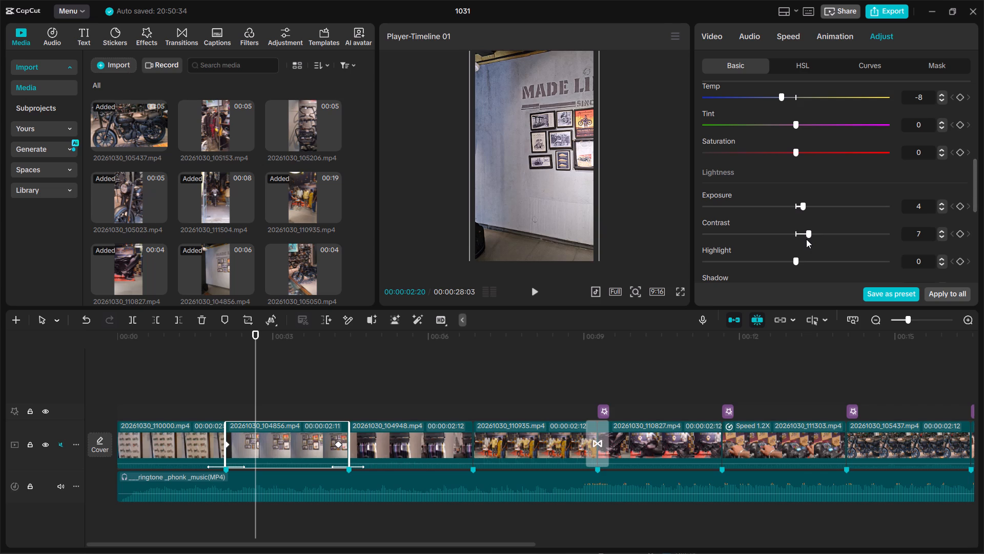
Set the second clip's Shadow to -12, Blacks to -11 and Sharpen to 9, leaving Whites at 0.
{"action": "scroll", "coordinate": [764, 255], "scroll_direction": "down", "scroll_amount": 1}
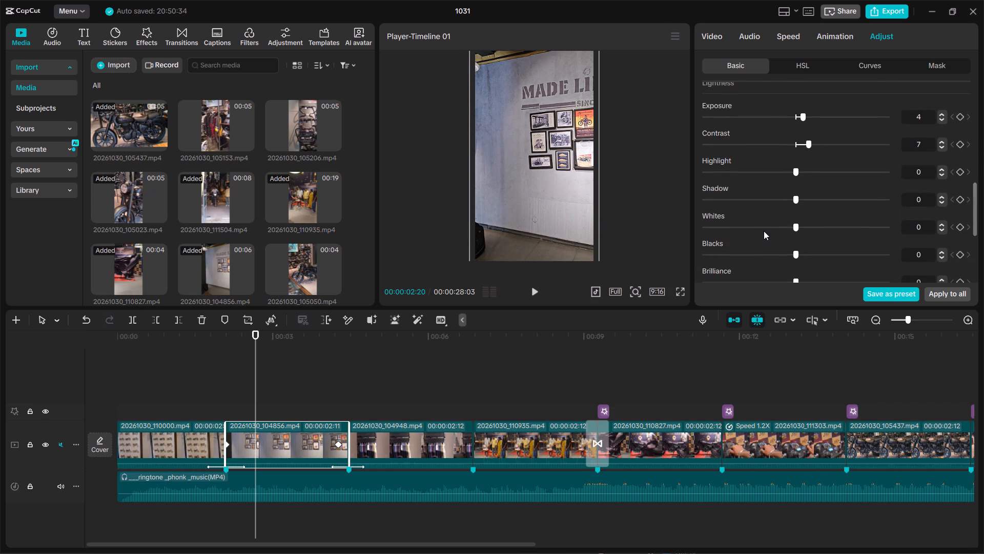
{"action": "left_click", "coordinate": [764, 231]}
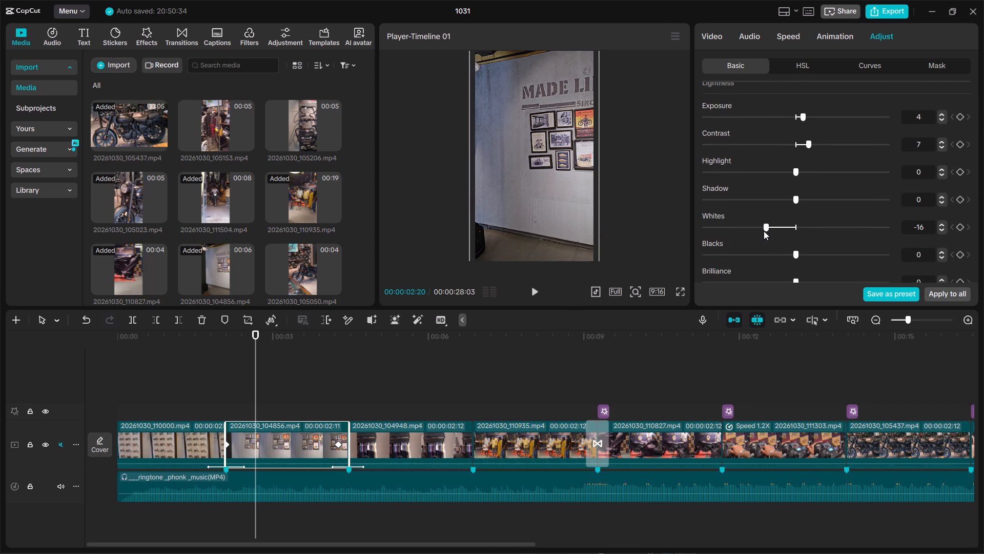
{"action": "key", "text": "ctrl+z"}
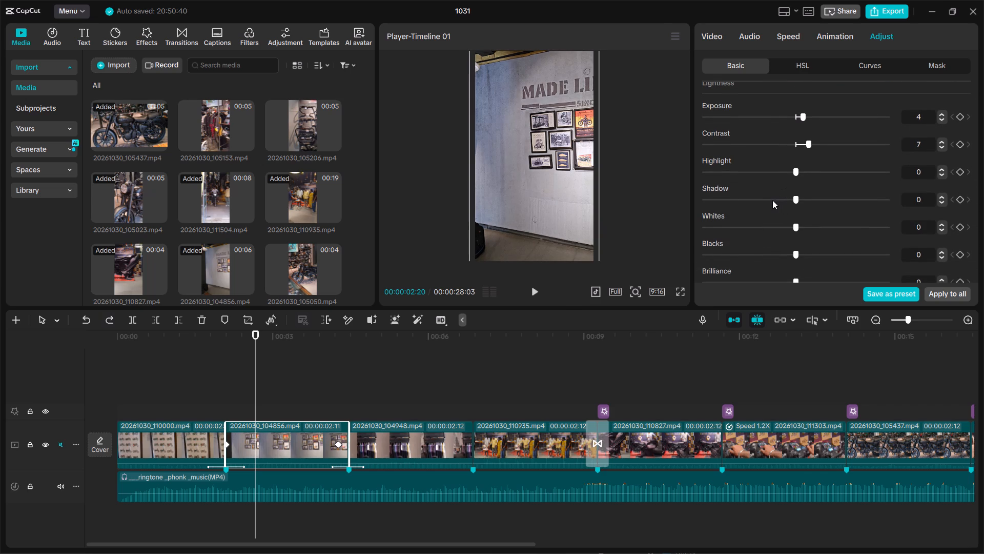
{"action": "left_click", "coordinate": [772, 200]}
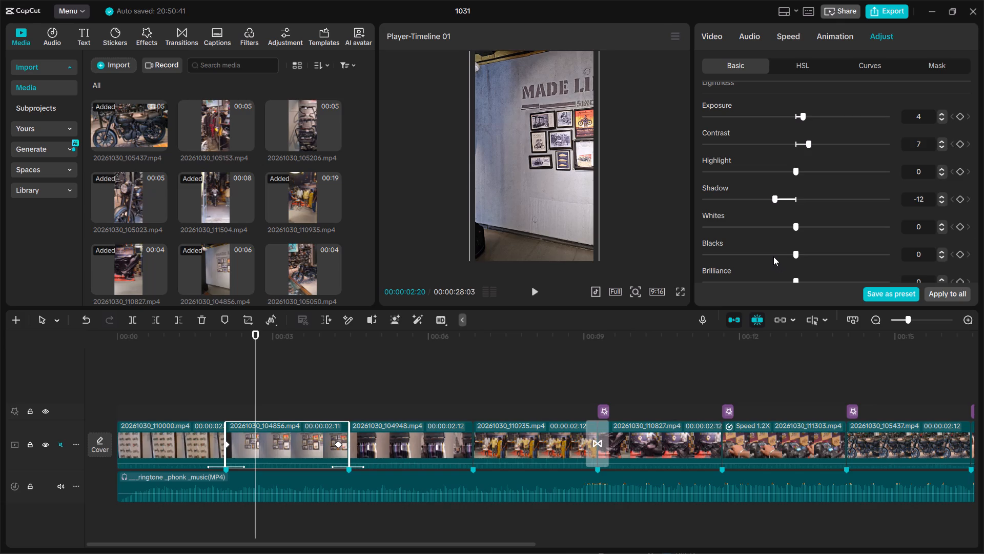
{"action": "left_click", "coordinate": [773, 256]}
{"action": "scroll", "coordinate": [826, 232], "scroll_direction": "down", "scroll_amount": 1}
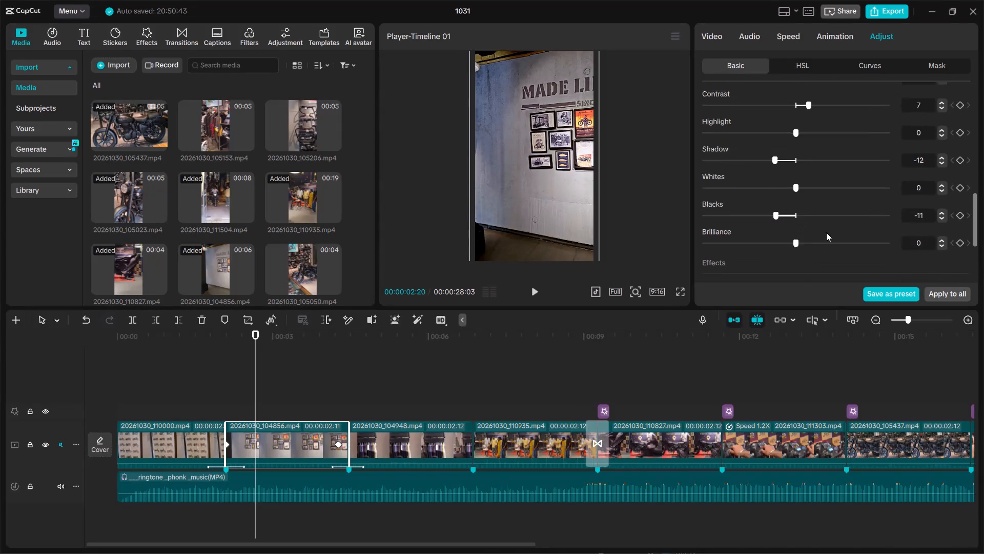
{"action": "scroll", "coordinate": [826, 232], "scroll_direction": "down", "scroll_amount": 1}
{"action": "left_click", "coordinate": [717, 242]}
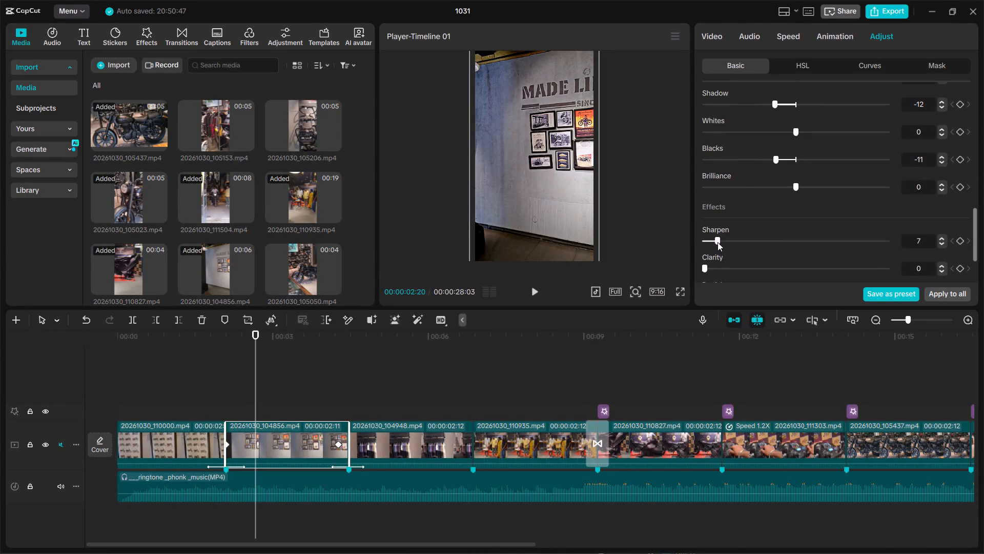
{"action": "left_click", "coordinate": [717, 242]}
Play from the middle of the second clip into the third clip to compare their colours.
{"action": "left_click_drag", "start_coordinate": [341, 339], "coordinate": [277, 340]}
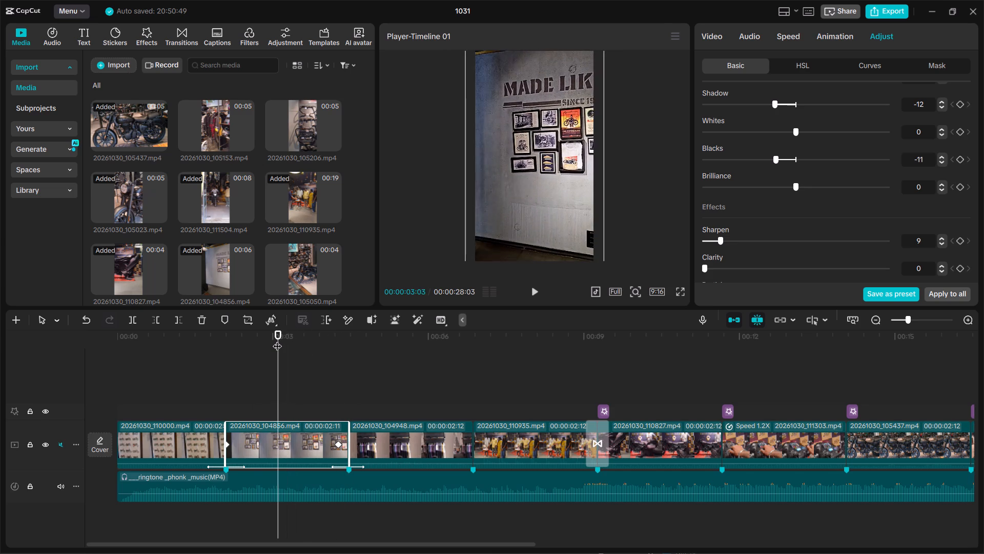
{"action": "key", "text": "space"}
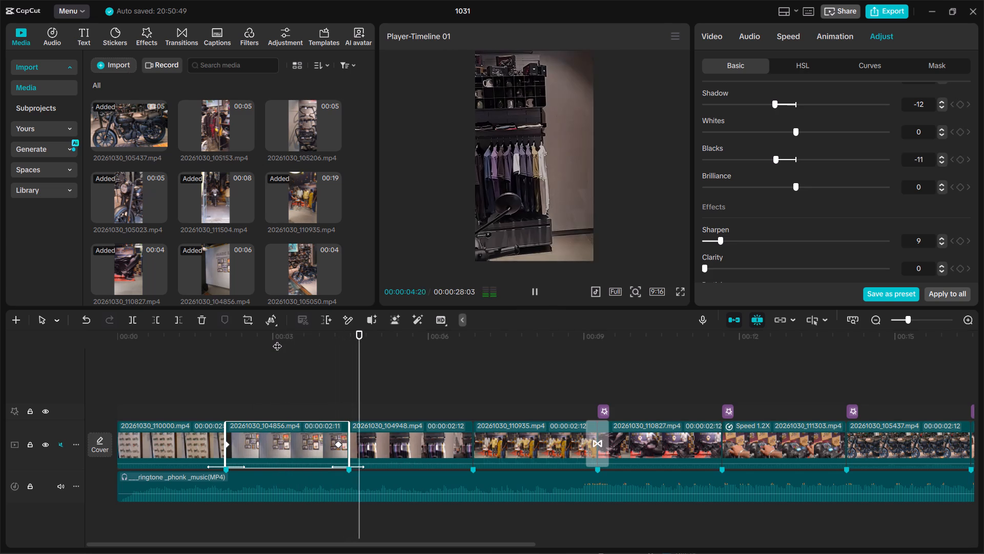
{"action": "key", "text": "space"}
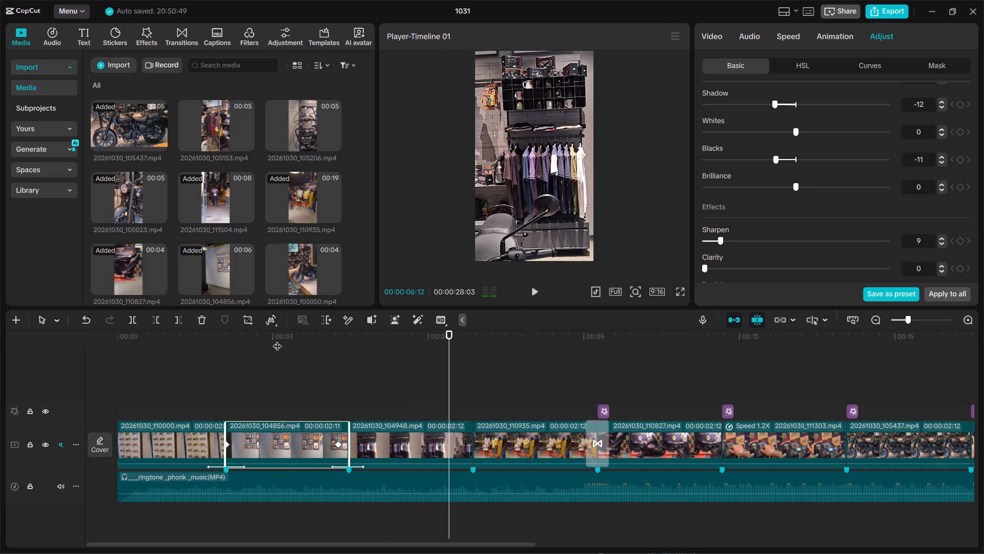
Set the third clip, 20261030_104948.mp4, to Shadow -14, Blacks -7, Sharpen 10 and Exposure 5.
{"action": "left_click", "coordinate": [408, 442]}
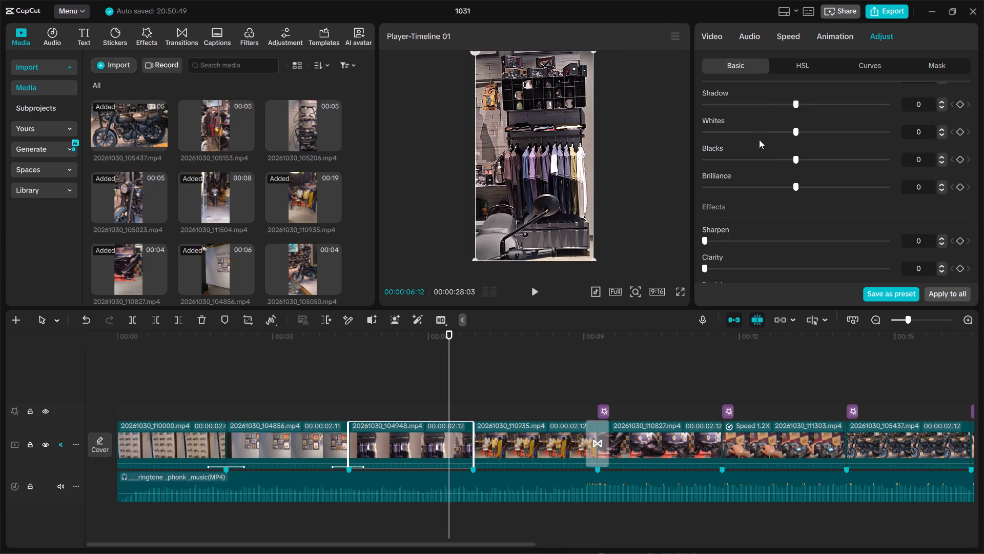
{"action": "left_click", "coordinate": [768, 104]}
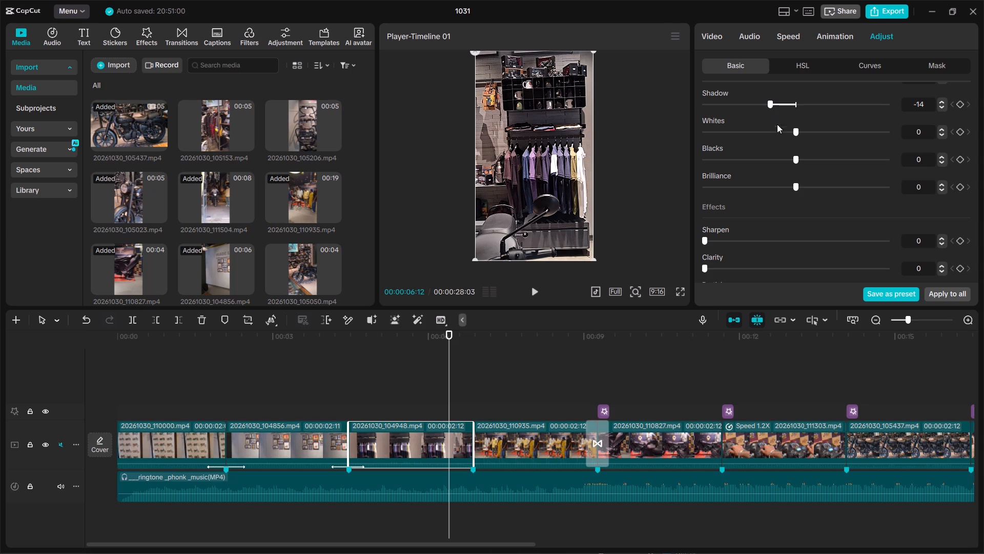
{"action": "left_click", "coordinate": [781, 165]}
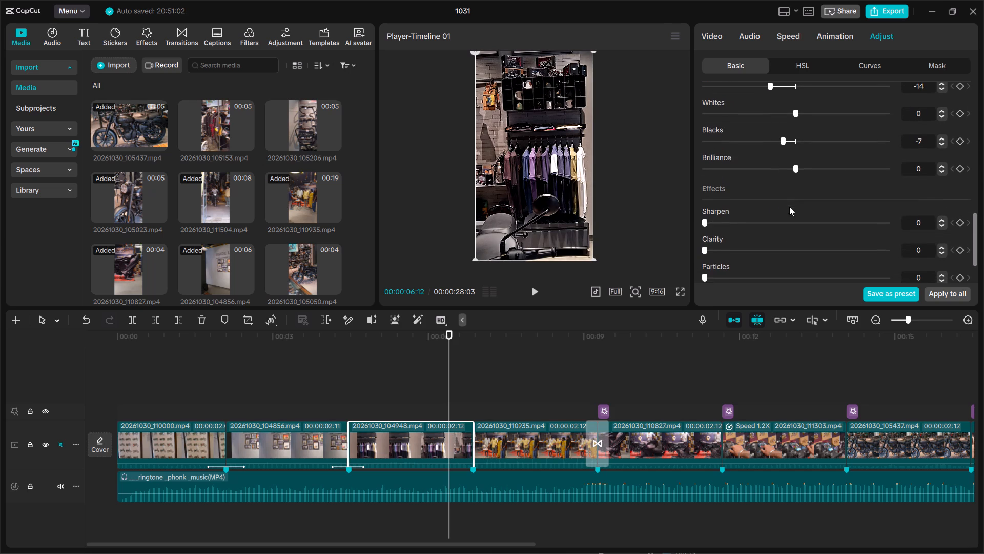
{"action": "left_click", "coordinate": [723, 220]}
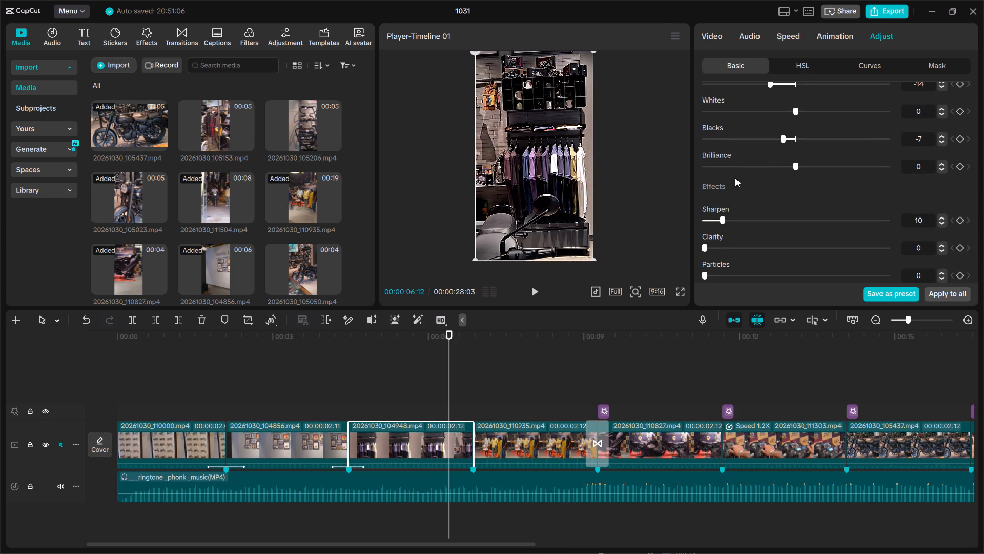
{"action": "scroll", "coordinate": [735, 177], "scroll_direction": "up", "scroll_amount": 1}
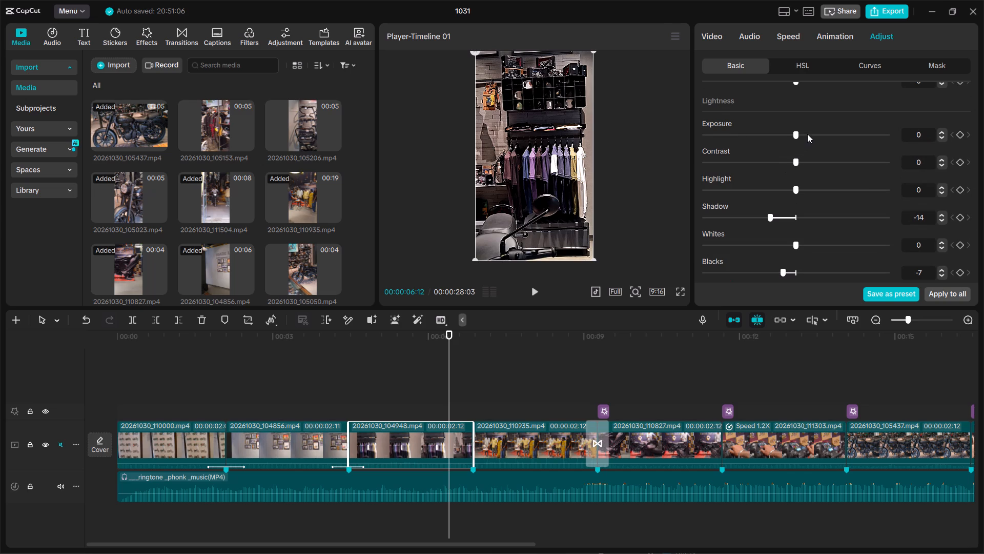
{"action": "left_click", "coordinate": [807, 134]}
{"action": "left_click_drag", "start_coordinate": [807, 134], "coordinate": [802, 134]}
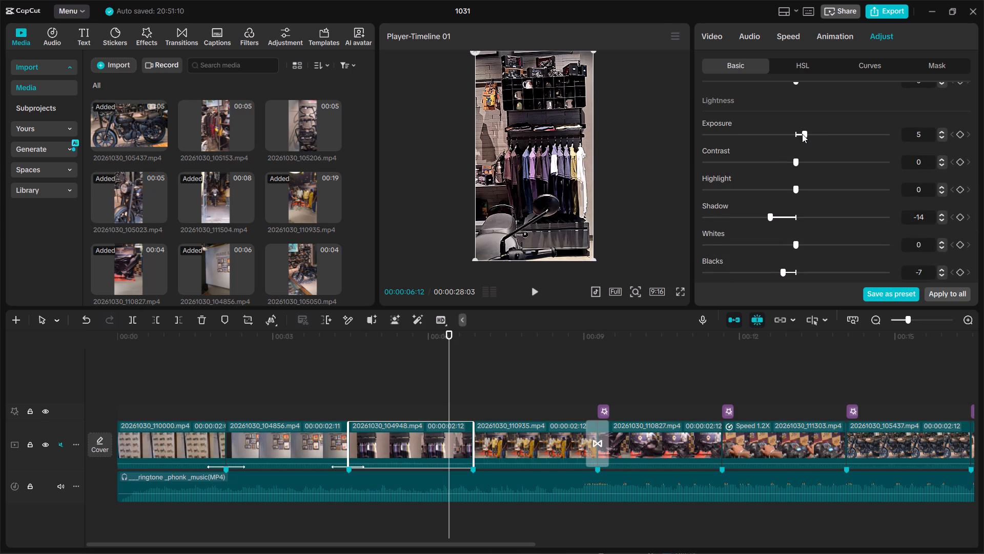
Set the third clip's Temp to -6 and Saturation to 8.
{"action": "scroll", "coordinate": [774, 125], "scroll_direction": "up", "scroll_amount": 1}
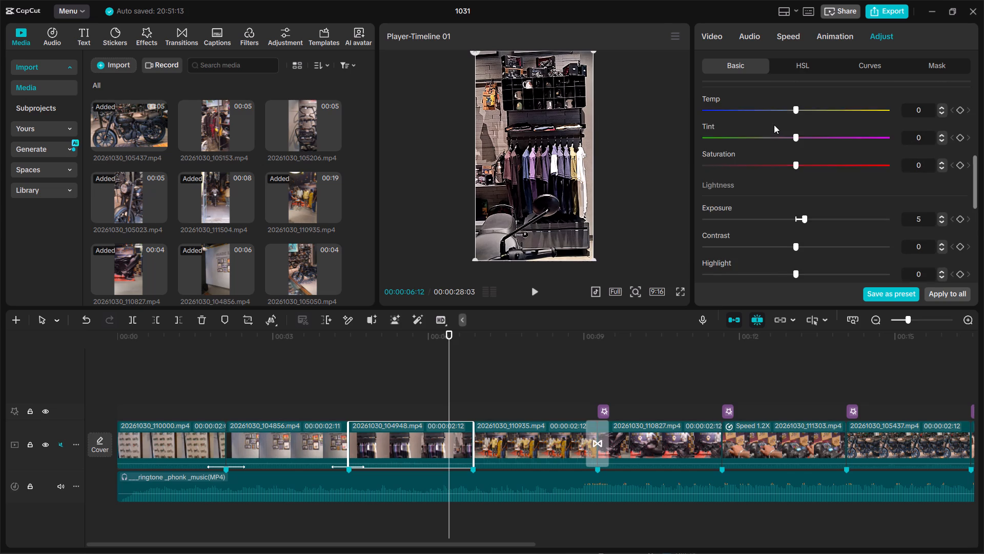
{"action": "scroll", "coordinate": [774, 125], "scroll_direction": "up", "scroll_amount": 1}
{"action": "left_click", "coordinate": [774, 125]}
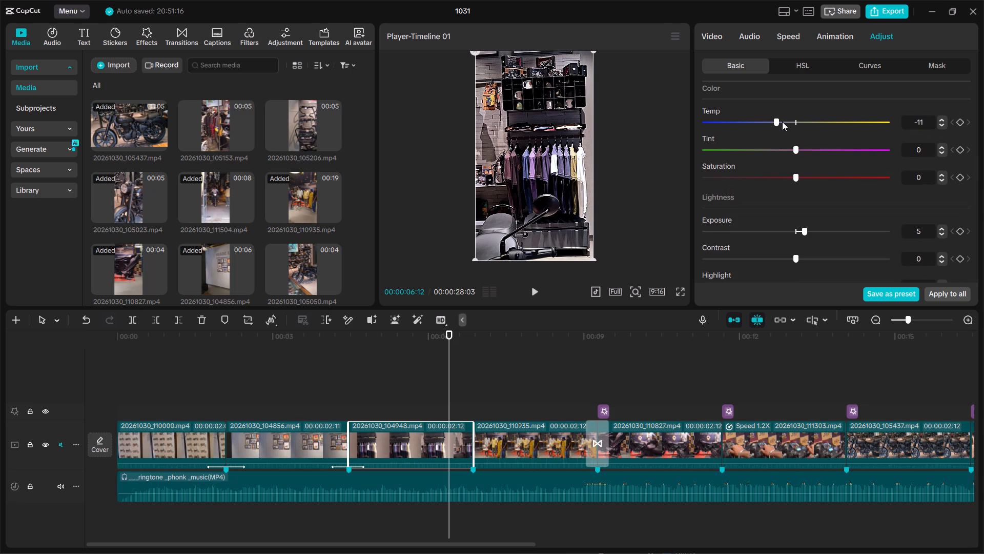
{"action": "left_click", "coordinate": [783, 122]}
{"action": "left_click", "coordinate": [809, 178]}
Play the video full screen from the beginning into the motorcycle ride-out clip to review the cuts and grading.
{"action": "left_click_drag", "start_coordinate": [384, 337], "coordinate": [248, 337]}
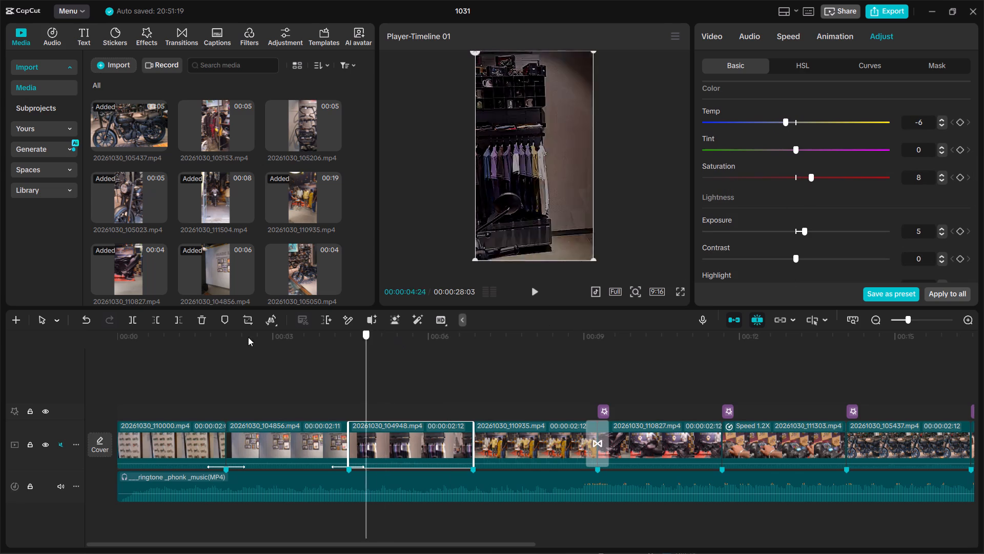
{"action": "left_click_drag", "start_coordinate": [248, 337], "coordinate": [48, 342]}
{"action": "left_click", "coordinate": [679, 293]}
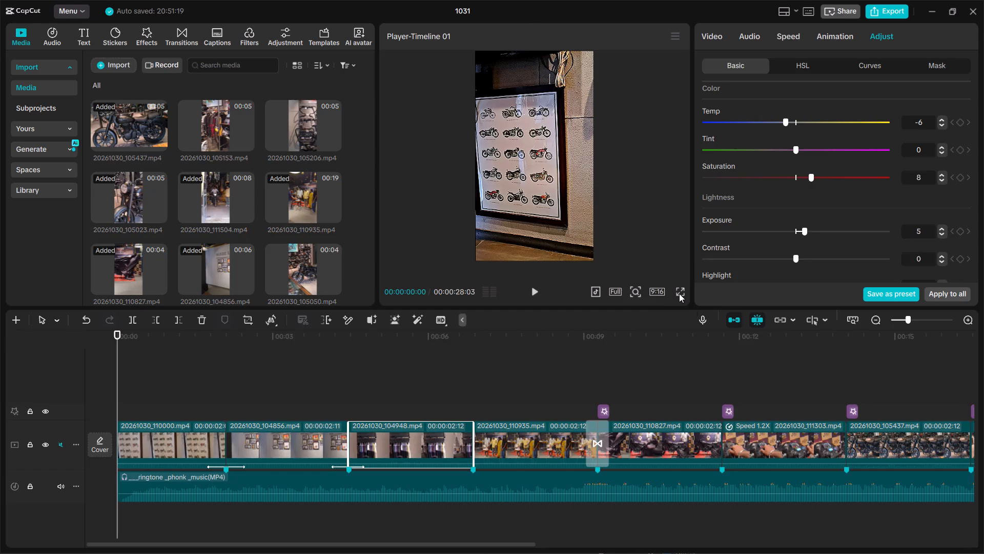
{"action": "key", "text": "space"}
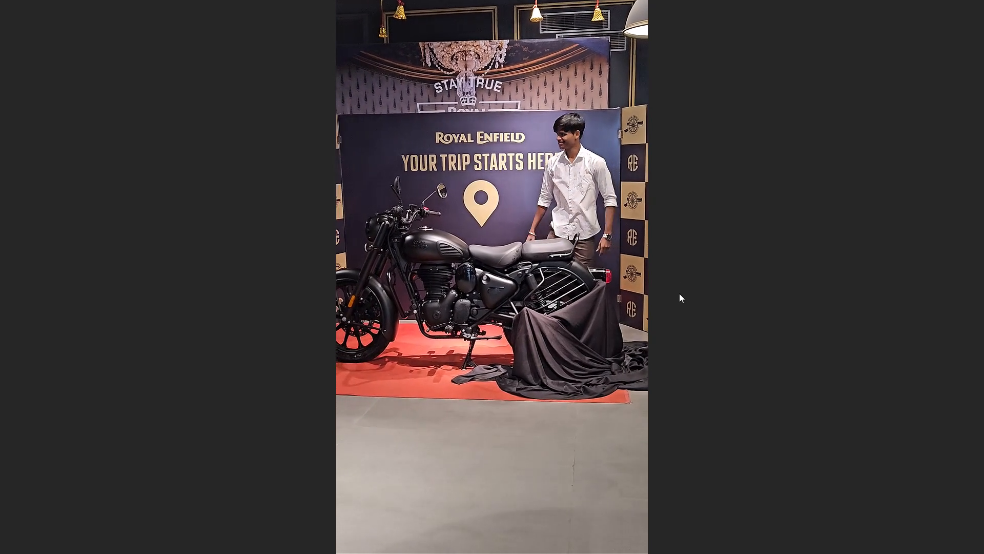
{"action": "key", "text": "space"}
{"action": "key", "text": "space"}
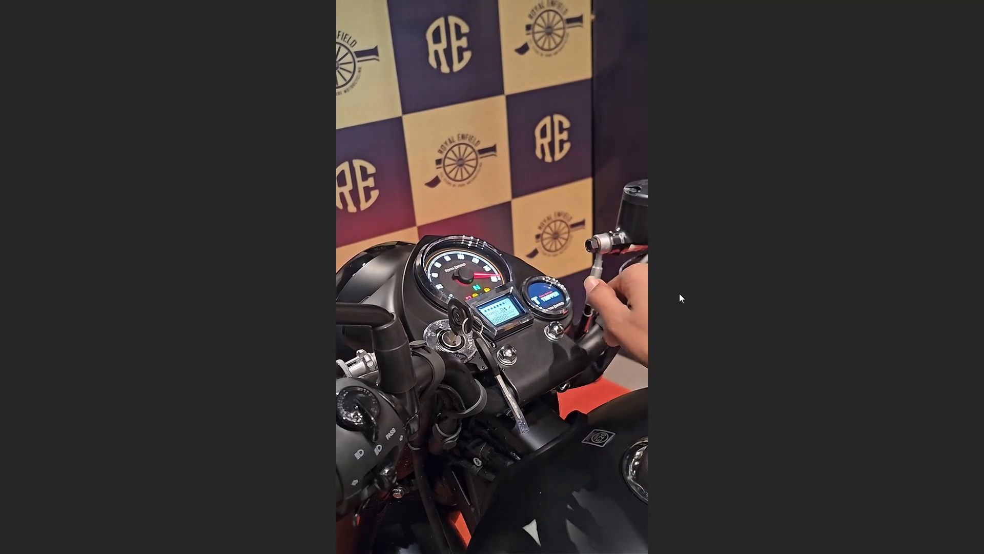
{"action": "key", "text": "space"}
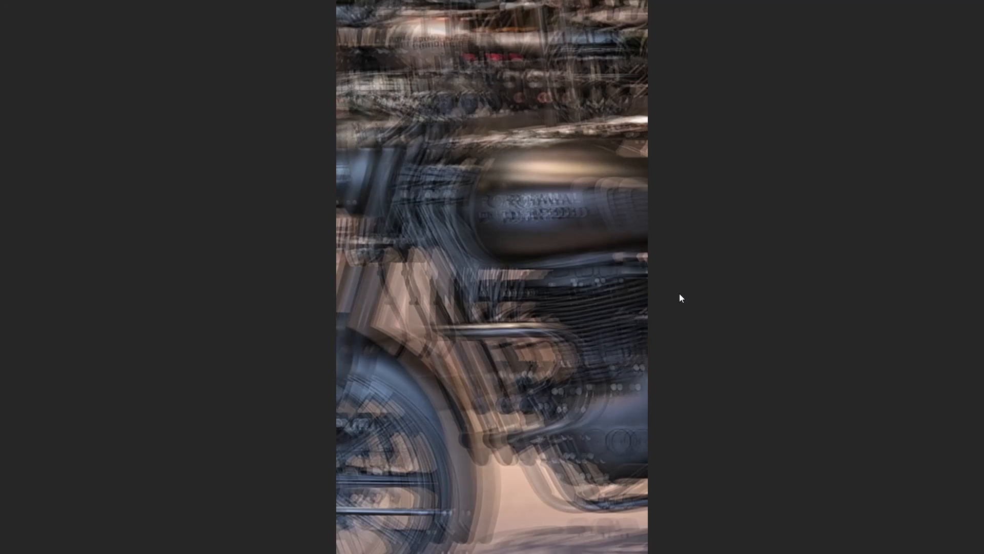
{"action": "double_click", "coordinate": [585, 306]}
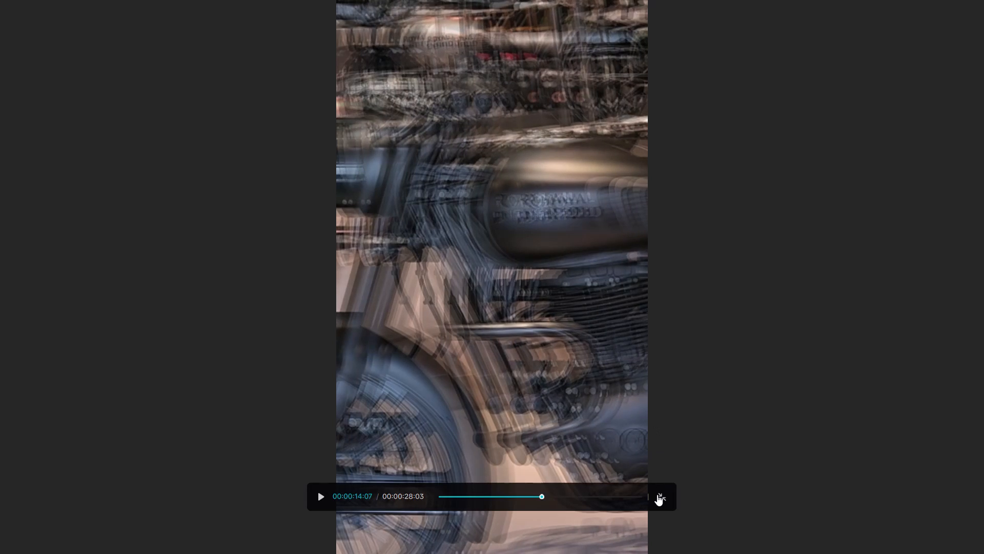
{"action": "key", "text": "space"}
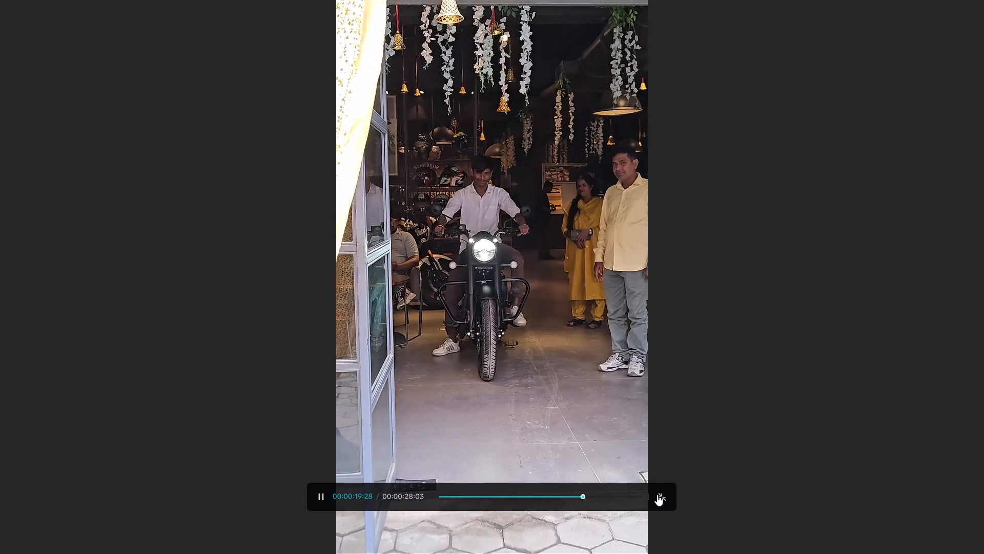
{"action": "key", "text": "space"}
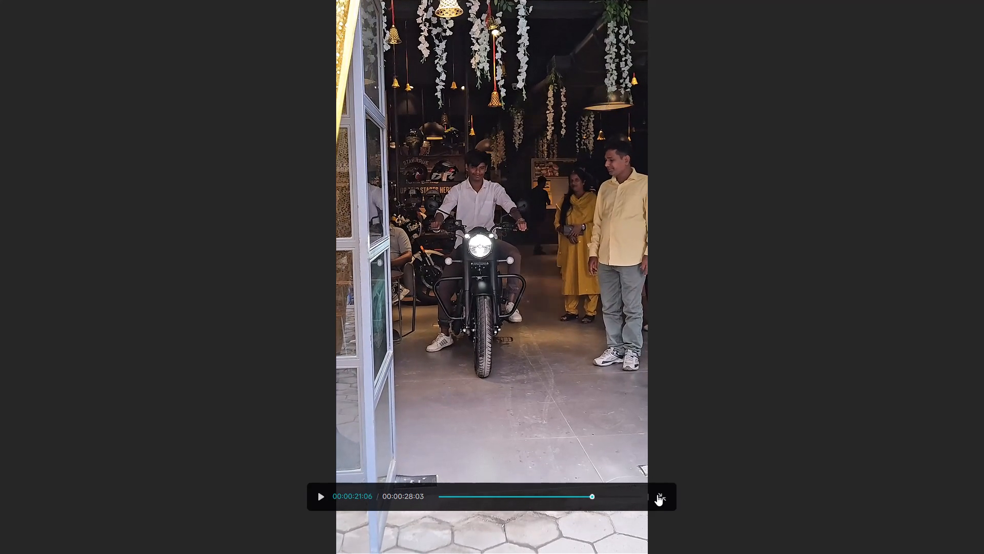
{"action": "left_click", "coordinate": [661, 494]}
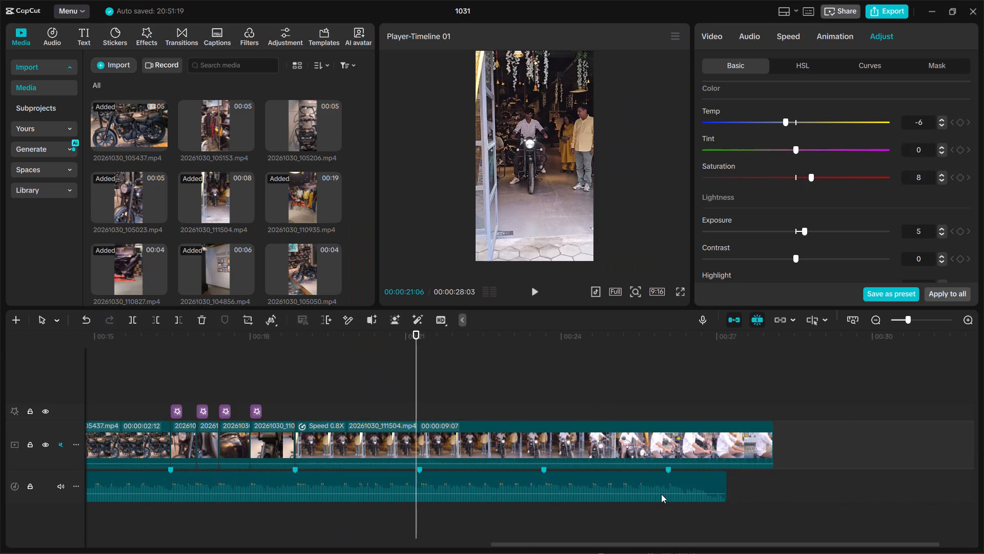
Set the fourth clip, 20261030_110935.mp4, to Exposure 5, Highlight 11, Shadow -7 and Blacks -3.
{"action": "left_click_drag", "start_coordinate": [209, 343], "coordinate": [289, 365]}
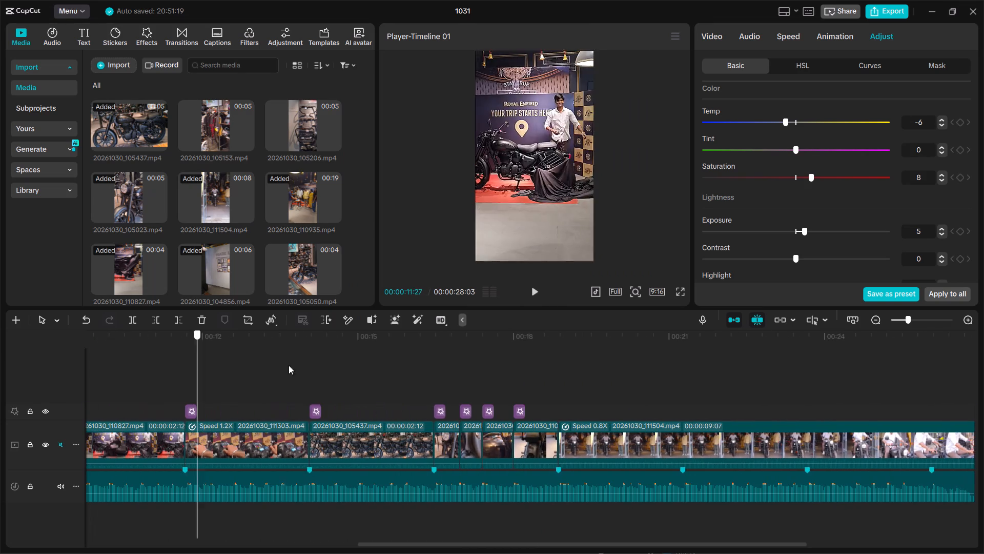
{"action": "left_click_drag", "start_coordinate": [289, 365], "coordinate": [124, 376]}
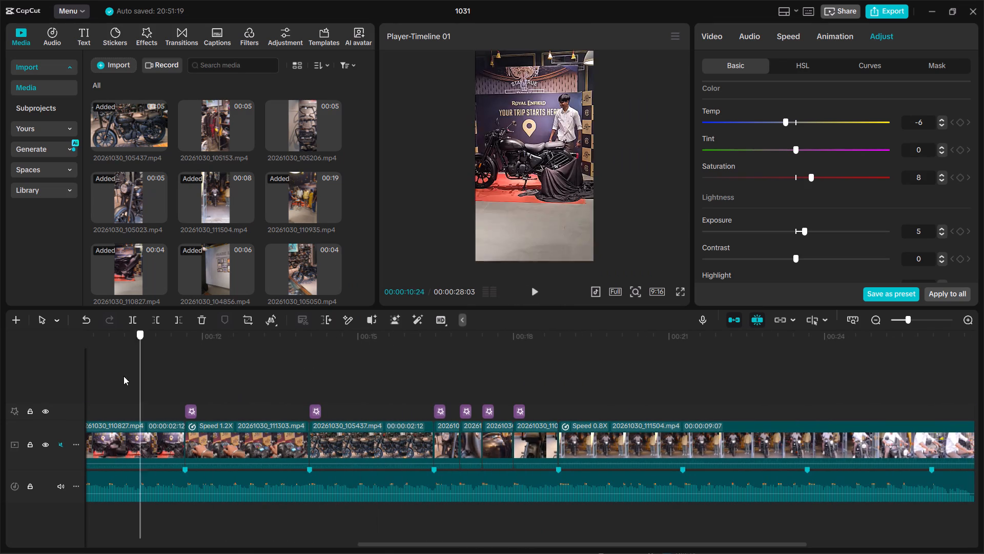
{"action": "left_click_drag", "start_coordinate": [124, 376], "coordinate": [277, 409]}
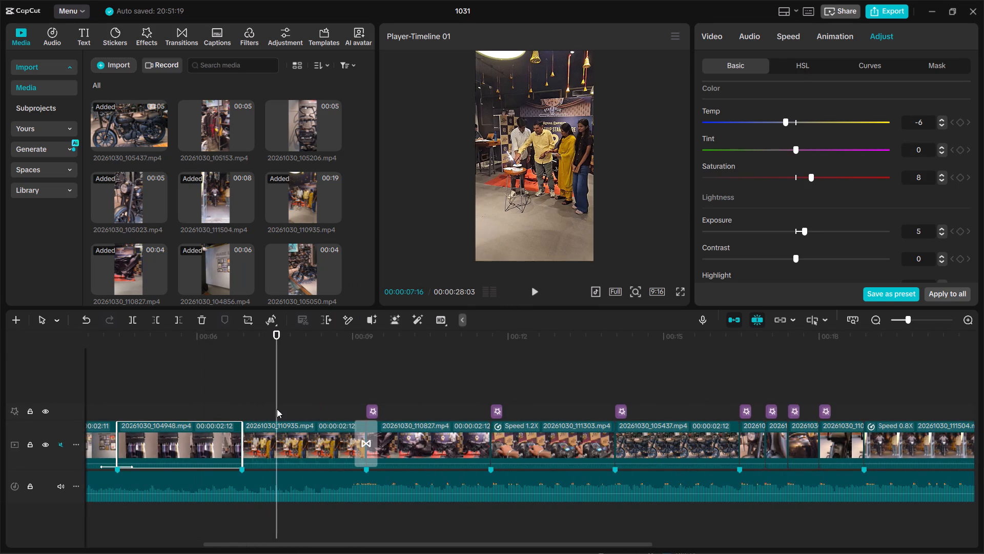
{"action": "left_click", "coordinate": [319, 457]}
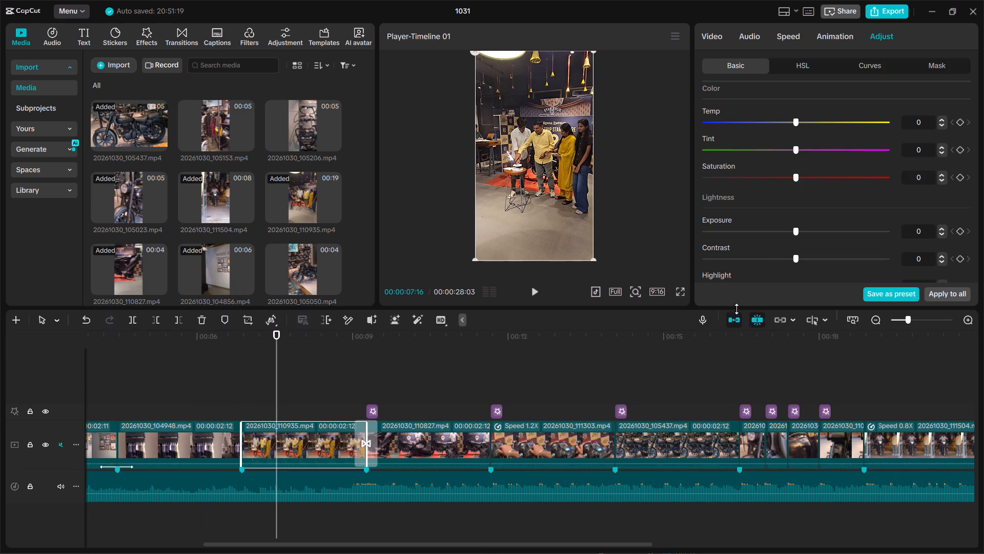
{"action": "left_click", "coordinate": [804, 231]}
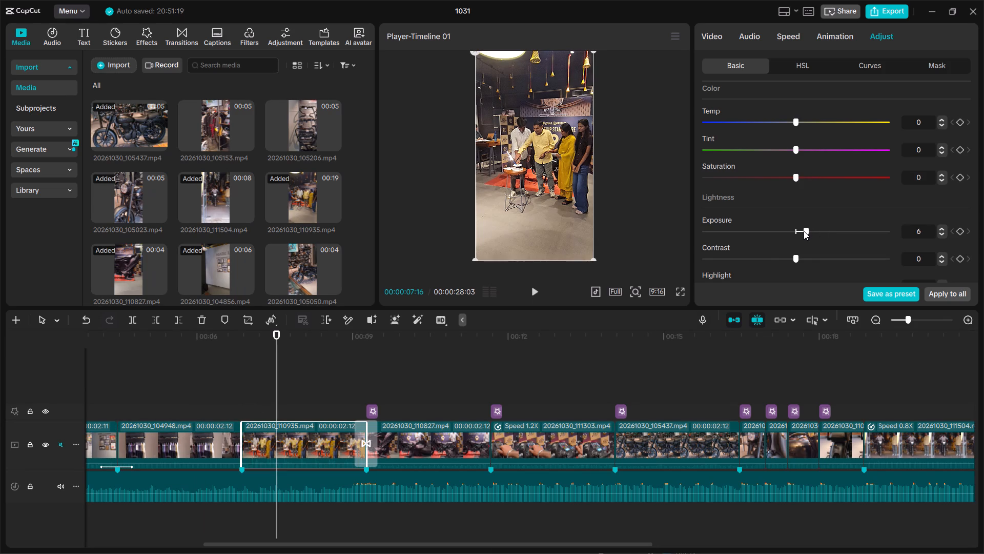
{"action": "left_click", "coordinate": [804, 231]}
{"action": "scroll", "coordinate": [761, 264], "scroll_direction": "down", "scroll_amount": 1}
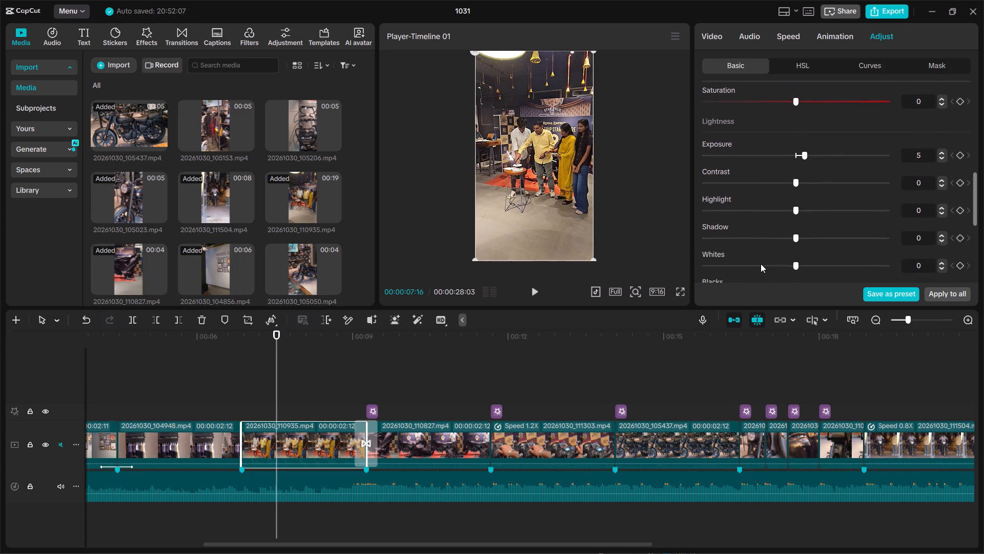
{"action": "scroll", "coordinate": [761, 264], "scroll_direction": "down", "scroll_amount": 1}
{"action": "left_click", "coordinate": [808, 202]}
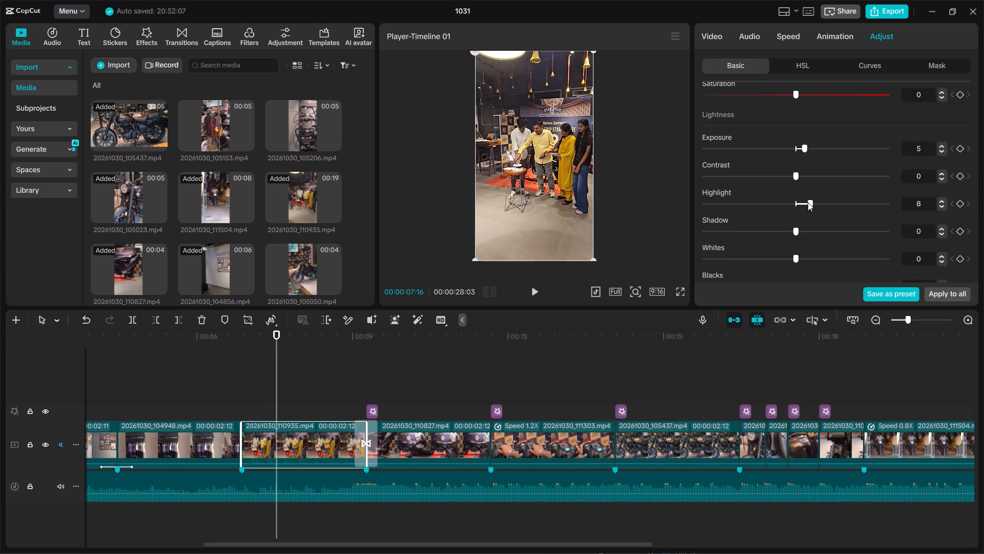
{"action": "left_click_drag", "start_coordinate": [808, 202], "coordinate": [817, 202]}
{"action": "left_click_drag", "start_coordinate": [817, 202], "coordinate": [813, 203]}
{"action": "left_click", "coordinate": [780, 233]}
{"action": "left_click", "coordinate": [792, 265]}
{"action": "left_click_drag", "start_coordinate": [792, 265], "coordinate": [789, 264]}
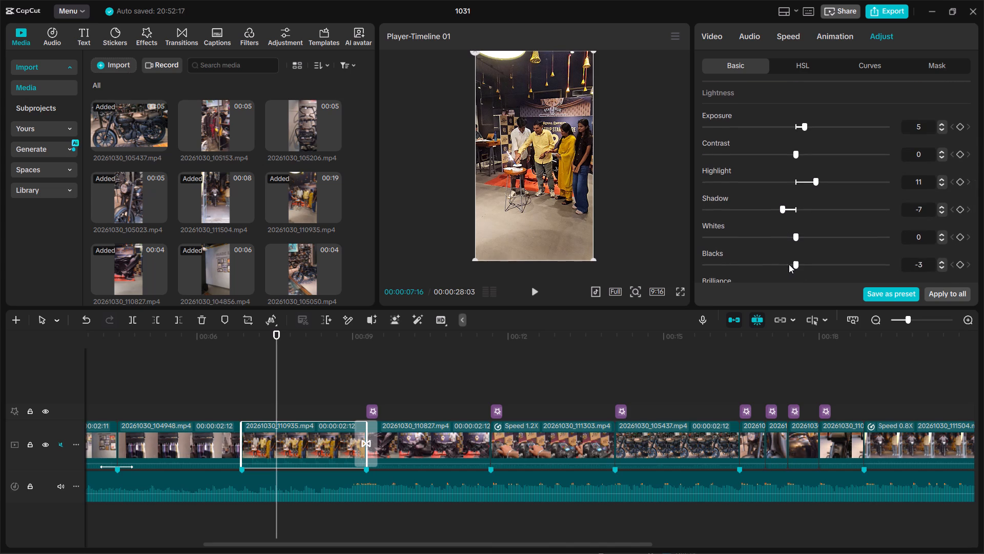
{"action": "left_click_drag", "start_coordinate": [789, 264], "coordinate": [787, 263]}
Play the fourth clip full screen with its neighbouring third and fifth clips to compare their colours.
{"action": "left_click", "coordinate": [679, 291]}
{"action": "key", "text": "space"}
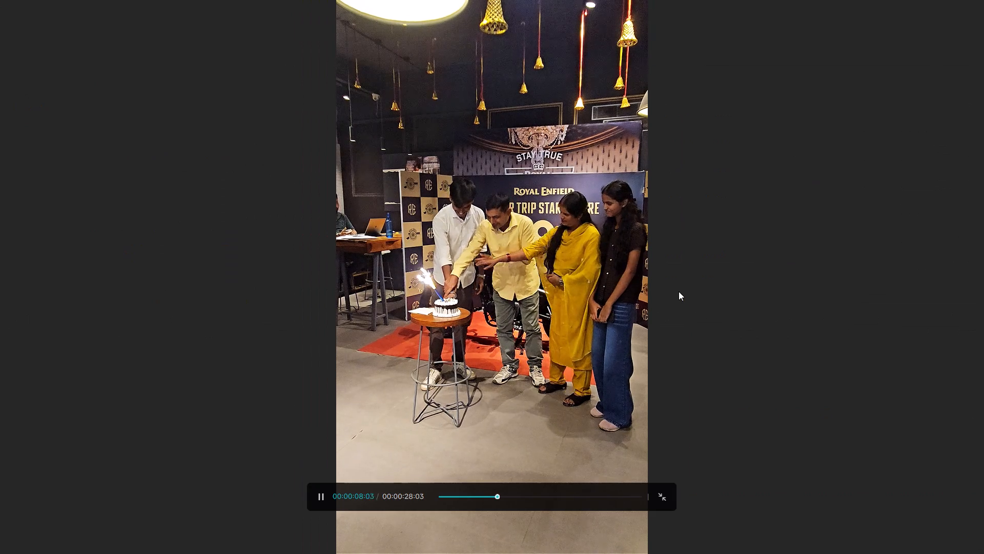
{"action": "key", "text": "space"}
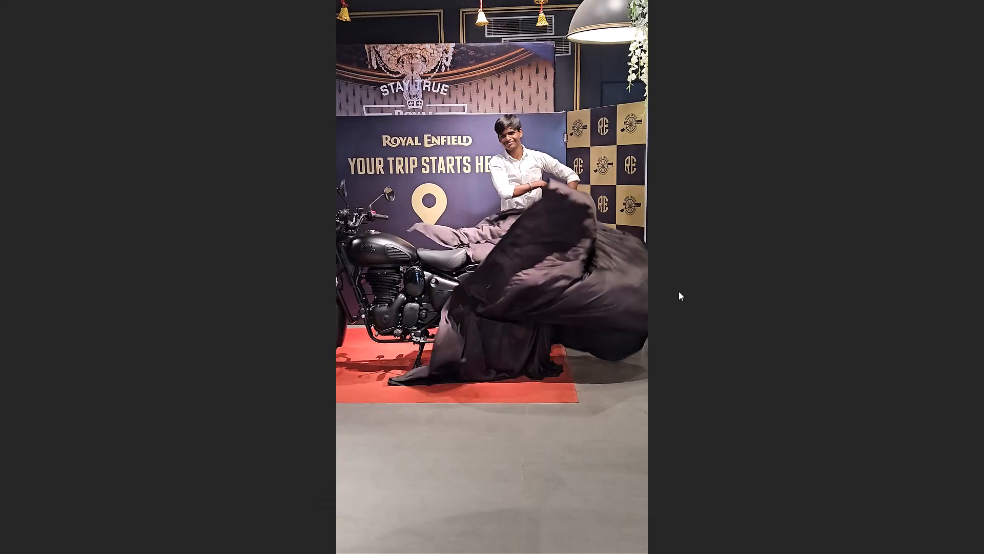
{"action": "left_click", "coordinate": [565, 482]}
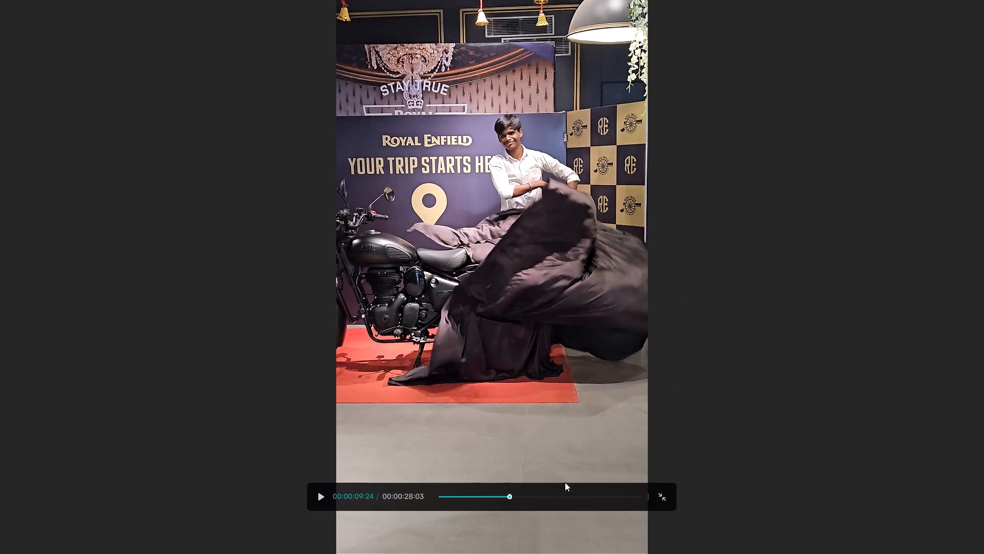
{"action": "left_click_drag", "start_coordinate": [506, 497], "coordinate": [501, 497]}
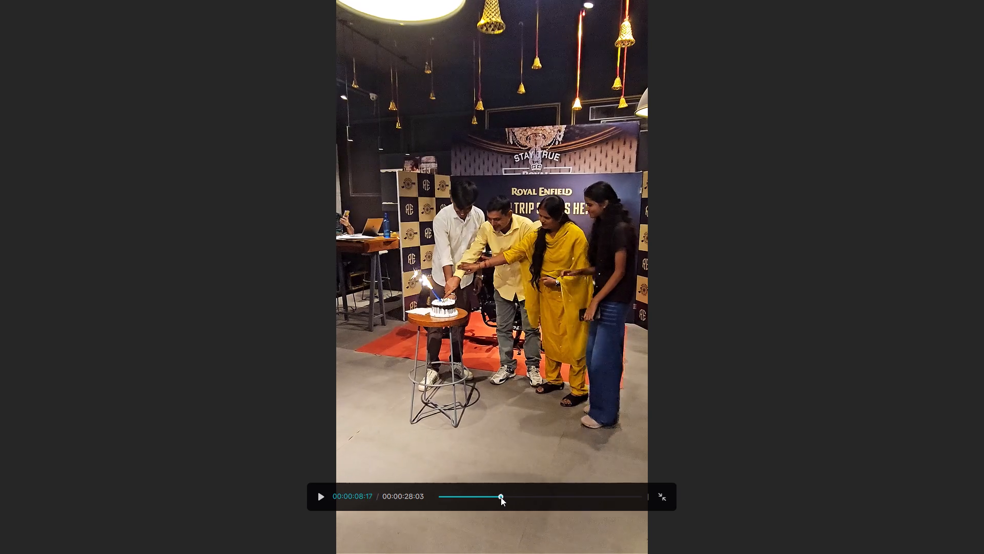
{"action": "left_click_drag", "start_coordinate": [501, 497], "coordinate": [485, 497]}
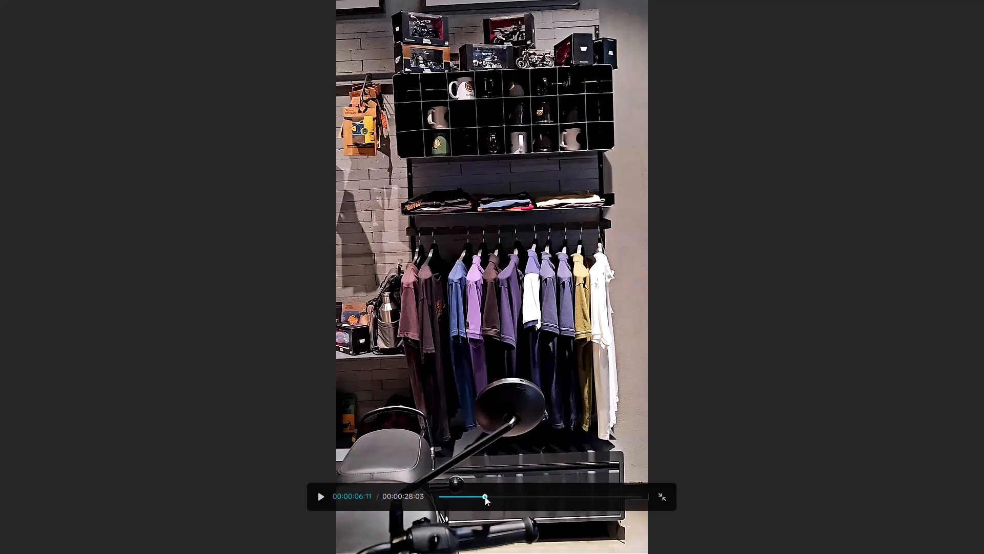
{"action": "key", "text": "space"}
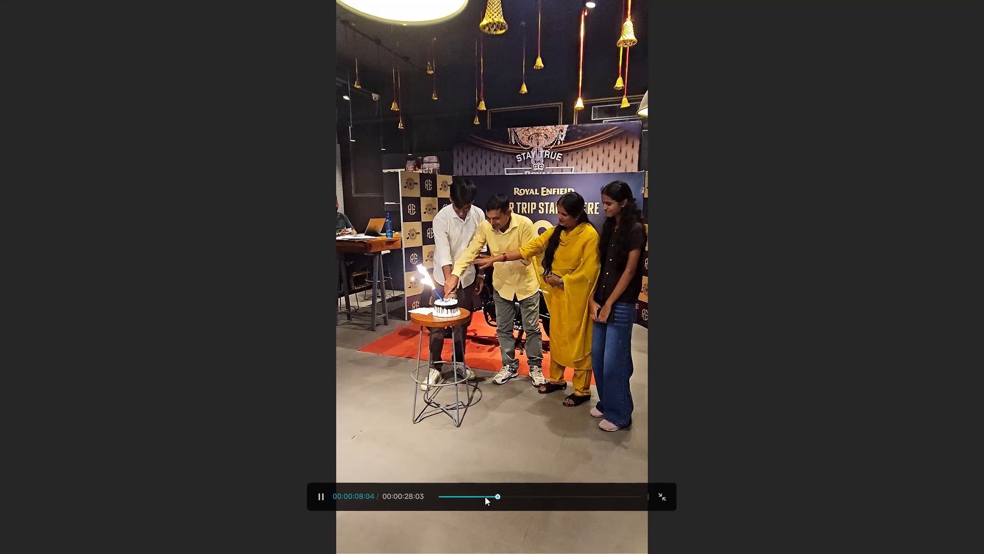
{"action": "key", "text": "space"}
{"action": "key", "text": "space"}
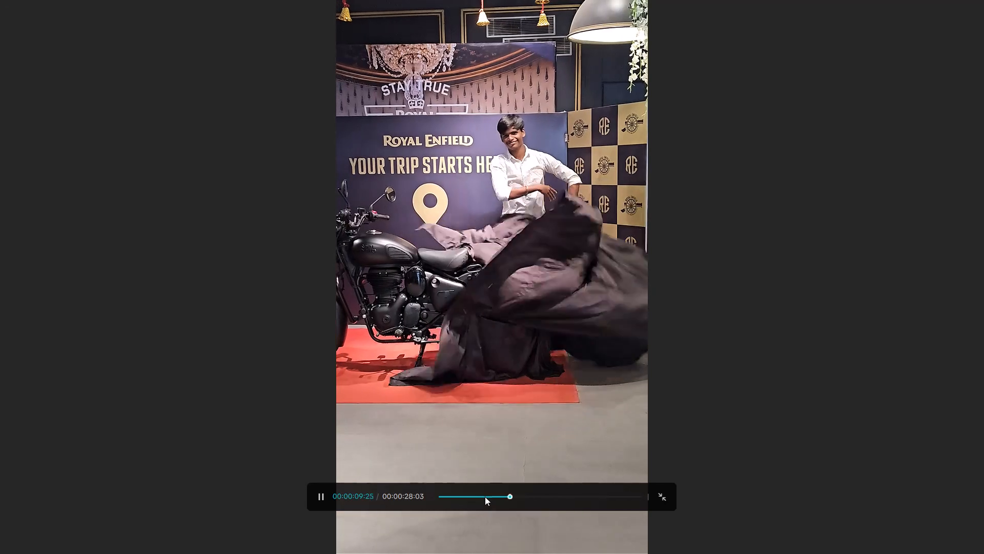
{"action": "key", "text": "space"}
{"action": "left_click", "coordinate": [662, 502]}
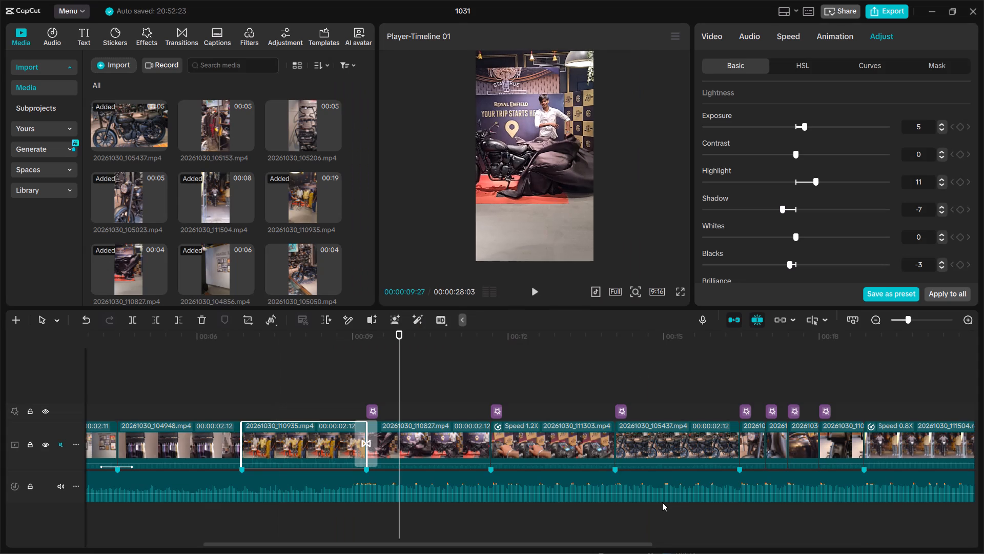
Shift the fourth clip's Temp slightly cooler and set its Sharpen to 9.
{"action": "left_click_drag", "start_coordinate": [296, 339], "coordinate": [272, 341]}
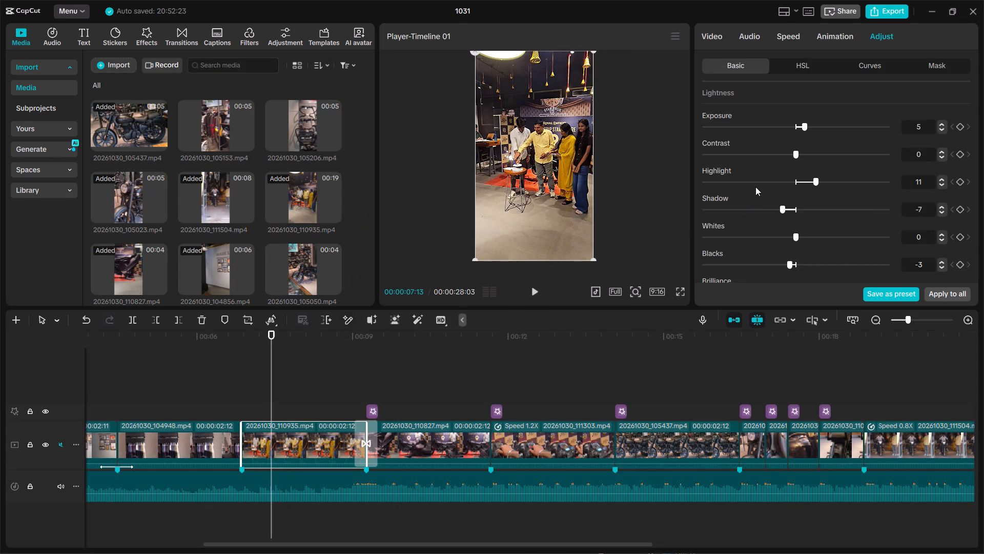
{"action": "scroll", "coordinate": [755, 187], "scroll_direction": "up", "scroll_amount": 1}
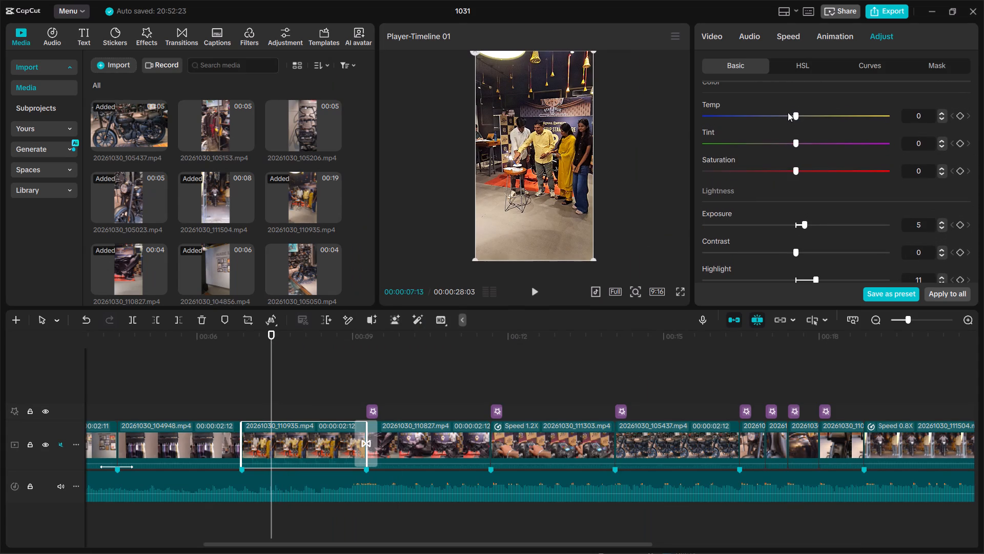
{"action": "left_click", "coordinate": [785, 112]}
{"action": "scroll", "coordinate": [790, 215], "scroll_direction": "down", "scroll_amount": 1}
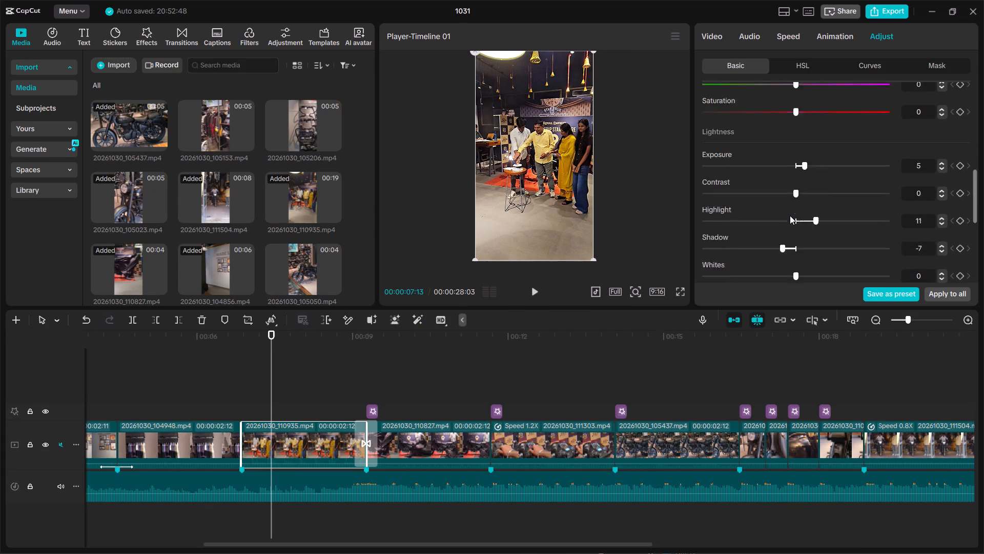
{"action": "scroll", "coordinate": [790, 215], "scroll_direction": "down", "scroll_amount": 1}
{"action": "left_click", "coordinate": [715, 163]}
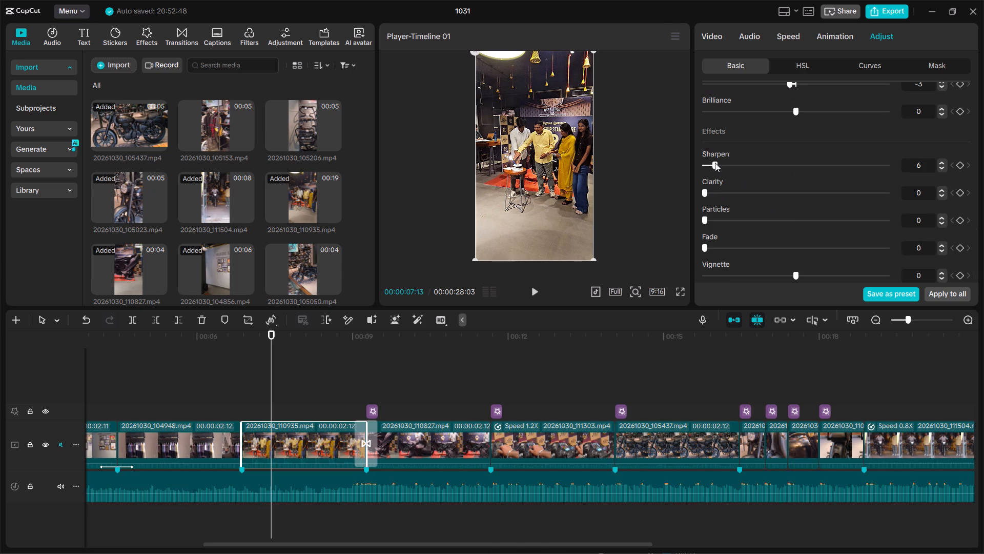
{"action": "left_click_drag", "start_coordinate": [715, 163], "coordinate": [721, 163]}
Set the fourth clip's Brilliance to 7.
{"action": "left_click", "coordinate": [804, 122]}
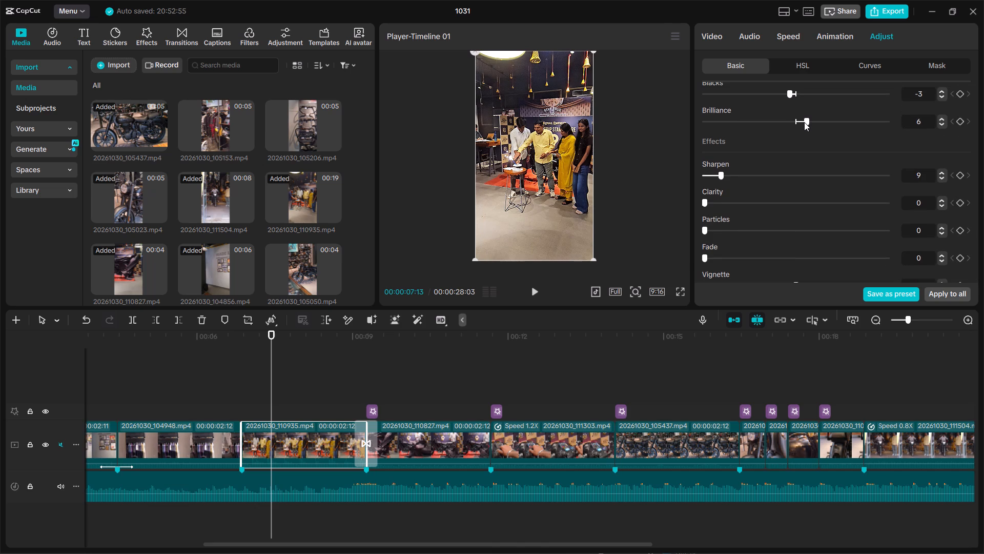
{"action": "left_click", "coordinate": [804, 122]}
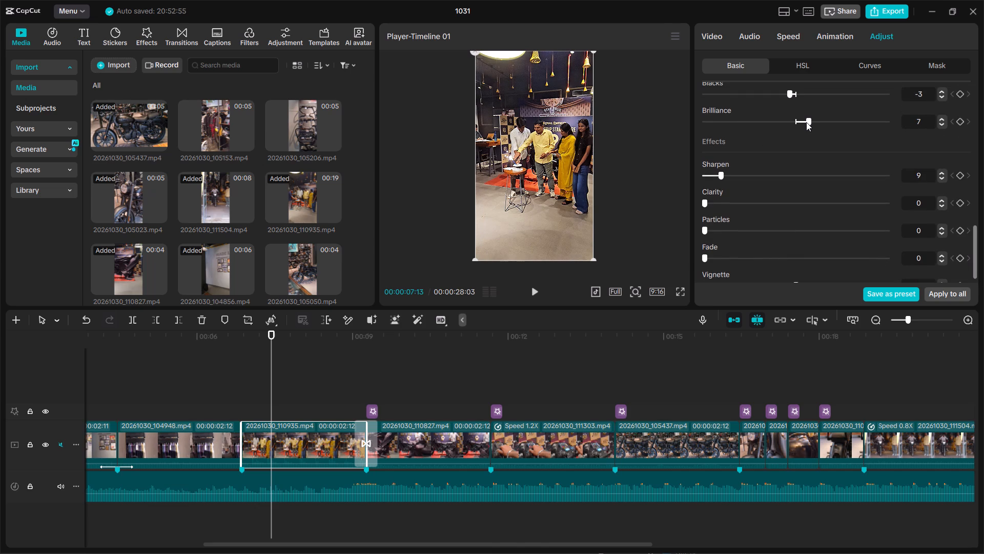
Play the fourth clip full screen into the motorcycle unveiling clip to check the grade.
{"action": "left_click", "coordinate": [681, 293]}
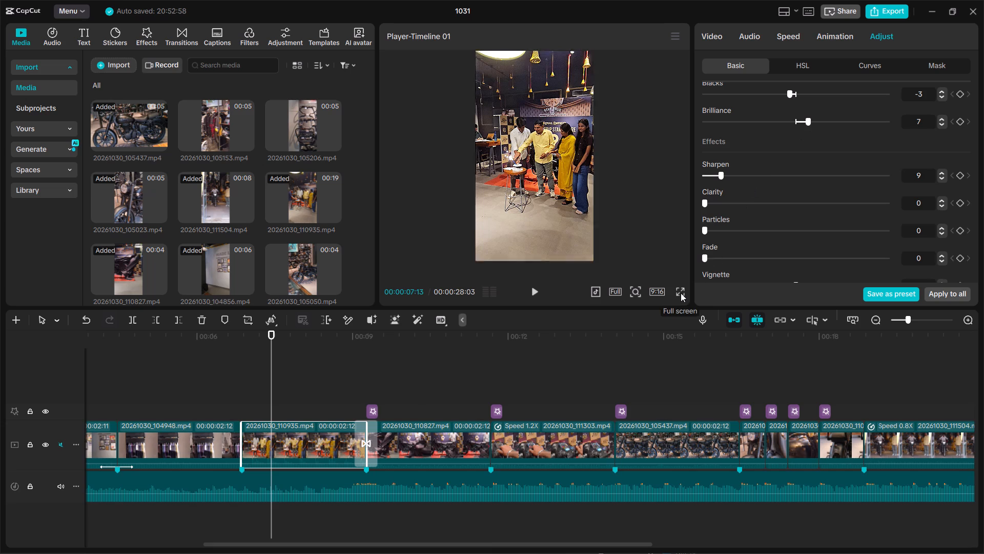
{"action": "key", "text": "space"}
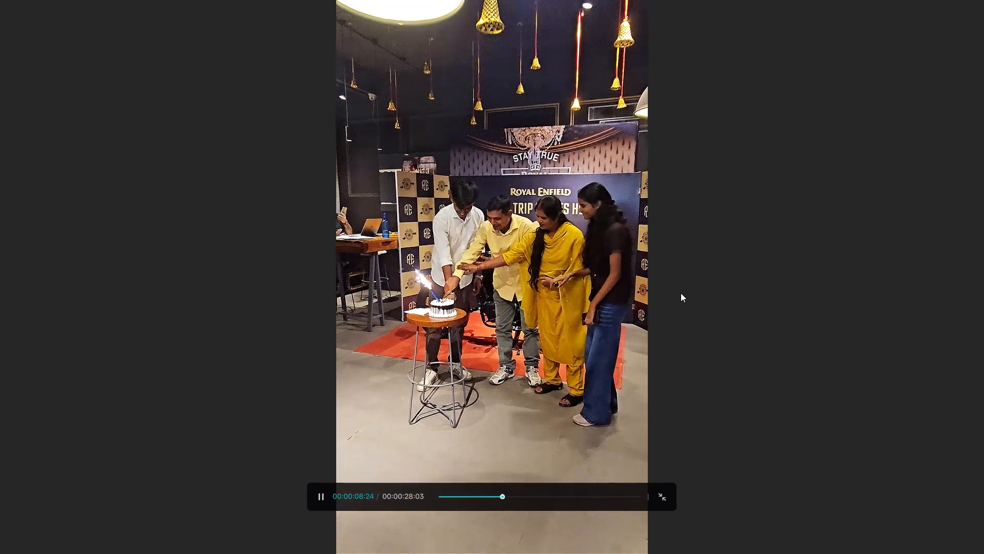
{"action": "key", "text": "space"}
{"action": "key", "text": "space"}
{"action": "key", "text": "space"}
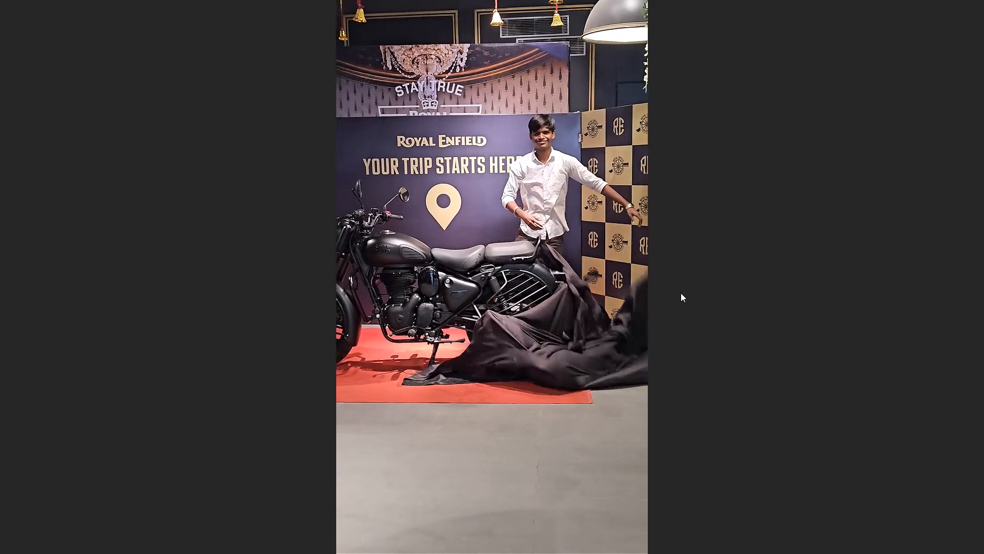
{"action": "left_click", "coordinate": [650, 352]}
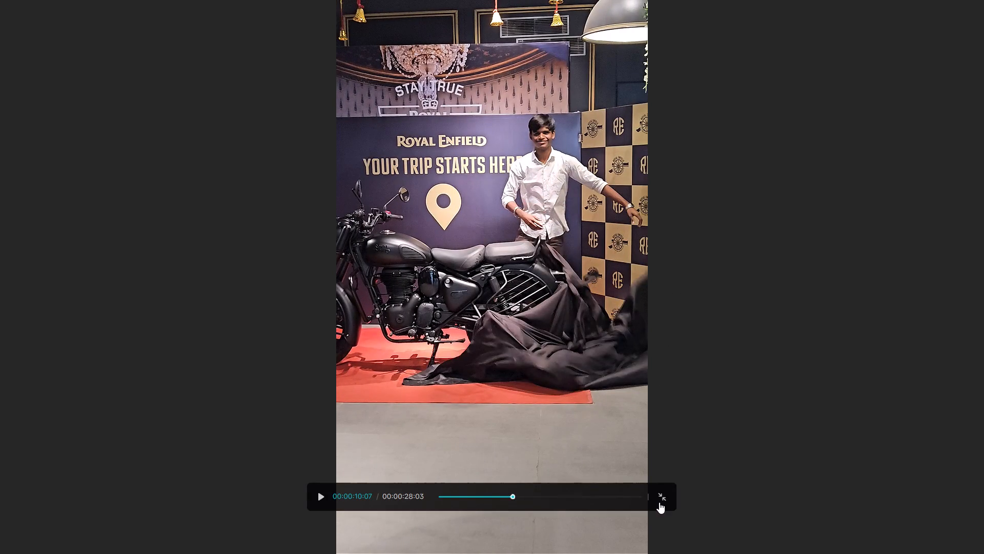
{"action": "left_click", "coordinate": [659, 502]}
Set the motorcycle unveiling clip, 20261030_110827.mp4, to Sharpen 9, Brilliance 5, Blacks -8 and Shadow -5.
{"action": "left_click", "coordinate": [400, 437]}
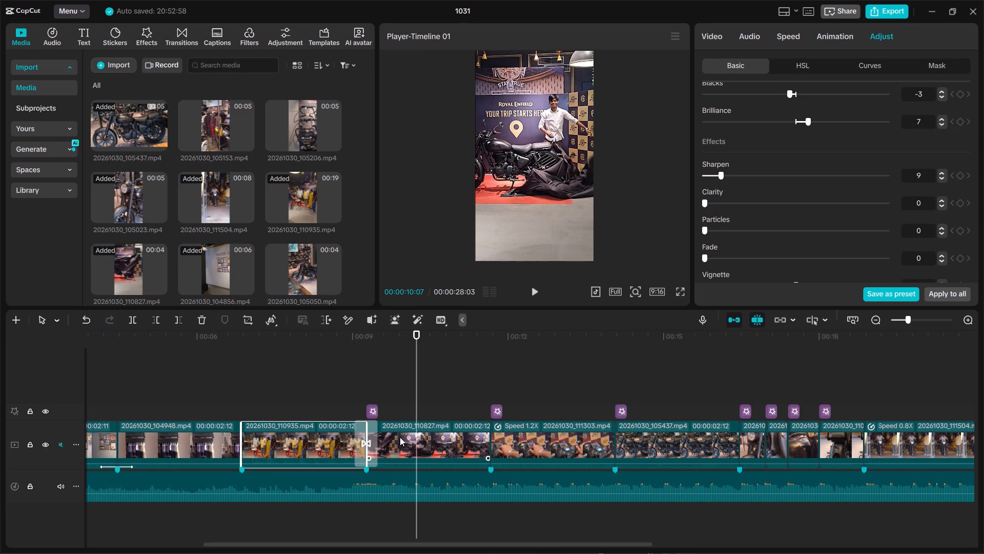
{"action": "left_click", "coordinate": [724, 178]}
{"action": "left_click", "coordinate": [724, 178]}
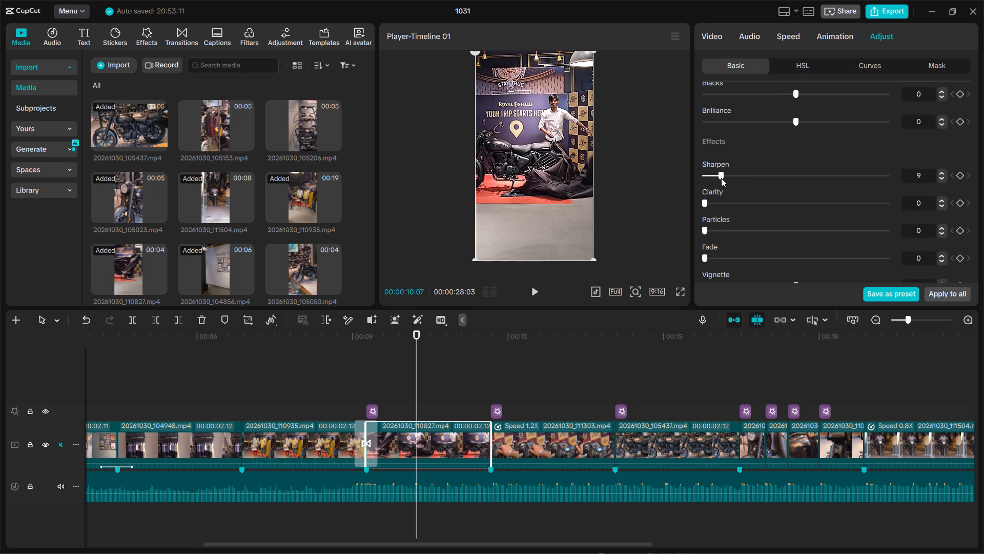
{"action": "left_click", "coordinate": [803, 123]}
{"action": "scroll", "coordinate": [784, 146], "scroll_direction": "up", "scroll_amount": 1}
{"action": "left_click", "coordinate": [778, 141]}
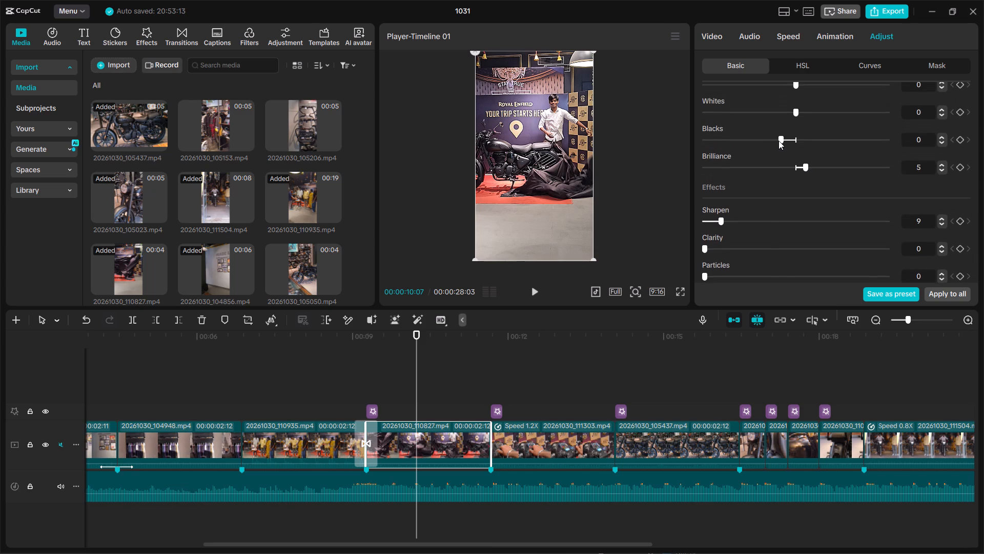
{"action": "scroll", "coordinate": [781, 189], "scroll_direction": "up", "scroll_amount": 1}
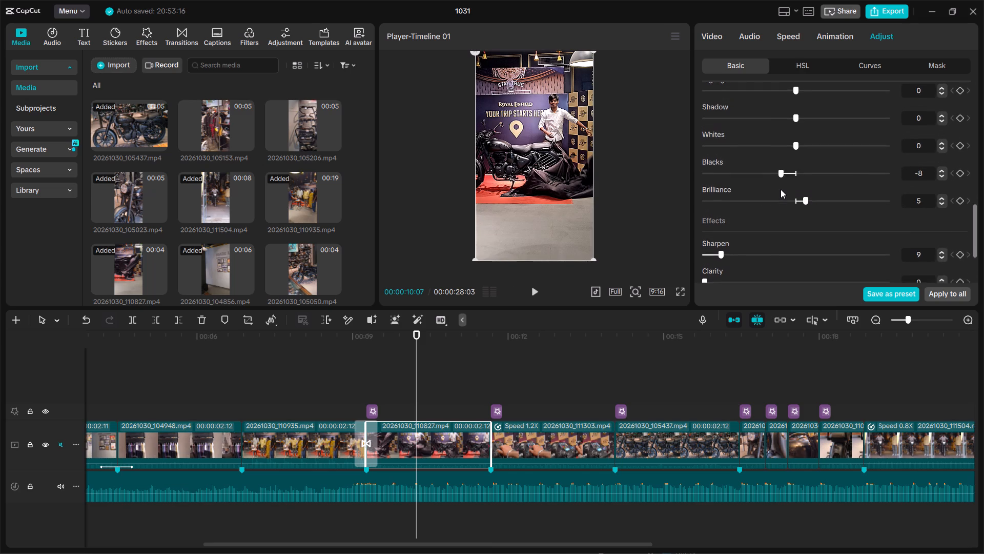
{"action": "scroll", "coordinate": [781, 189], "scroll_direction": "up", "scroll_amount": 1}
{"action": "left_click", "coordinate": [785, 139]}
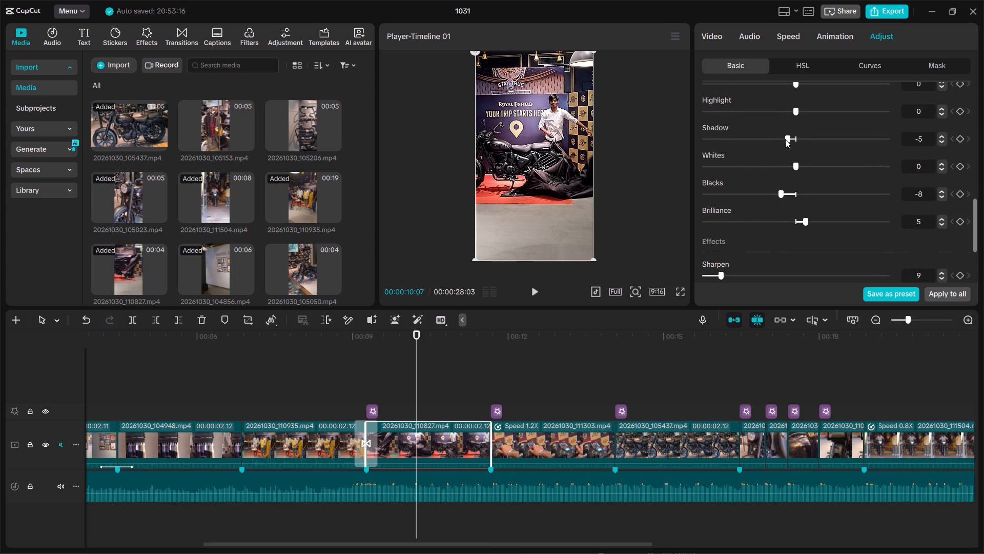
Set the unveiling clip's Exposure to 6, Saturation to 6 and Temp to 3, leaving Contrast at 0.
{"action": "scroll", "coordinate": [752, 154], "scroll_direction": "up", "scroll_amount": 1}
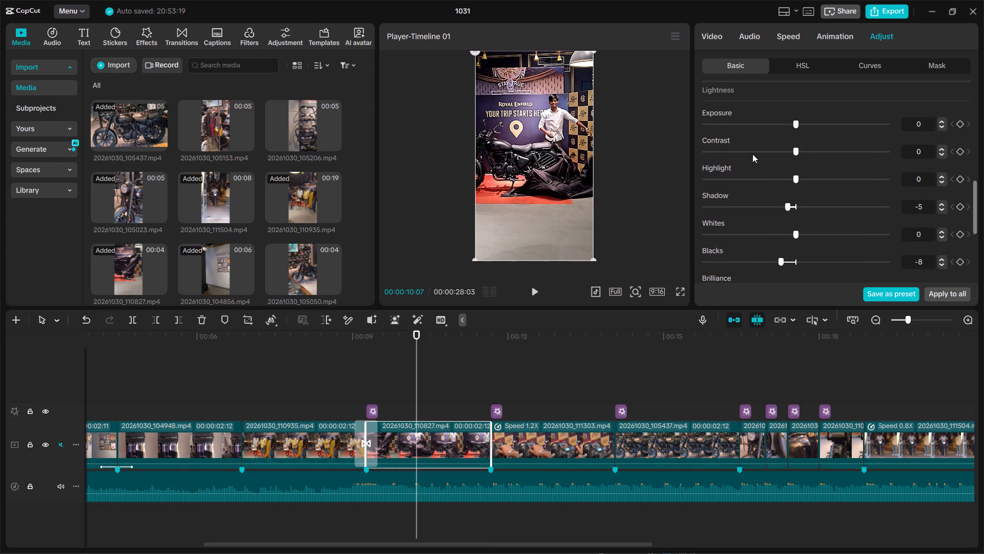
{"action": "left_click", "coordinate": [804, 127]}
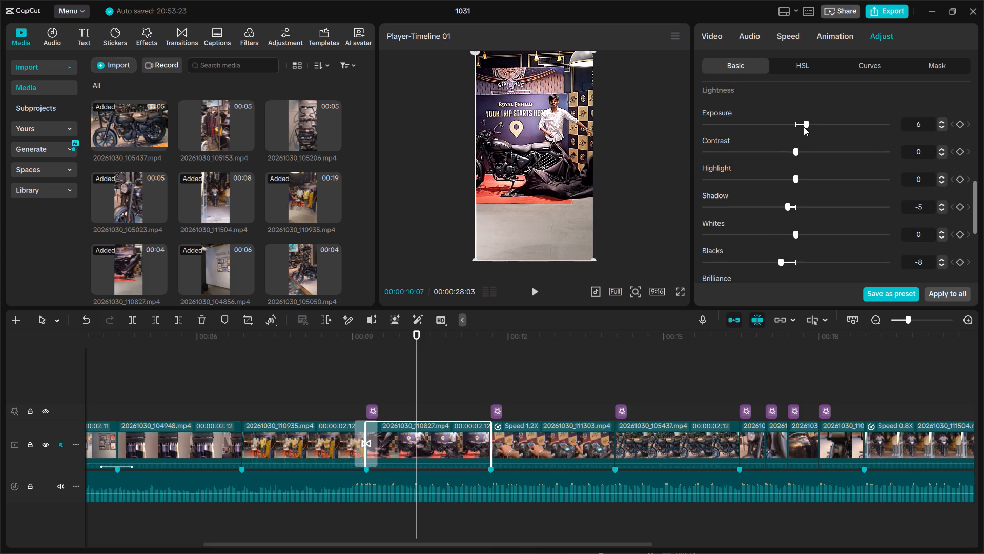
{"action": "left_click", "coordinate": [805, 146]}
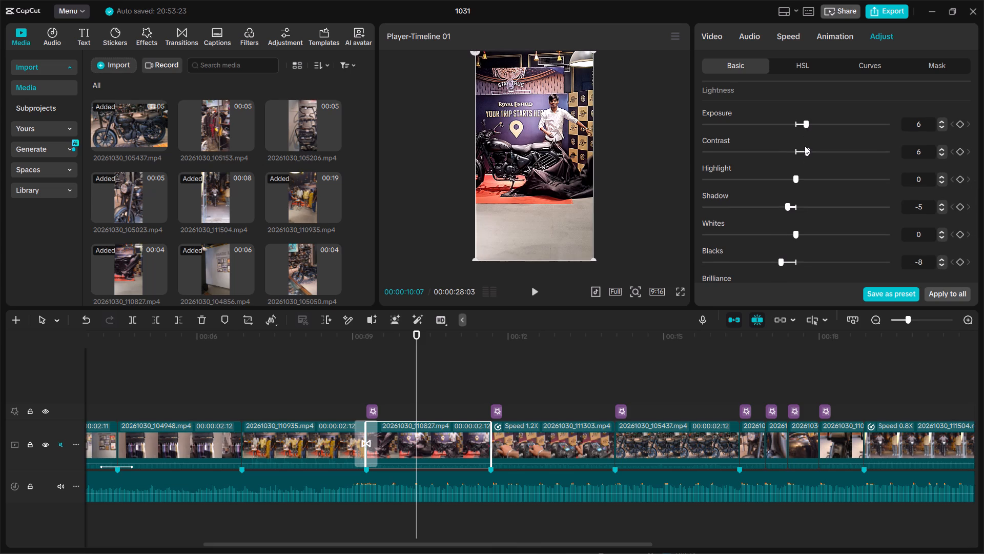
{"action": "left_click_drag", "start_coordinate": [805, 146], "coordinate": [797, 149]}
{"action": "scroll", "coordinate": [777, 169], "scroll_direction": "up", "scroll_amount": 1}
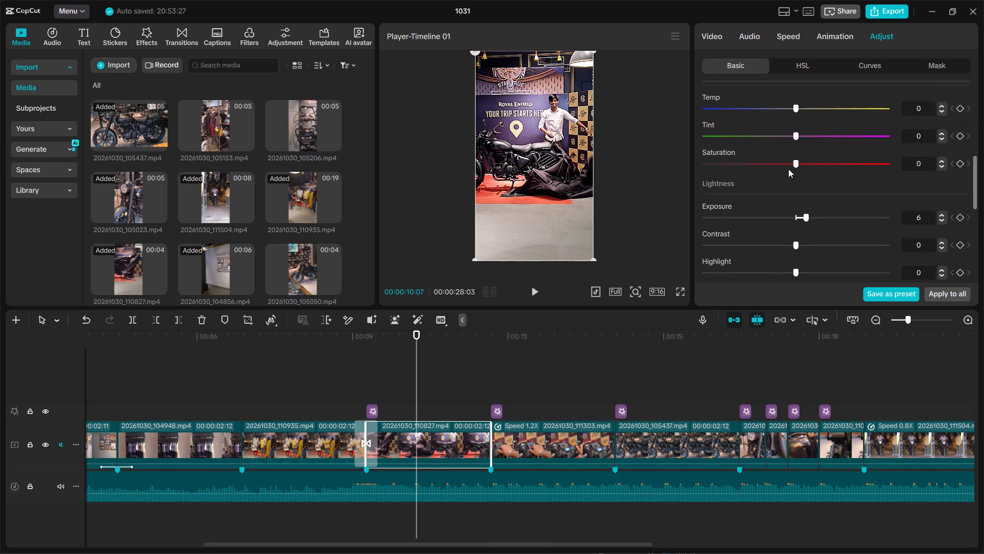
{"action": "left_click", "coordinate": [804, 167]}
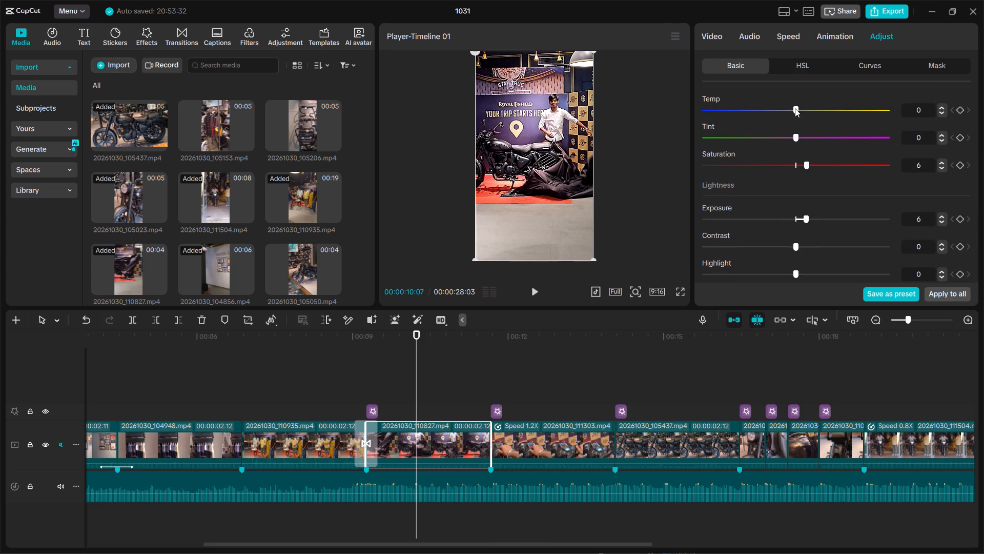
{"action": "left_click", "coordinate": [795, 108]}
Play full screen from the end of the cake-cutting clip through the remaining clips, then from the start, to review the grading.
{"action": "left_click_drag", "start_coordinate": [374, 341], "coordinate": [357, 341]}
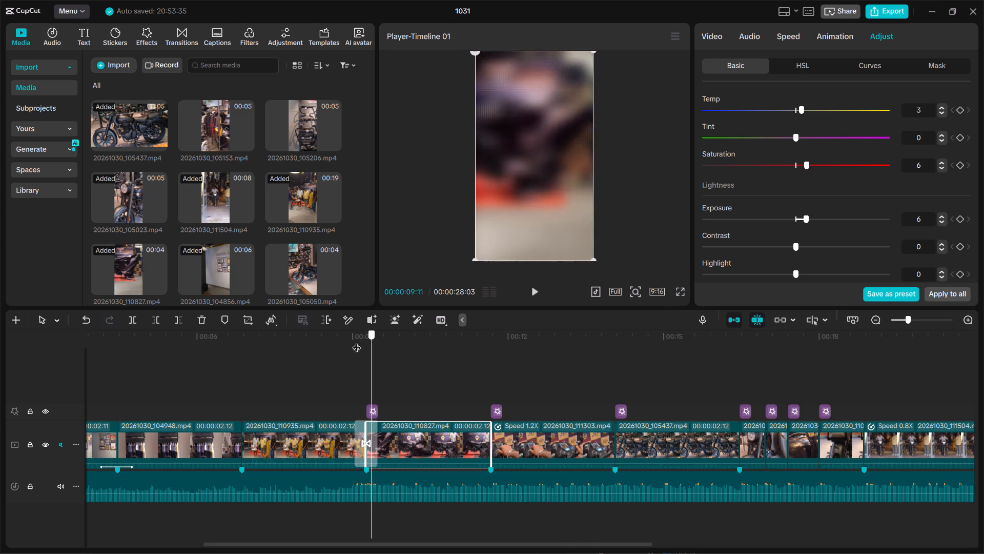
{"action": "left_click_drag", "start_coordinate": [357, 341], "coordinate": [345, 341]}
{"action": "left_click", "coordinate": [682, 292]}
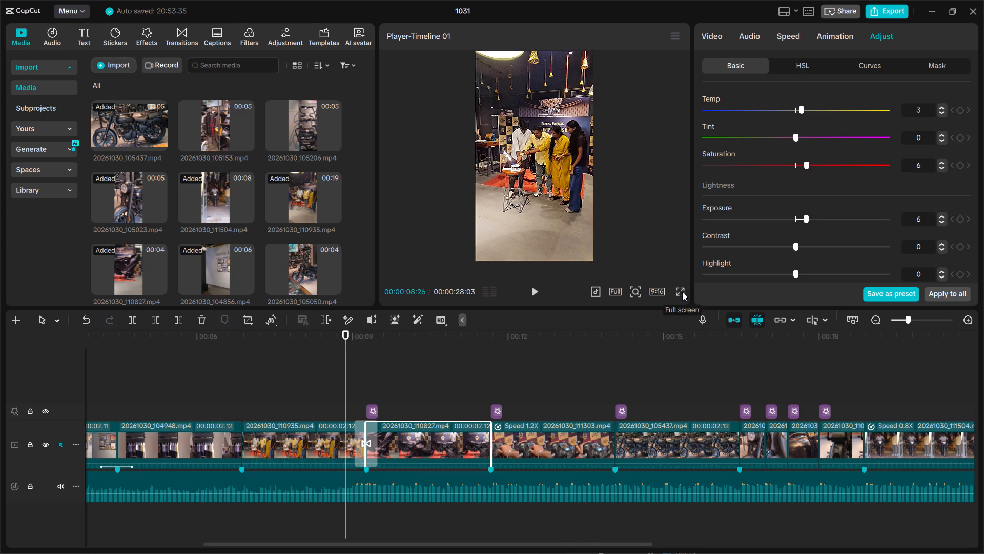
{"action": "key", "text": "space"}
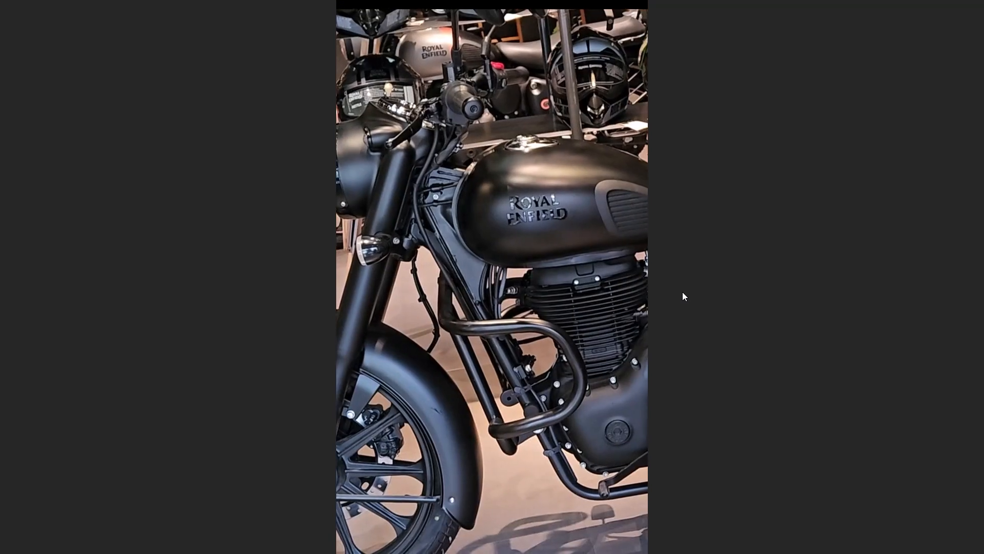
{"action": "key", "text": "space"}
{"action": "key", "text": "space"}
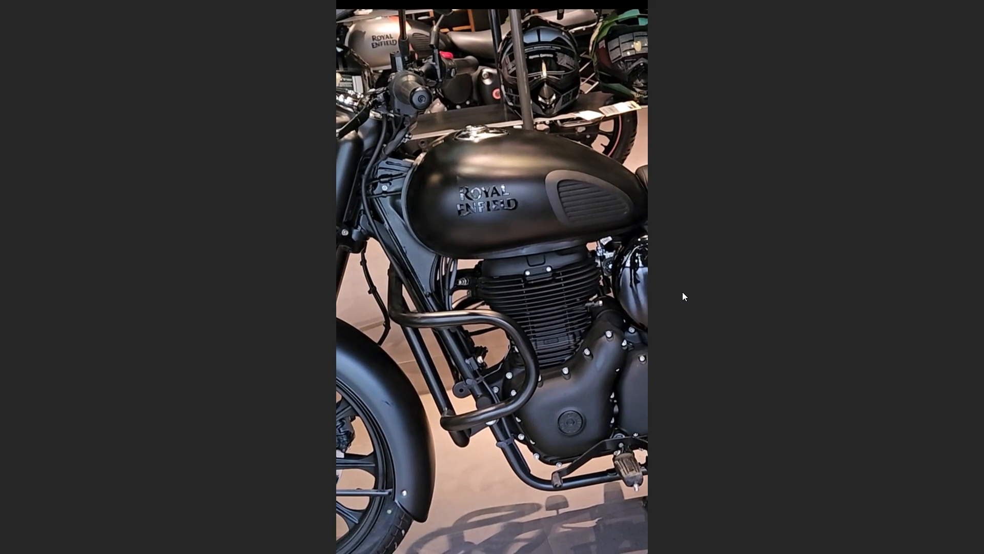
{"action": "key", "text": "space"}
{"action": "key", "text": "space"}
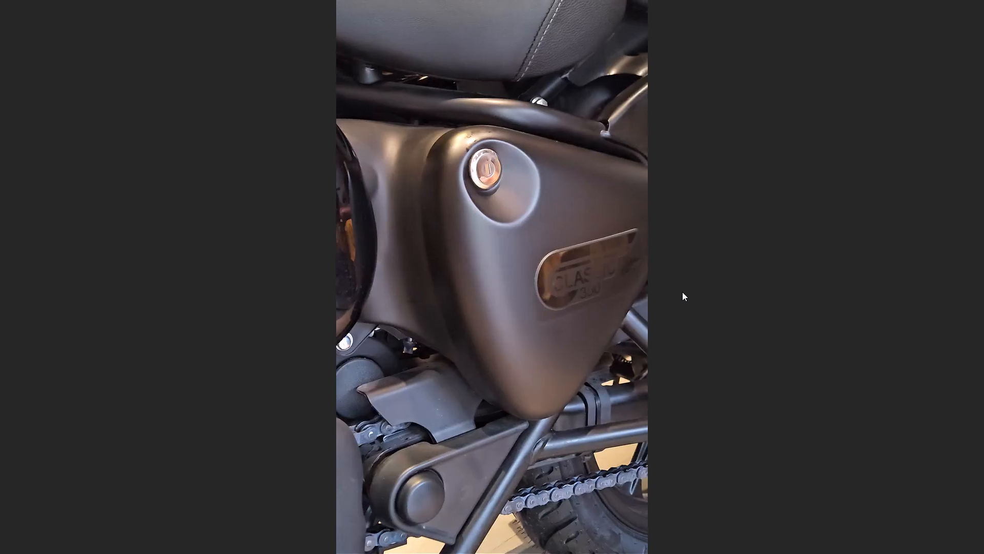
{"action": "key", "text": "space"}
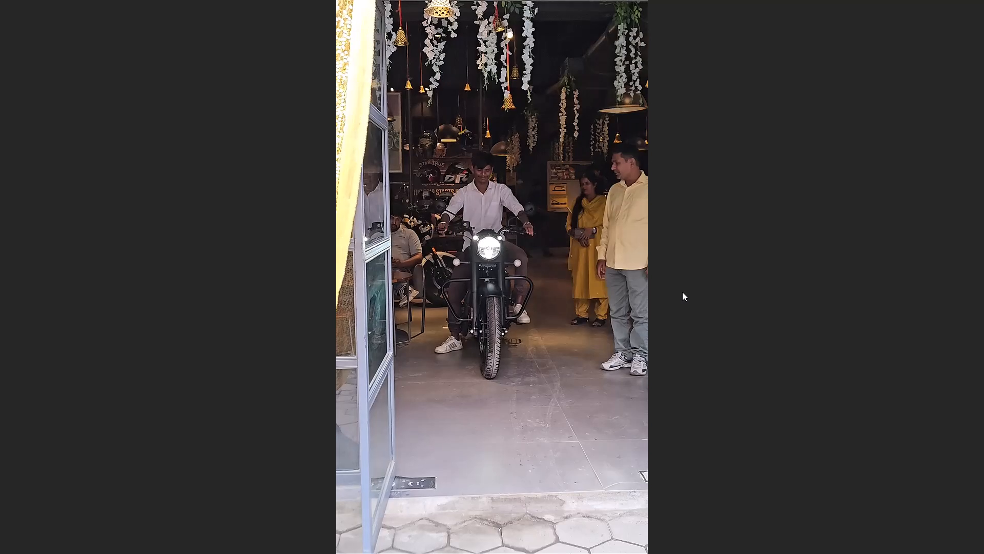
{"action": "key", "text": "space"}
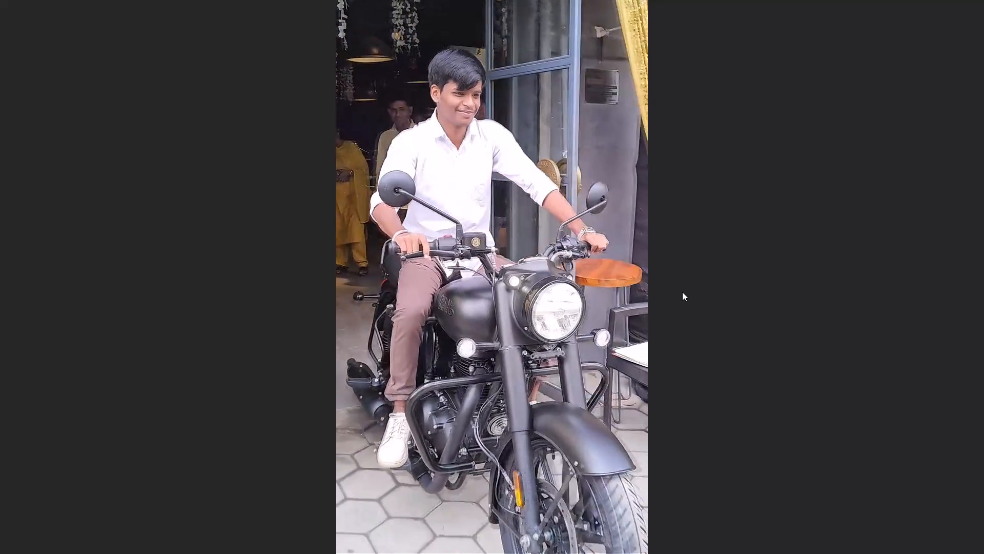
{"action": "key", "text": "space"}
{"action": "key", "text": "space"}
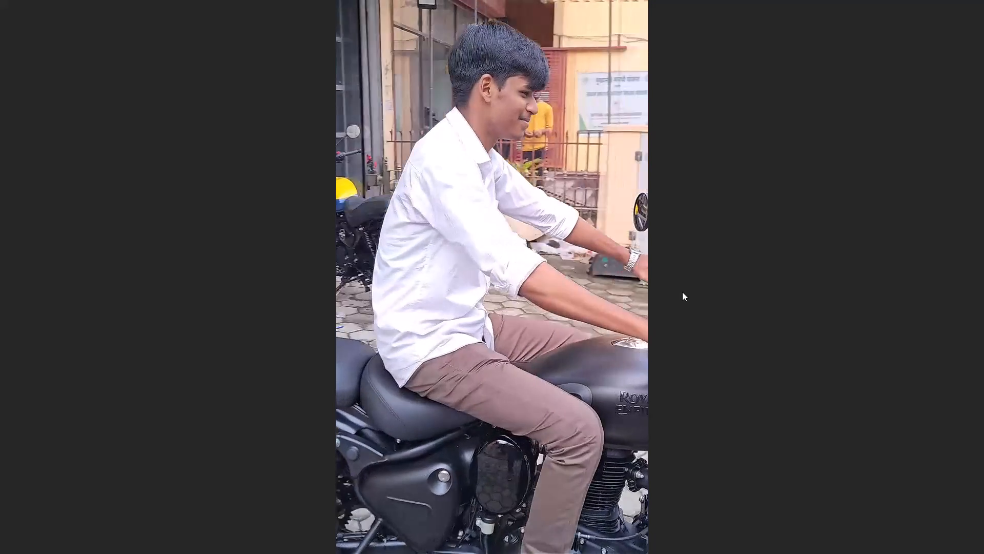
{"action": "key", "text": "space"}
{"action": "key", "text": "space"}
{"action": "key", "text": "space"}
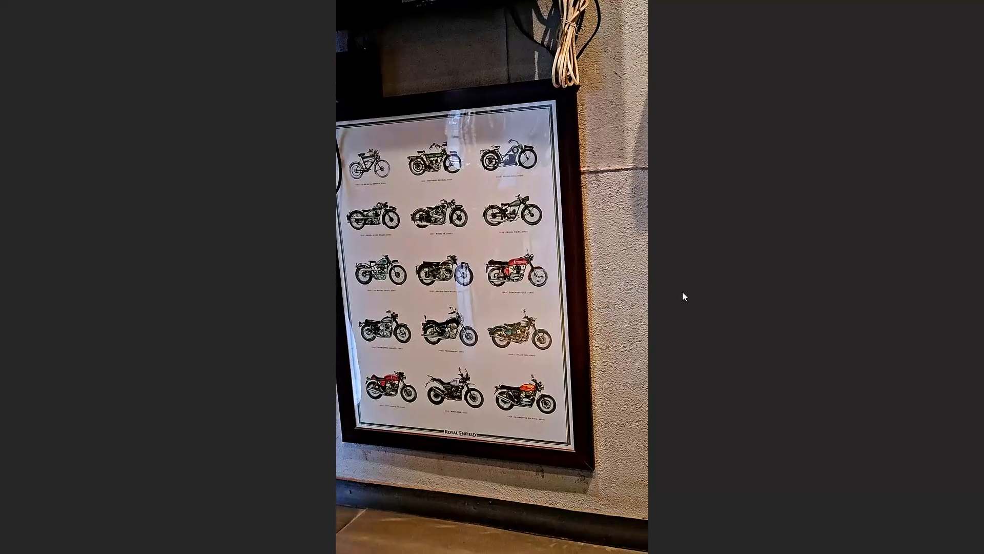
{"action": "left_click", "coordinate": [542, 483]}
{"action": "left_click_drag", "start_coordinate": [542, 483], "coordinate": [649, 486]}
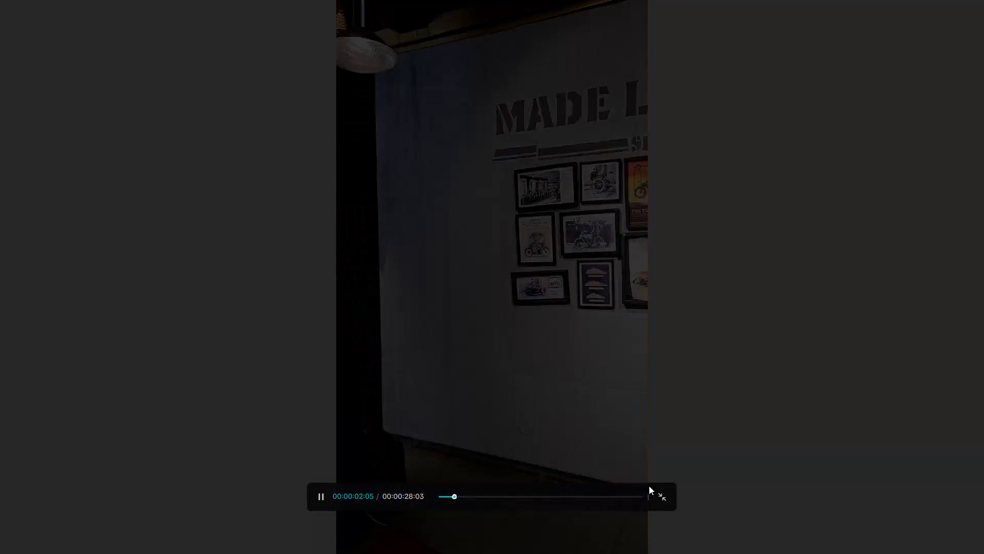
{"action": "left_click_drag", "start_coordinate": [649, 486], "coordinate": [658, 491]}
{"action": "left_click", "coordinate": [658, 491]}
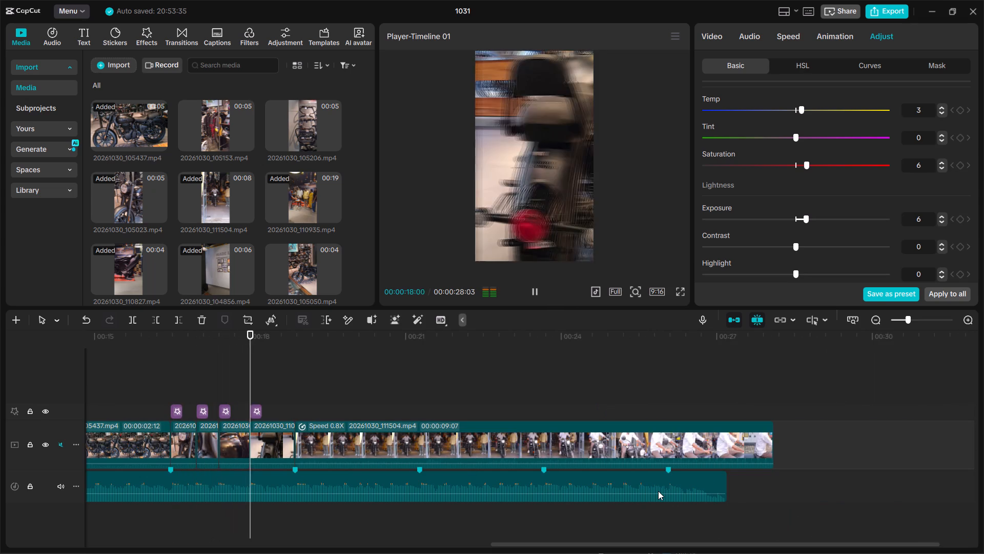
{"action": "key", "text": "space"}
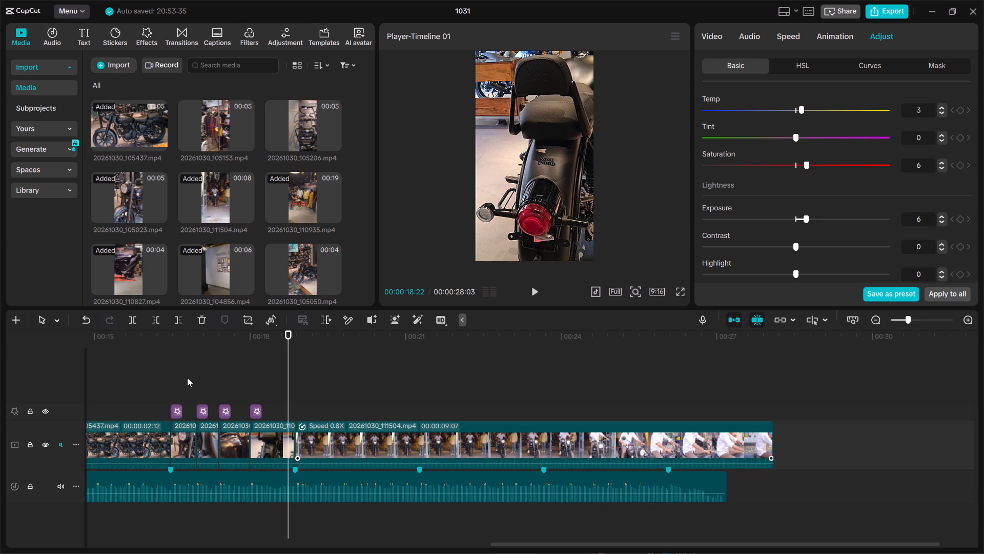
Set the 20261030_105437.mp4 clip's Sharpen to 10, Blacks to -4 and Shadow to -6.
{"action": "left_click_drag", "start_coordinate": [168, 344], "coordinate": [124, 356]}
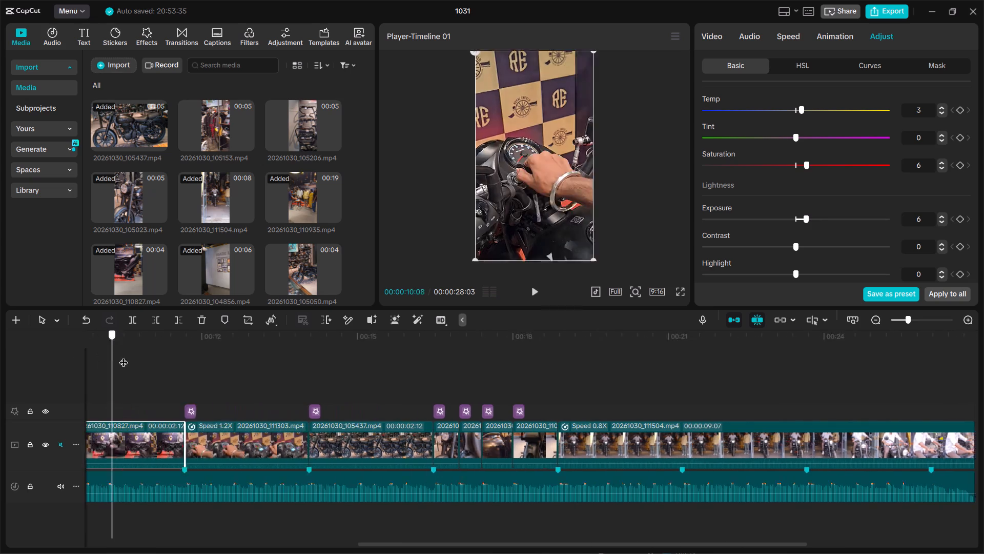
{"action": "left_click_drag", "start_coordinate": [124, 356], "coordinate": [414, 365]}
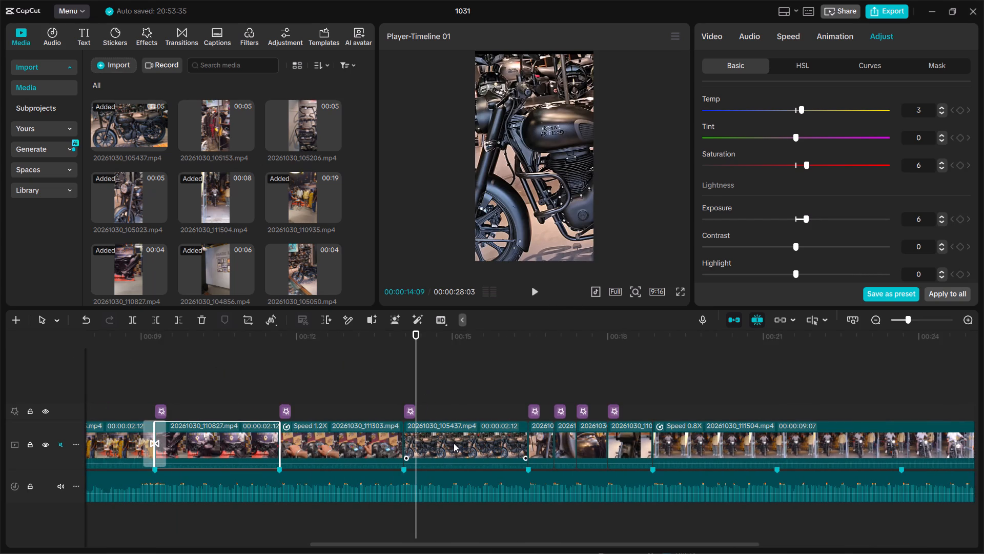
{"action": "left_click", "coordinate": [454, 442]}
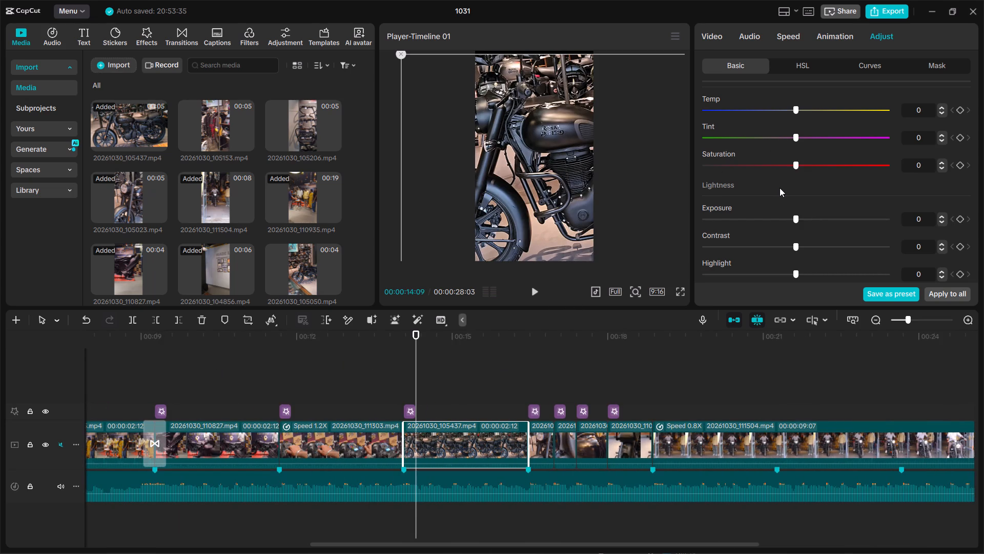
{"action": "scroll", "coordinate": [780, 188], "scroll_direction": "down", "scroll_amount": 1}
{"action": "left_click", "coordinate": [720, 199]}
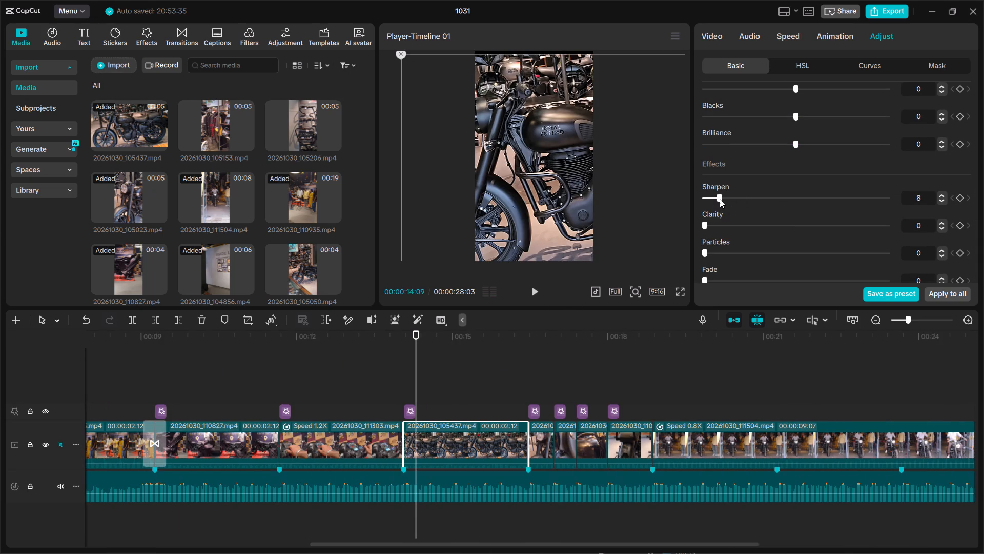
{"action": "left_click", "coordinate": [720, 199]}
{"action": "scroll", "coordinate": [798, 147], "scroll_direction": "up", "scroll_amount": 1}
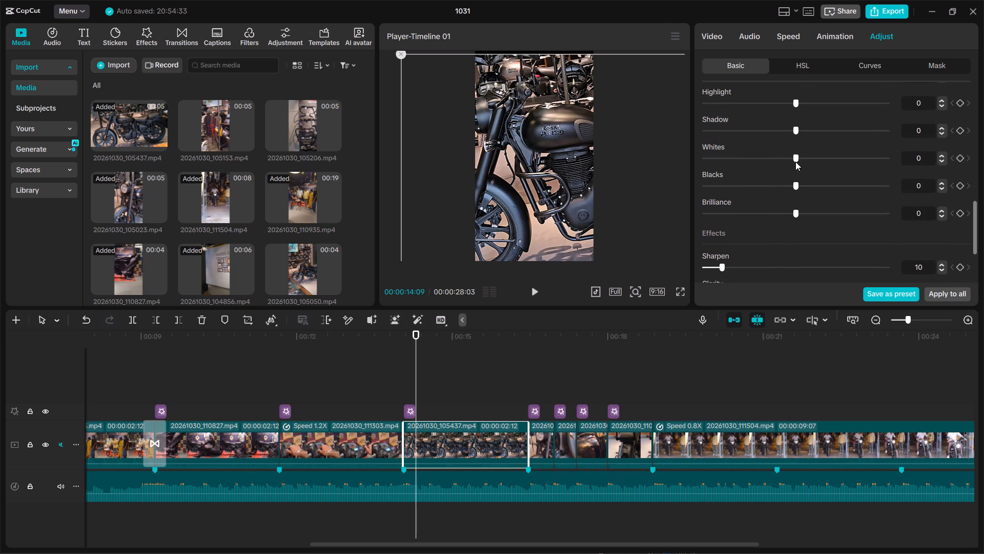
{"action": "double_click", "coordinate": [790, 186]}
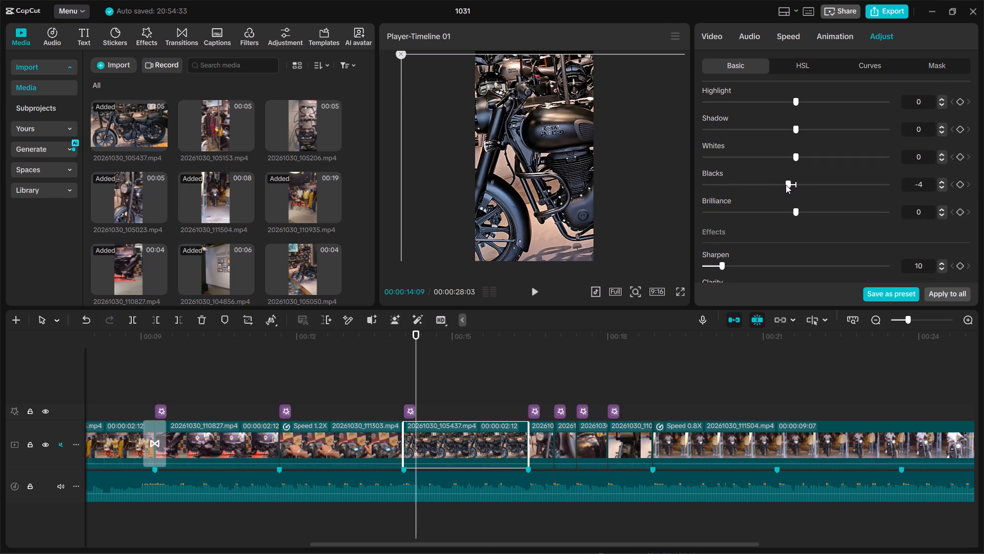
{"action": "left_click", "coordinate": [783, 131]}
Set the 20261030_105437.mp4 clip's Exposure to 5 and Temp to -4.
{"action": "scroll", "coordinate": [754, 150], "scroll_direction": "up", "scroll_amount": 1}
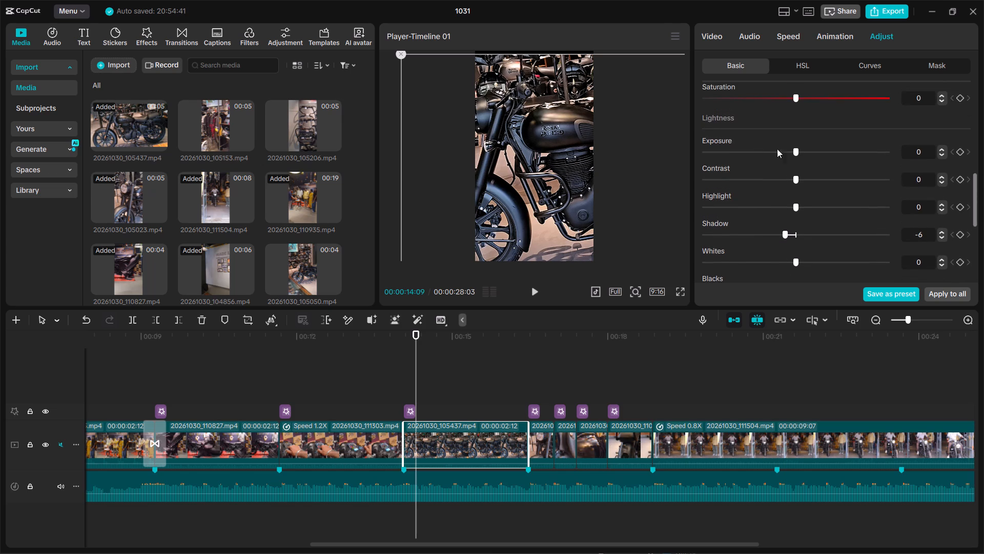
{"action": "left_click", "coordinate": [800, 149]}
{"action": "left_click", "coordinate": [800, 149]}
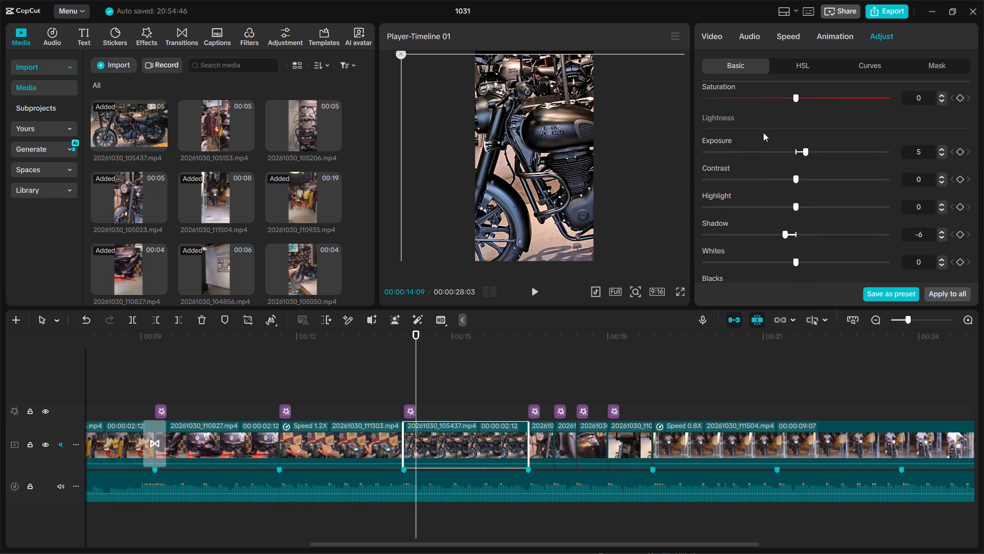
{"action": "scroll", "coordinate": [758, 129], "scroll_direction": "up", "scroll_amount": 1}
{"action": "left_click", "coordinate": [789, 98]}
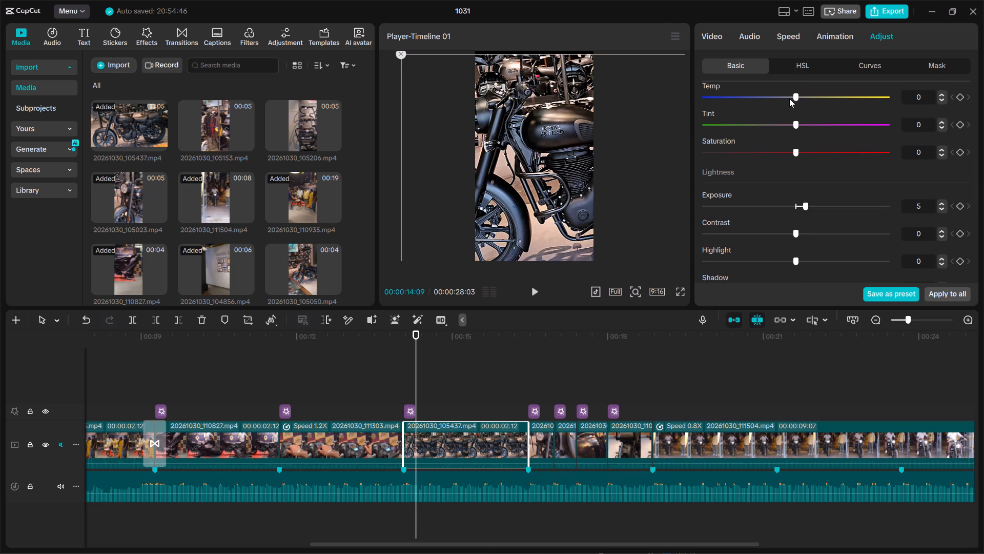
{"action": "left_click", "coordinate": [789, 98]}
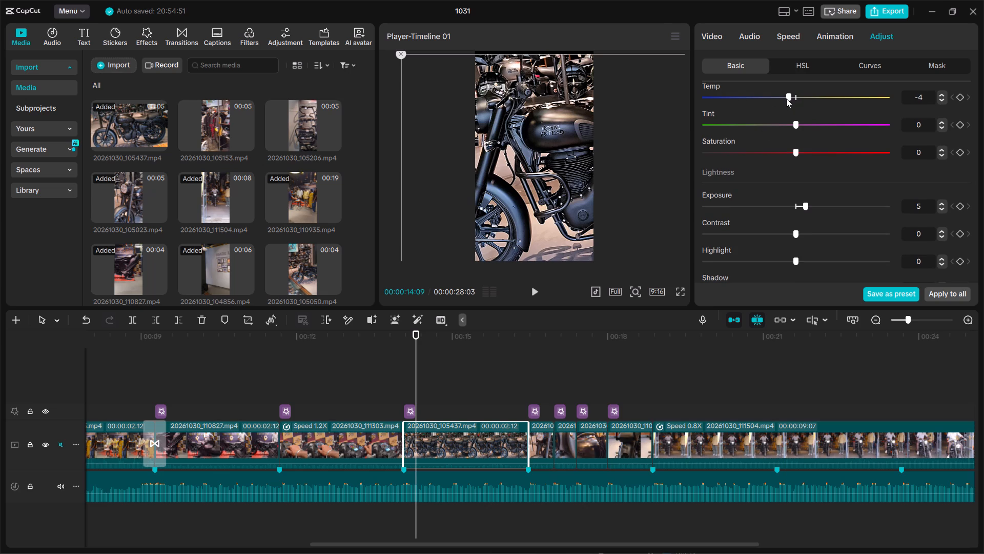
Set the first short clip after 20261030_105437.mp4, showing the motorcycle's headlight, to Blacks -5, Shadow -5 and Sharpen 9.
{"action": "scroll", "coordinate": [730, 246], "scroll_direction": "down", "scroll_amount": 2}
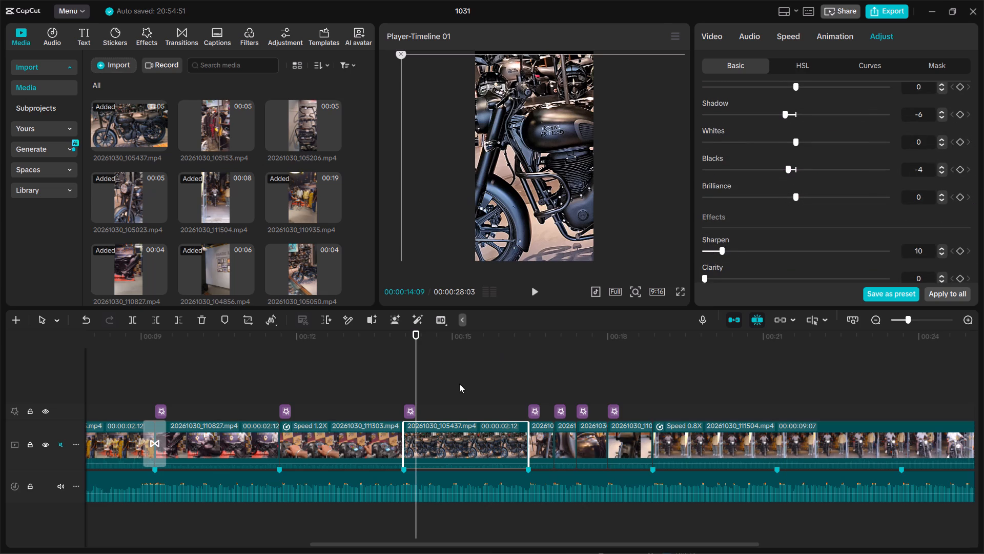
{"action": "left_click_drag", "start_coordinate": [496, 342], "coordinate": [547, 346]}
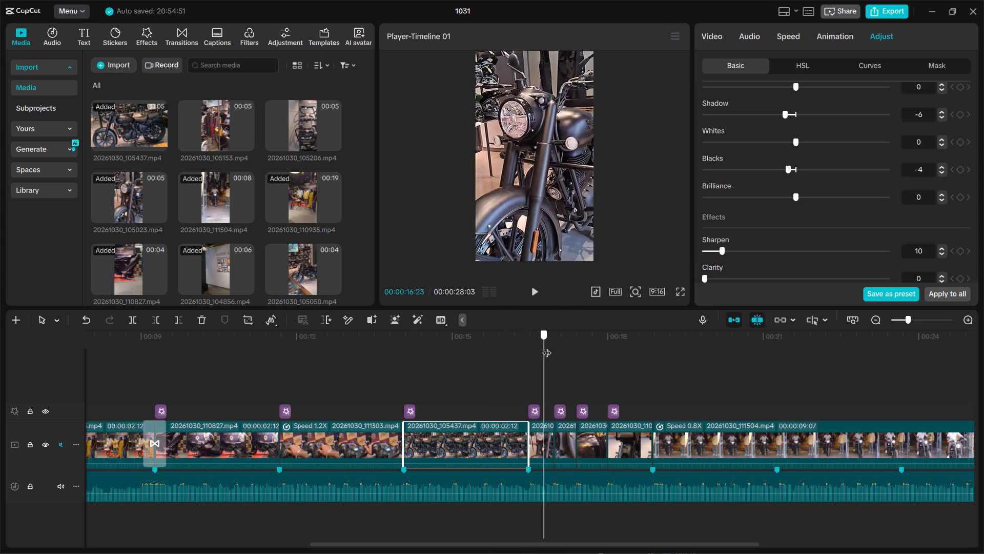
{"action": "left_click_drag", "start_coordinate": [547, 346], "coordinate": [542, 348]}
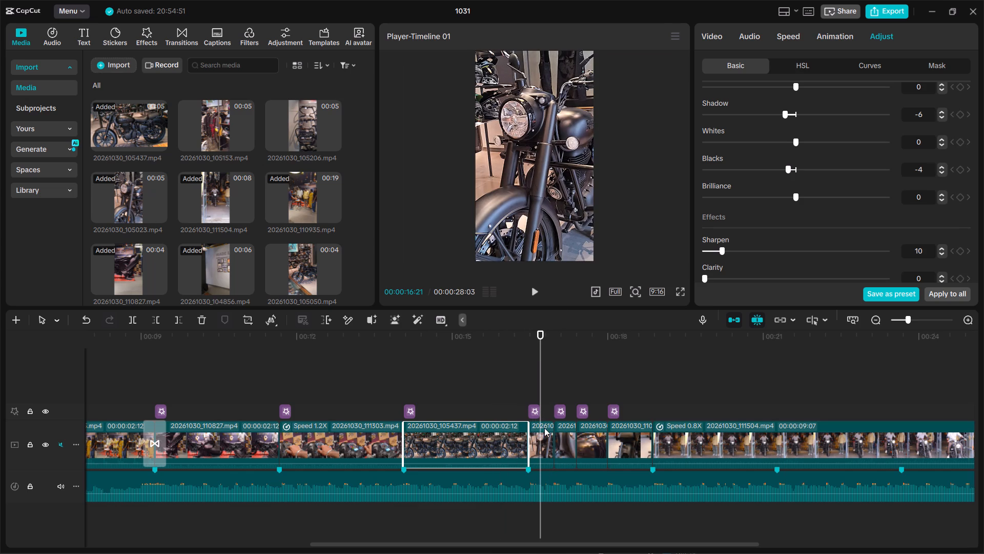
{"action": "left_click", "coordinate": [543, 441]}
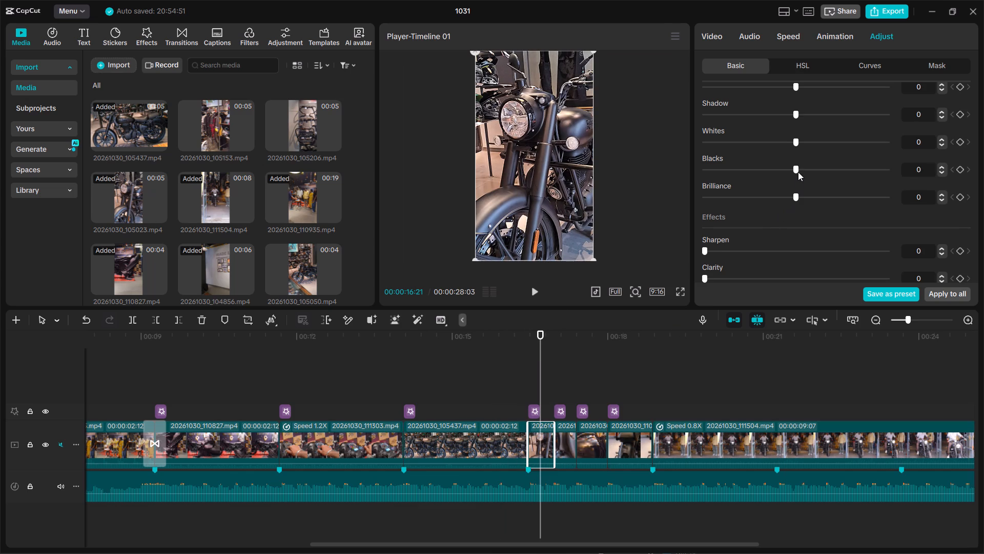
{"action": "left_click", "coordinate": [787, 168]}
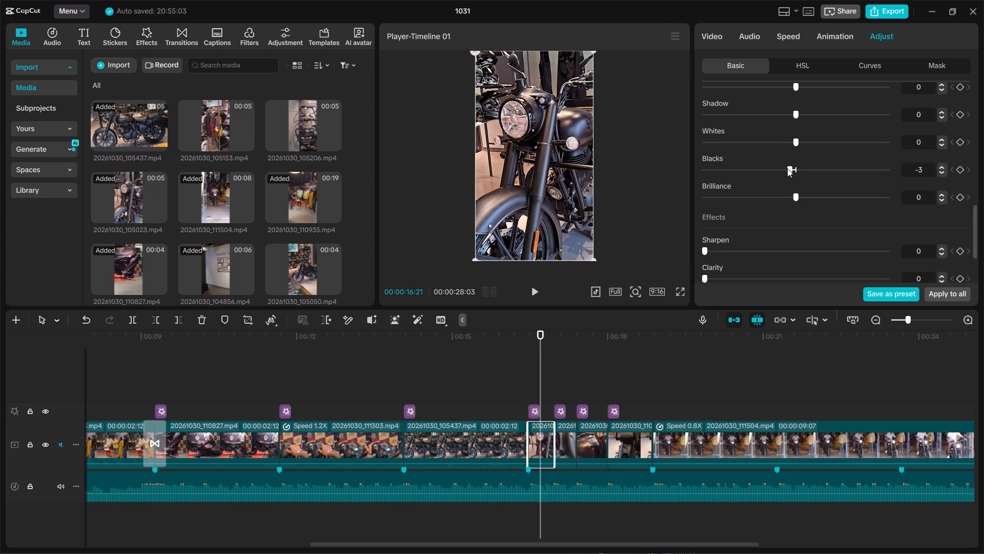
{"action": "left_click", "coordinate": [787, 168]}
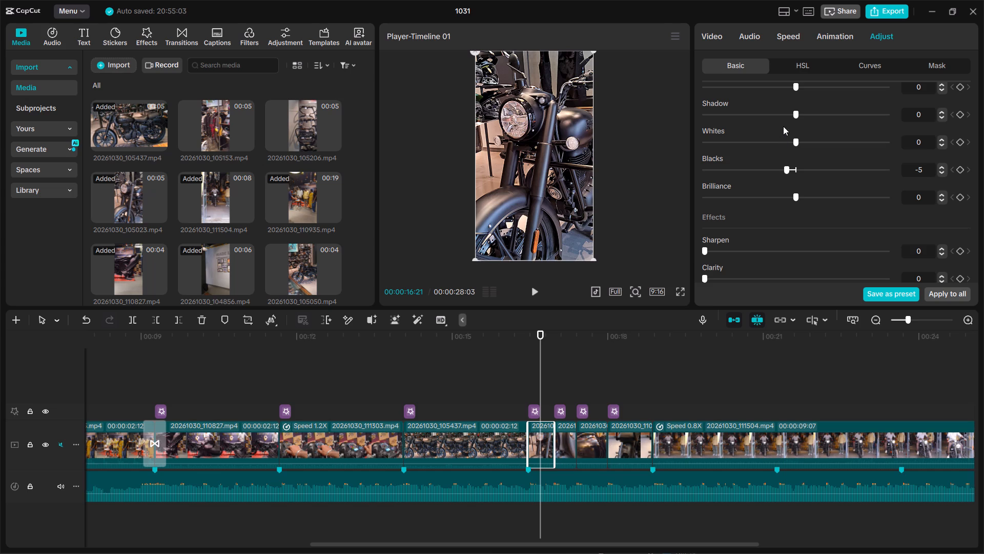
{"action": "left_click", "coordinate": [785, 114]}
{"action": "left_click", "coordinate": [721, 249]}
Set the second short clip after 20261030_105437.mp4 to Sharpen 10, Blacks -4 and Shadow -4.
{"action": "left_click", "coordinate": [570, 441]}
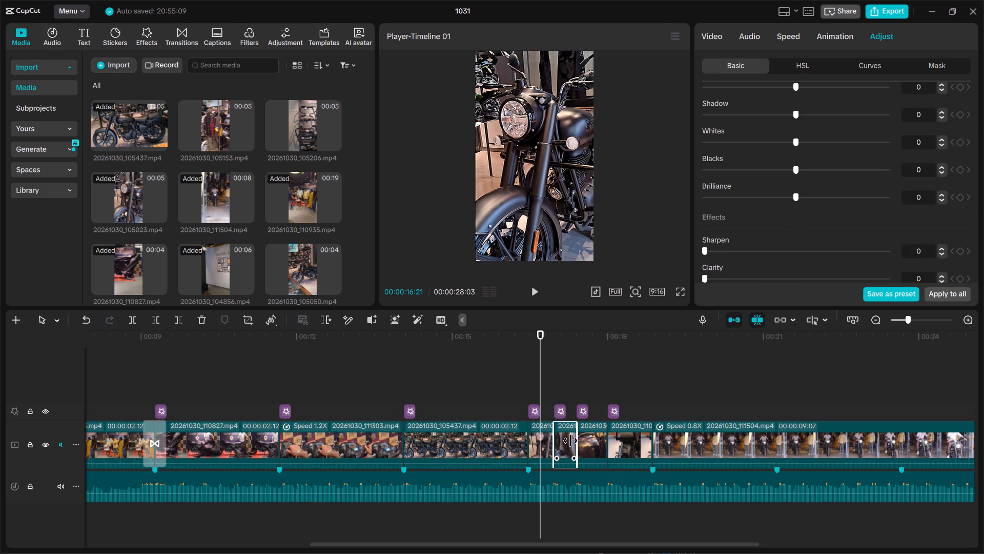
{"action": "left_click", "coordinate": [725, 251]}
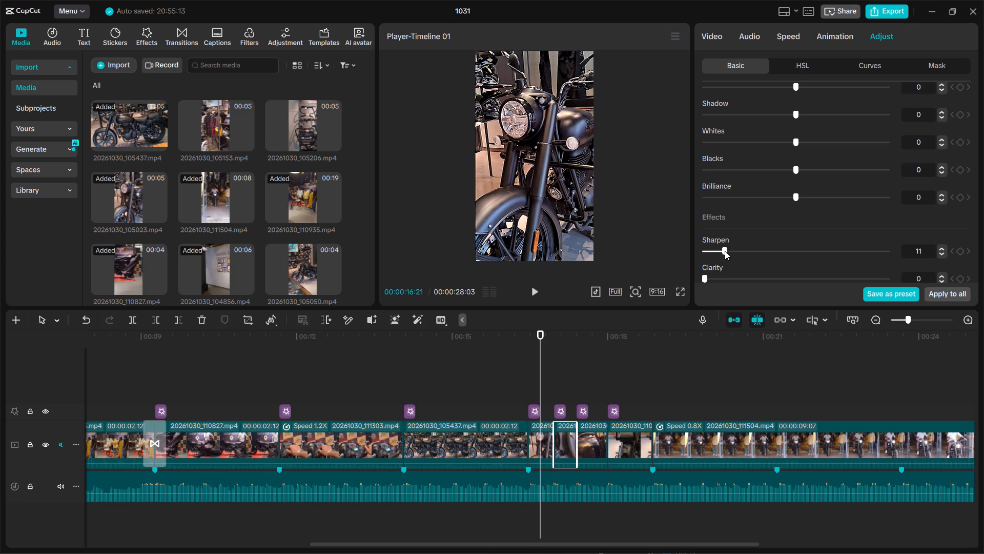
{"action": "left_click", "coordinate": [725, 251]}
{"action": "left_click", "coordinate": [786, 168]}
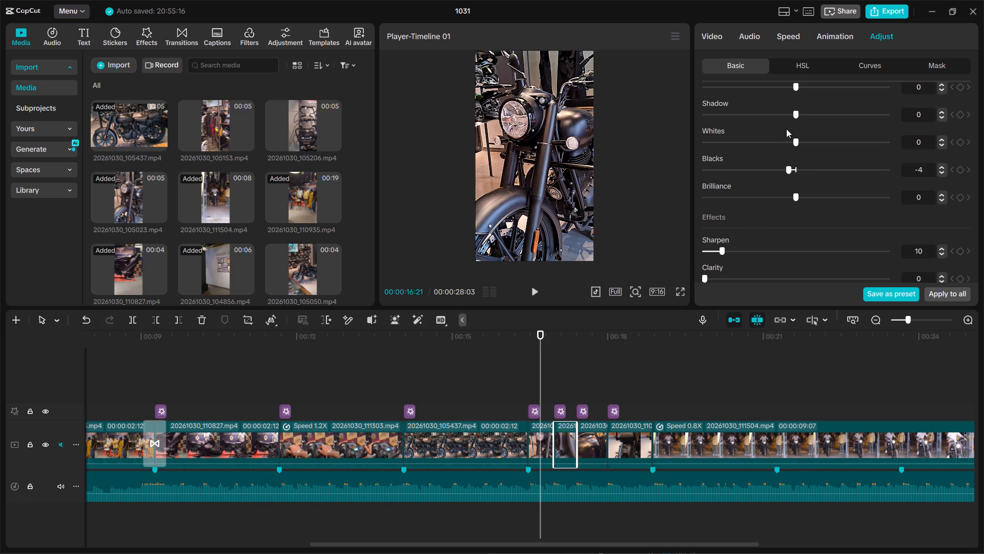
{"action": "left_click", "coordinate": [786, 116]}
Set the third short clip after 20261030_105437.mp4 to Shadow -5, Blacks -5 and Sharpen 10.
{"action": "left_click", "coordinate": [593, 448]}
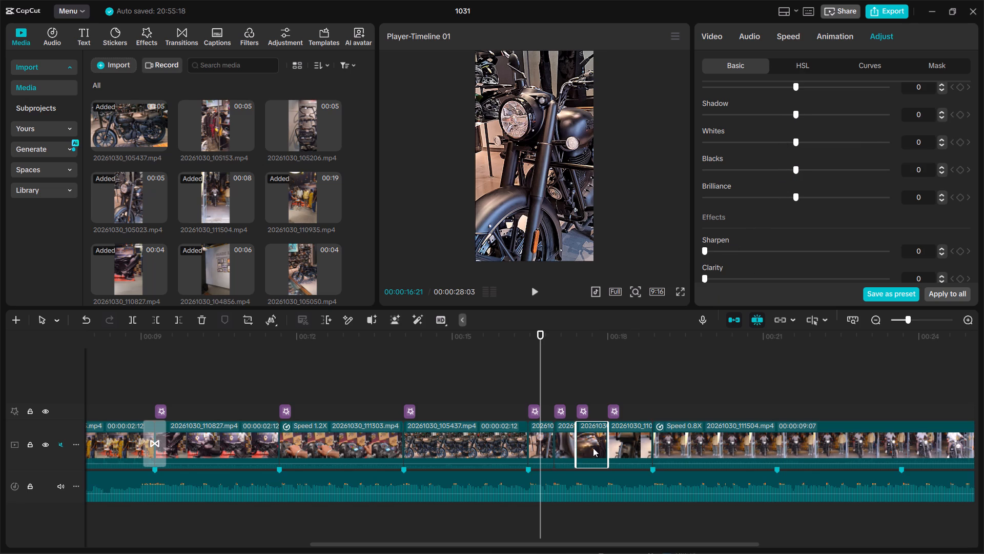
{"action": "left_click", "coordinate": [784, 116]}
{"action": "left_click", "coordinate": [785, 168]}
{"action": "left_click", "coordinate": [723, 253]}
Set the short clip just before the 0.8X clip 20261030_111504.mp4 to Sharpen 10, Blacks -5 and Shadow -5.
{"action": "left_click", "coordinate": [628, 445]}
{"action": "left_click", "coordinate": [727, 251]}
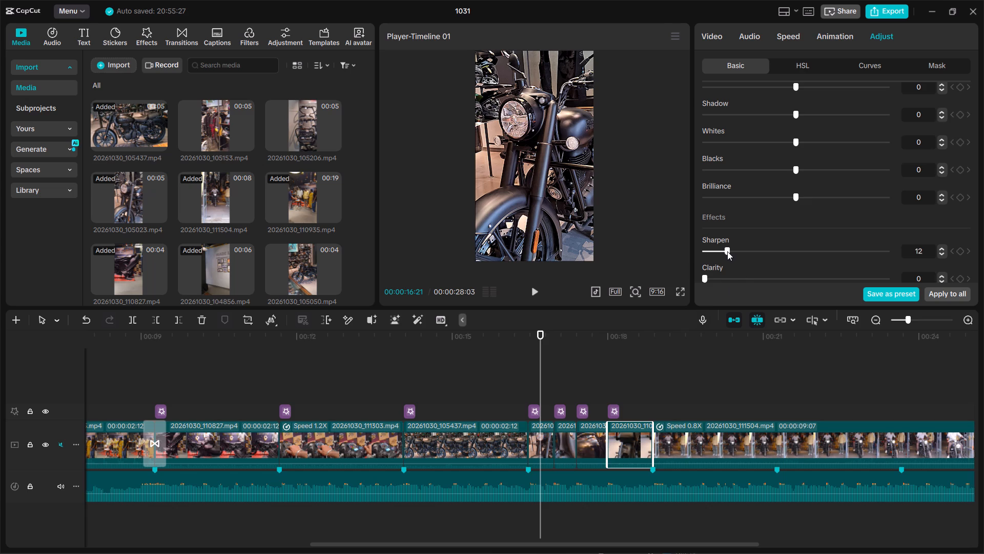
{"action": "left_click_drag", "start_coordinate": [727, 251], "coordinate": [722, 251]}
{"action": "left_click", "coordinate": [784, 168]}
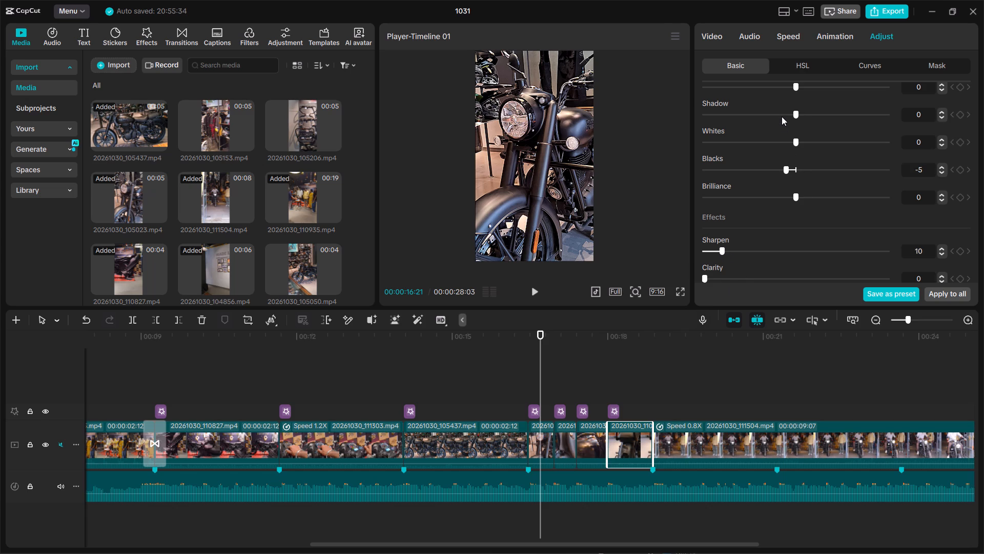
{"action": "left_click", "coordinate": [782, 116]}
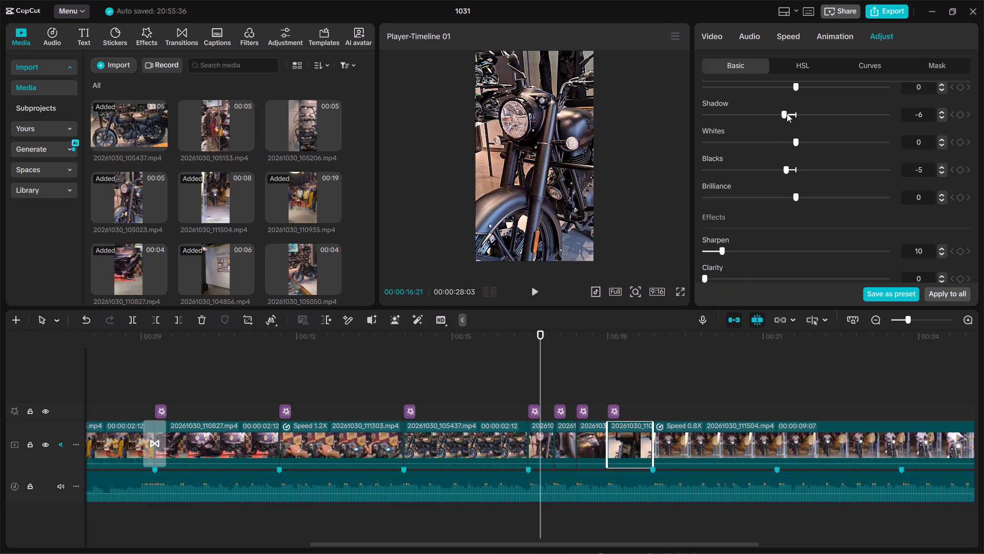
{"action": "left_click", "coordinate": [787, 113]}
{"action": "left_click", "coordinate": [787, 113]}
Play the timeline full screen from about 00:00:12:22 to review the graded clips and the closing 0.8X showroom clip.
{"action": "left_click_drag", "start_coordinate": [540, 335], "coordinate": [534, 335]}
{"action": "left_click_drag", "start_coordinate": [534, 335], "coordinate": [335, 365]}
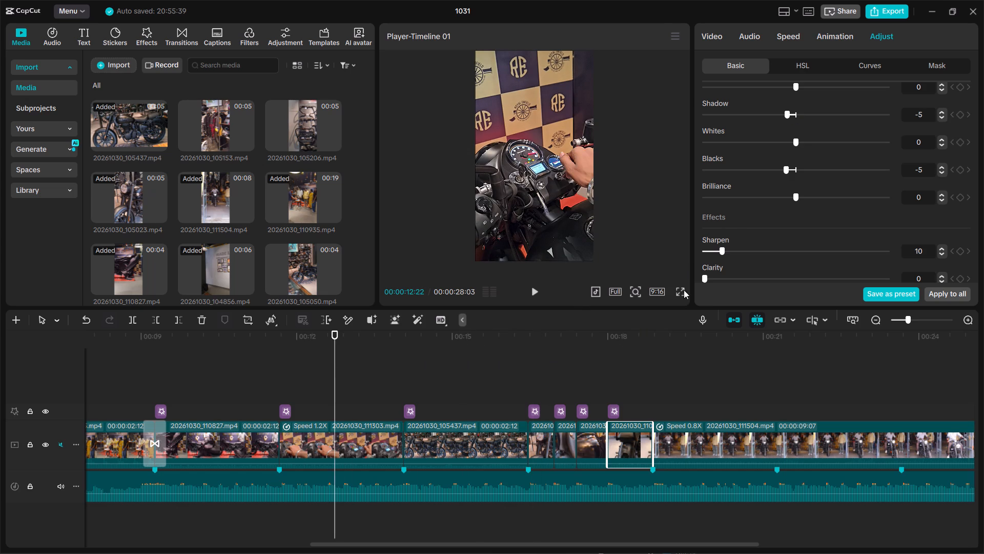
{"action": "left_click", "coordinate": [680, 290]}
{"action": "key", "text": "space"}
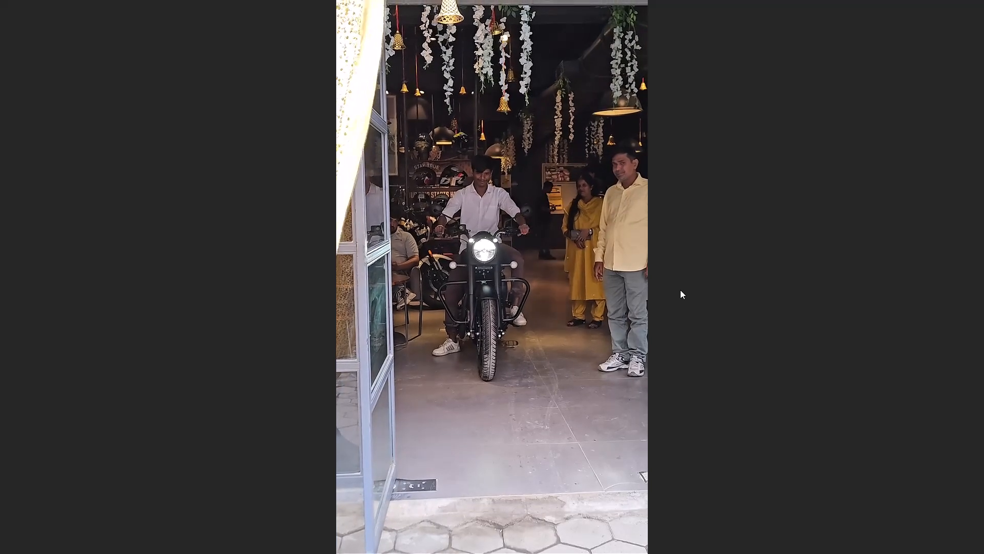
{"action": "key", "text": "space"}
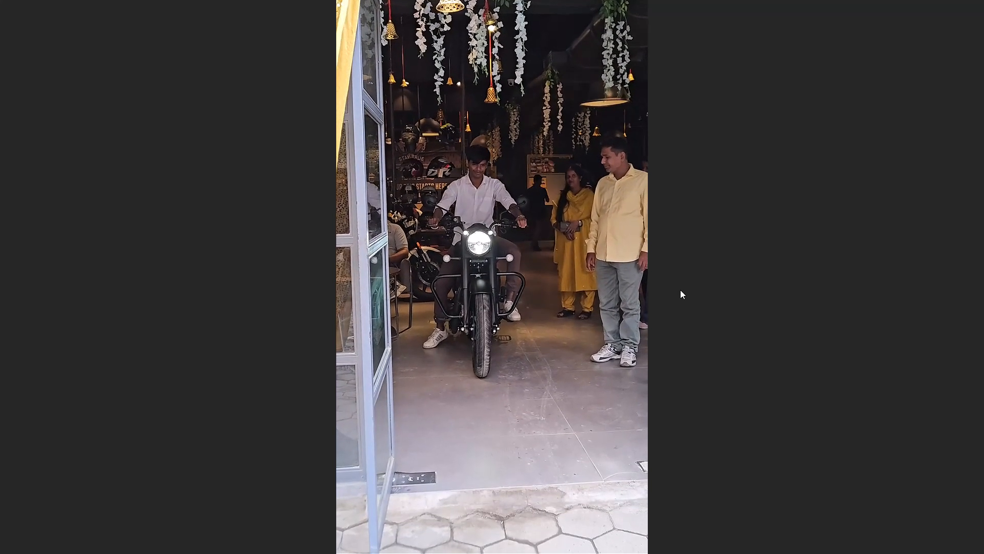
{"action": "key", "text": "space"}
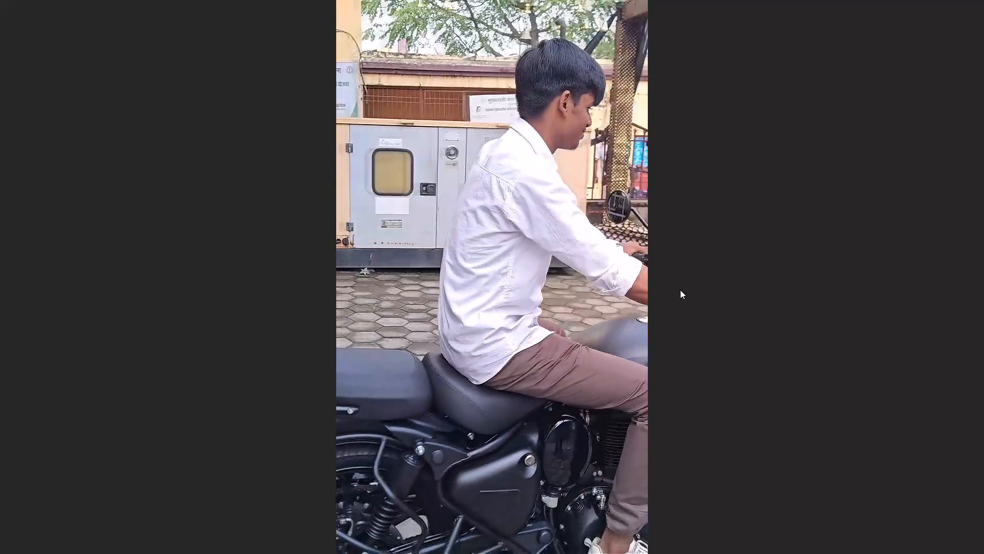
{"action": "key", "text": "space"}
{"action": "left_click", "coordinate": [569, 395]}
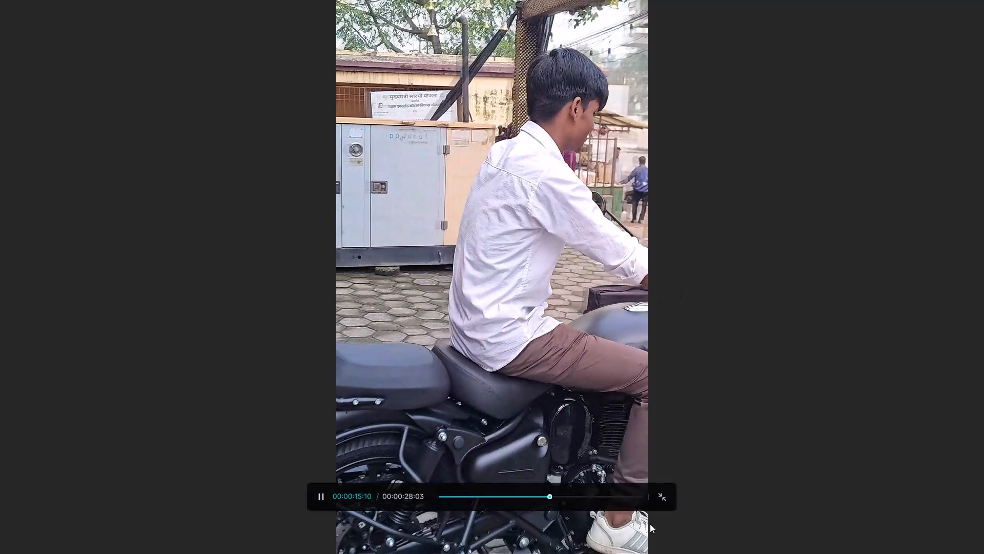
{"action": "left_click", "coordinate": [660, 502]}
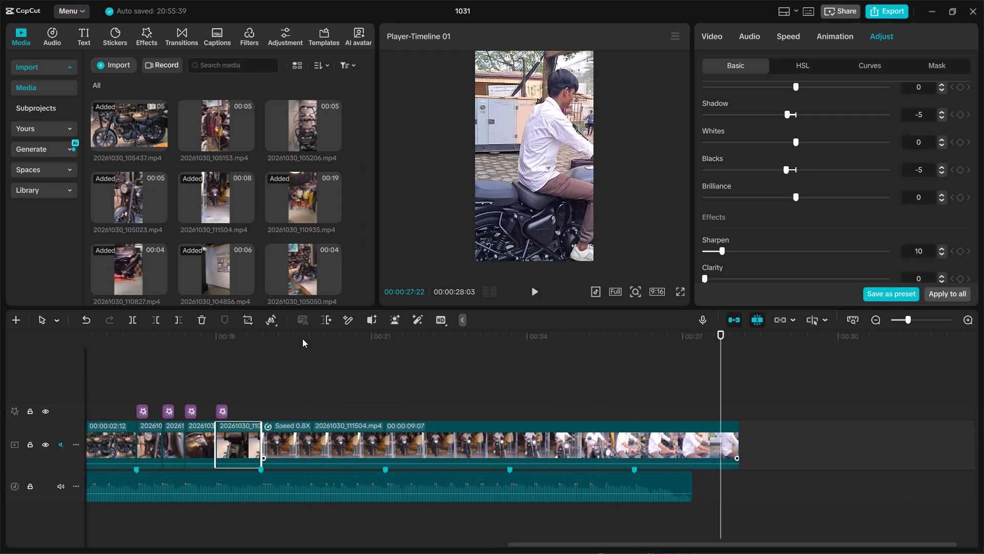
Split the 0.8X clip 20261030_111504.mp4 at the 00:00:21:08 beat marker and trim the second part's start to a 5:21 length.
{"action": "left_click_drag", "start_coordinate": [302, 339], "coordinate": [406, 362]}
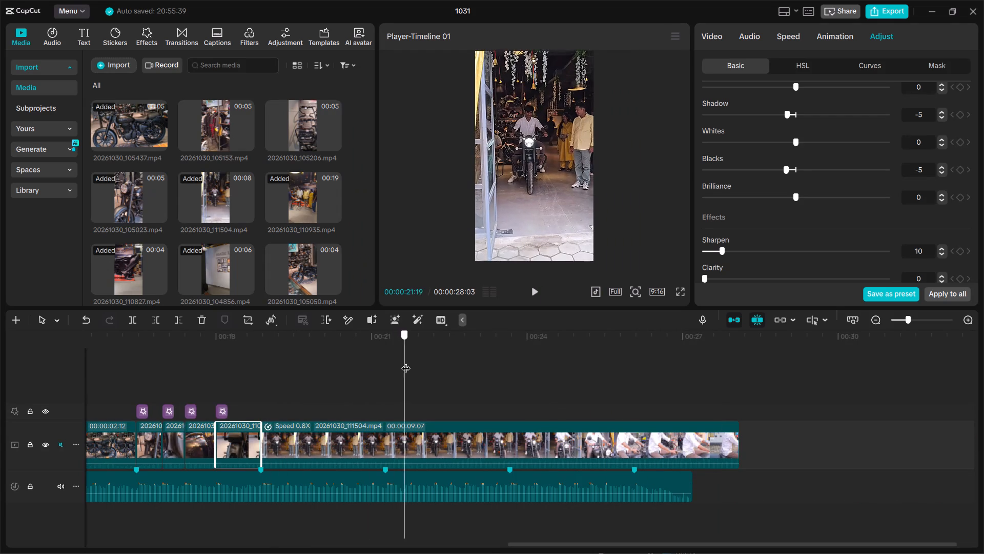
{"action": "left_click_drag", "start_coordinate": [406, 362], "coordinate": [387, 361]}
{"action": "left_click", "coordinate": [424, 448]}
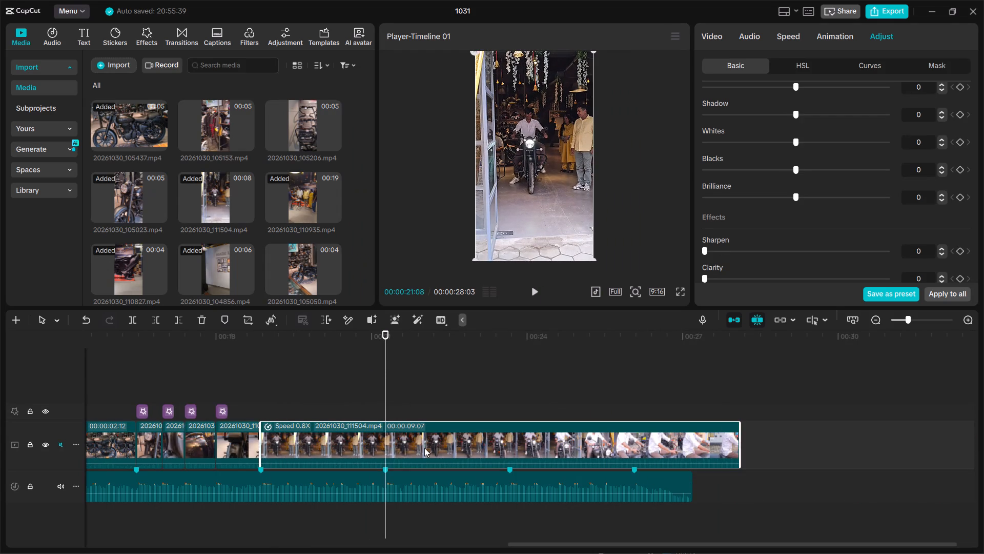
{"action": "left_click", "coordinate": [132, 318]}
{"action": "left_click_drag", "start_coordinate": [385, 435], "coordinate": [430, 436]}
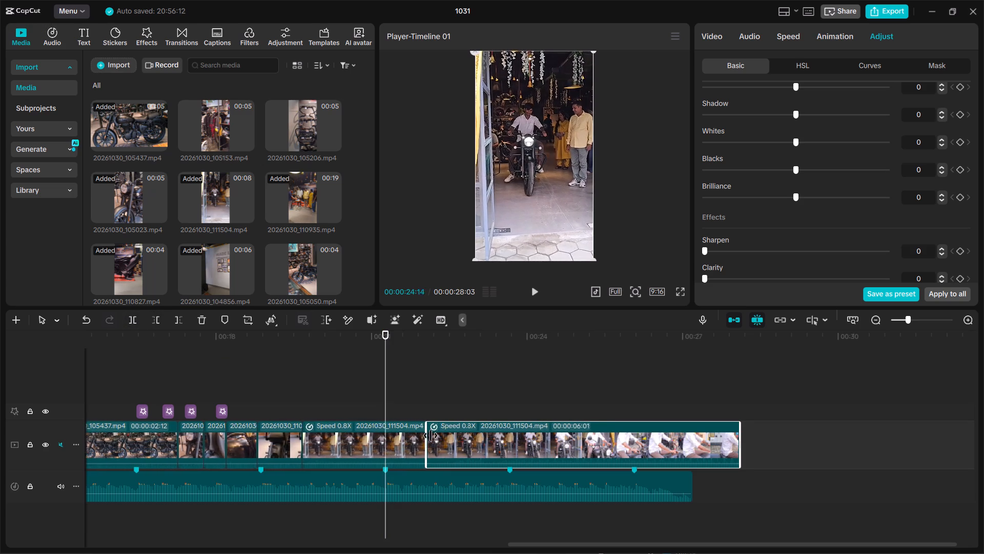
{"action": "left_click_drag", "start_coordinate": [430, 436], "coordinate": [446, 436]}
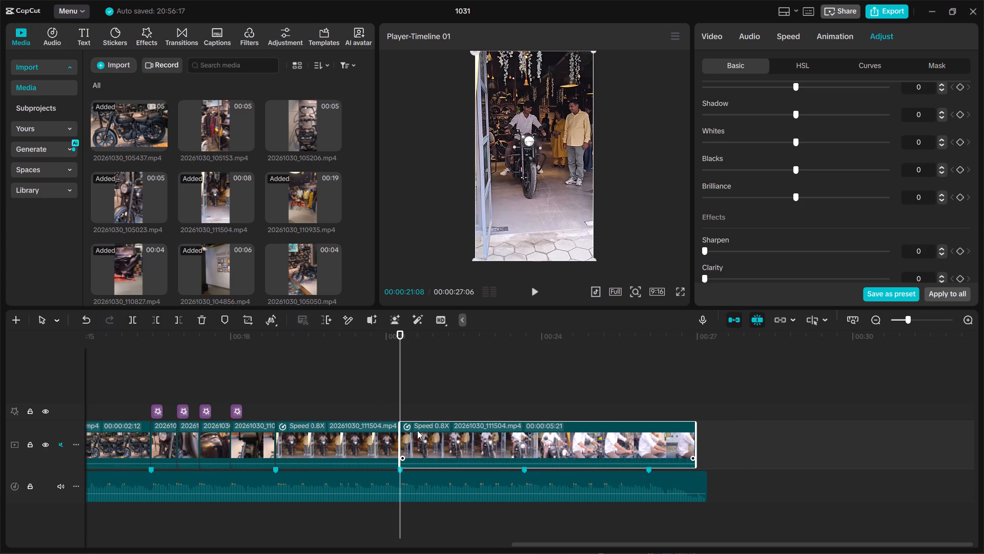
Split the second 0.8X part at the 00:00:23:20 beat marker, trim about 0.8 s off the last part's start and play it back.
{"action": "left_click_drag", "start_coordinate": [292, 352], "coordinate": [286, 351]}
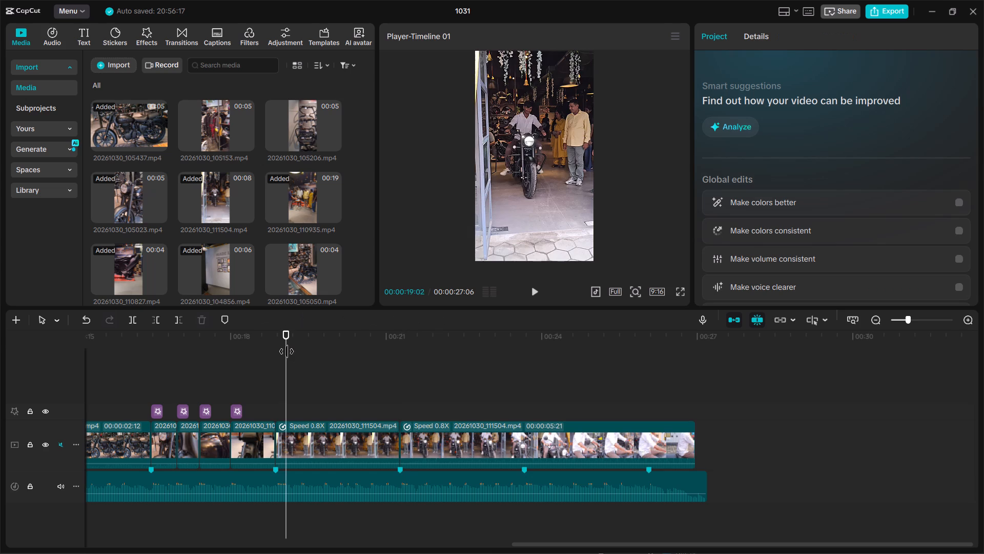
{"action": "left_click_drag", "start_coordinate": [286, 351], "coordinate": [268, 350]}
{"action": "key", "text": "space"}
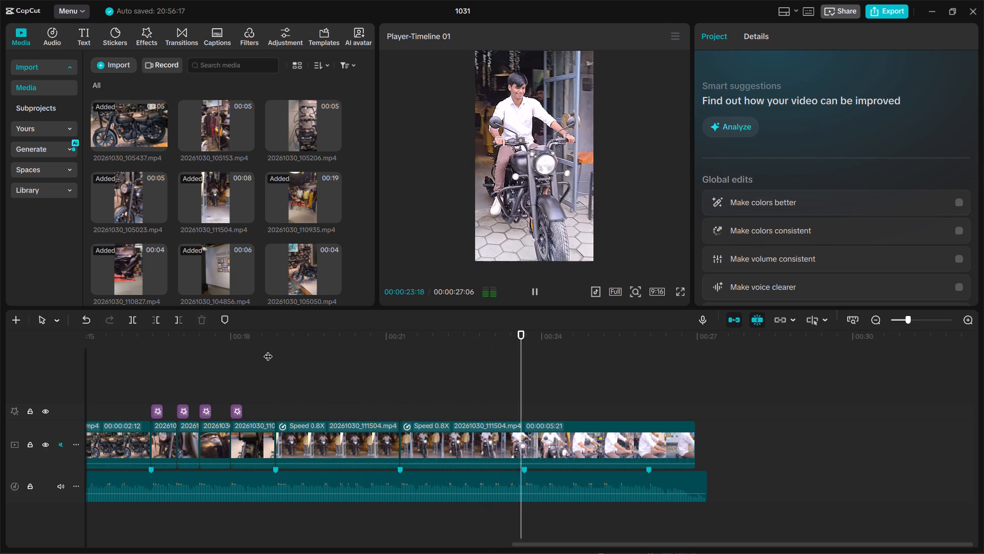
{"action": "key", "text": "space"}
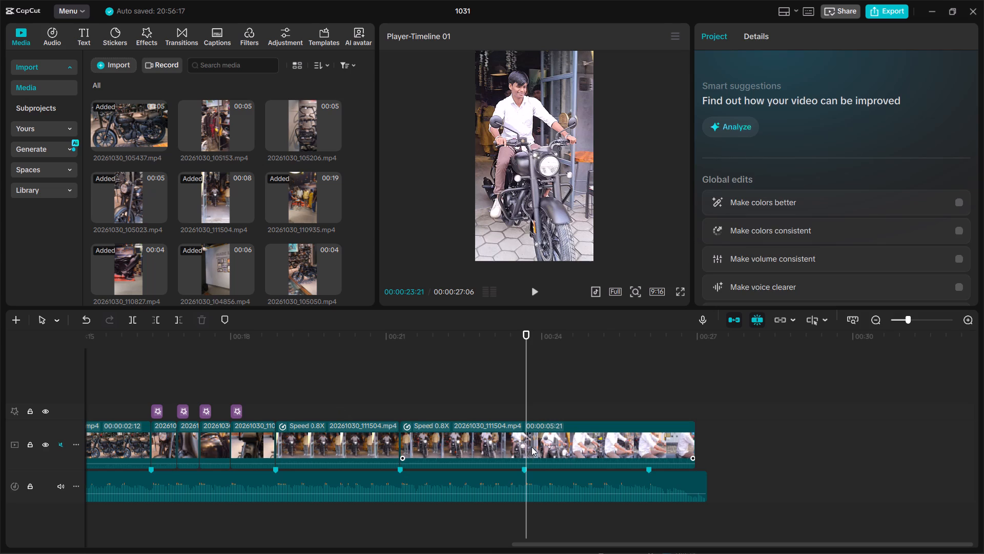
{"action": "left_click", "coordinate": [531, 447]}
{"action": "left_click", "coordinate": [526, 368]}
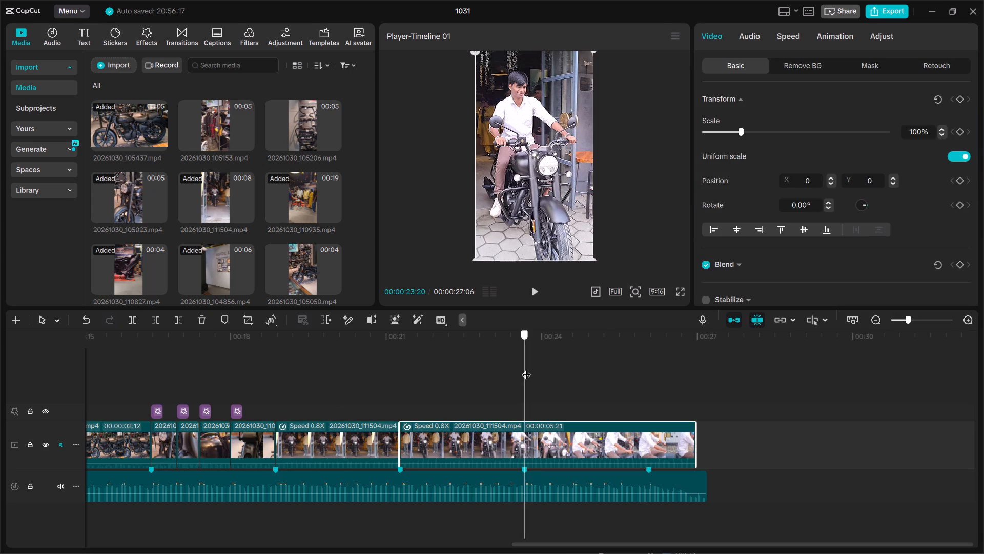
{"action": "left_click", "coordinate": [135, 318]}
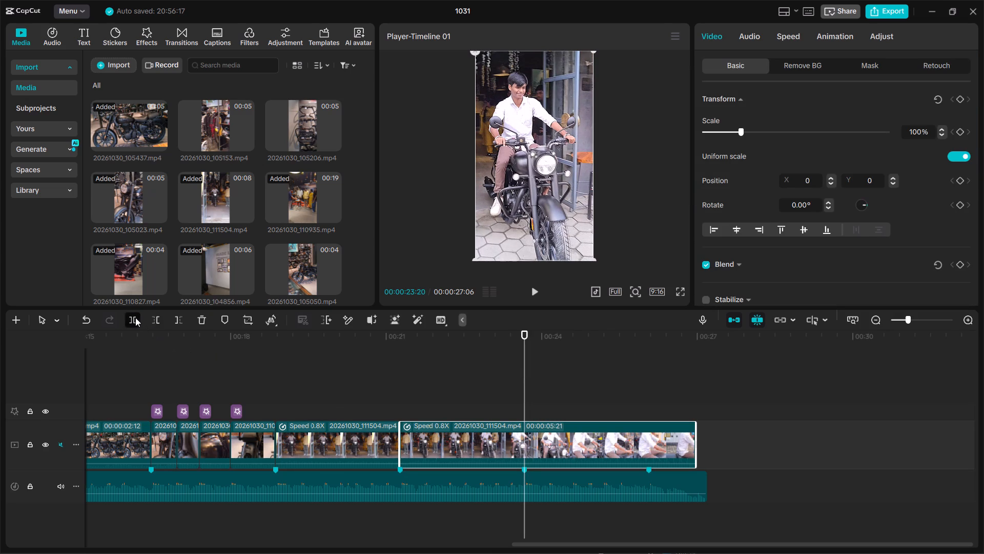
{"action": "left_click_drag", "start_coordinate": [525, 436], "coordinate": [563, 437]}
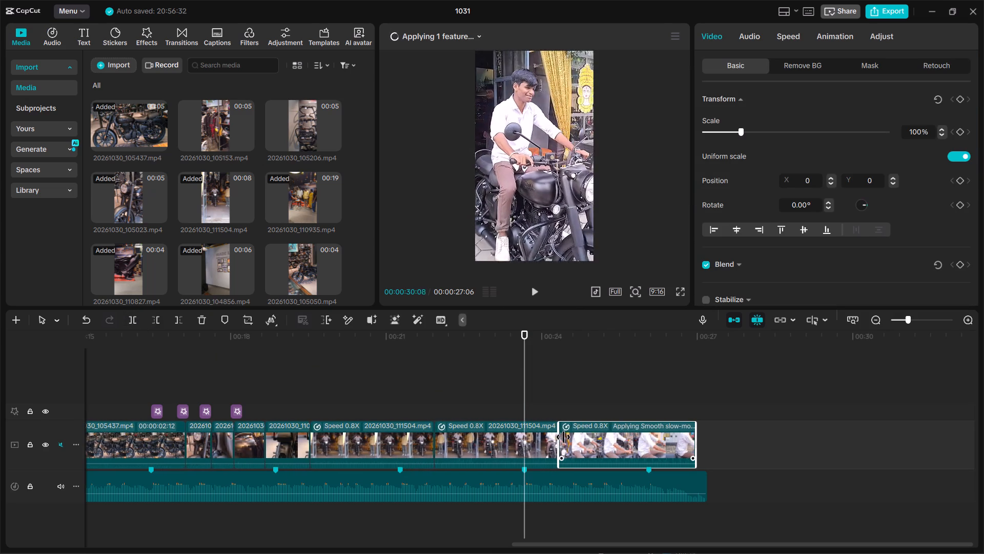
{"action": "left_click_drag", "start_coordinate": [563, 437], "coordinate": [566, 437]}
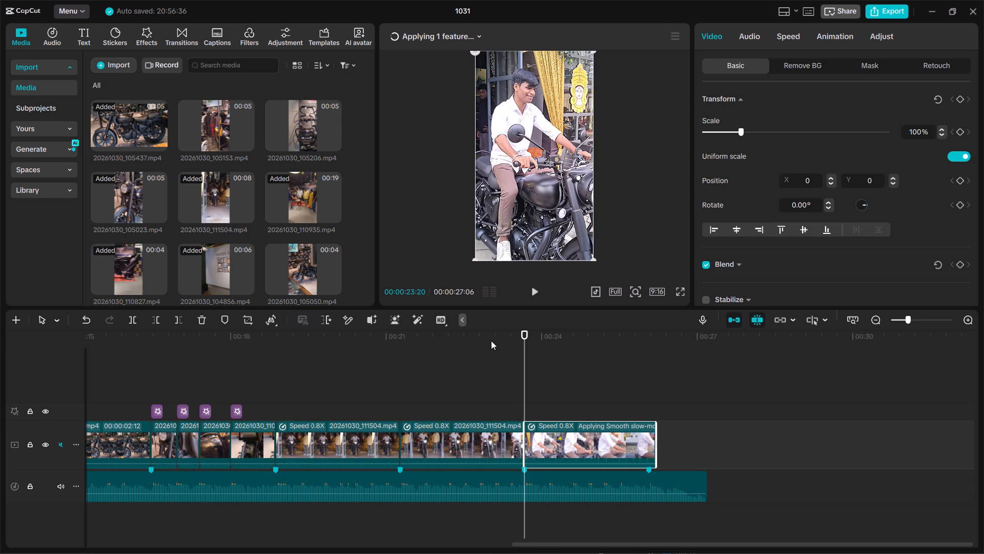
{"action": "left_click_drag", "start_coordinate": [491, 341], "coordinate": [480, 339]}
{"action": "key", "text": "space"}
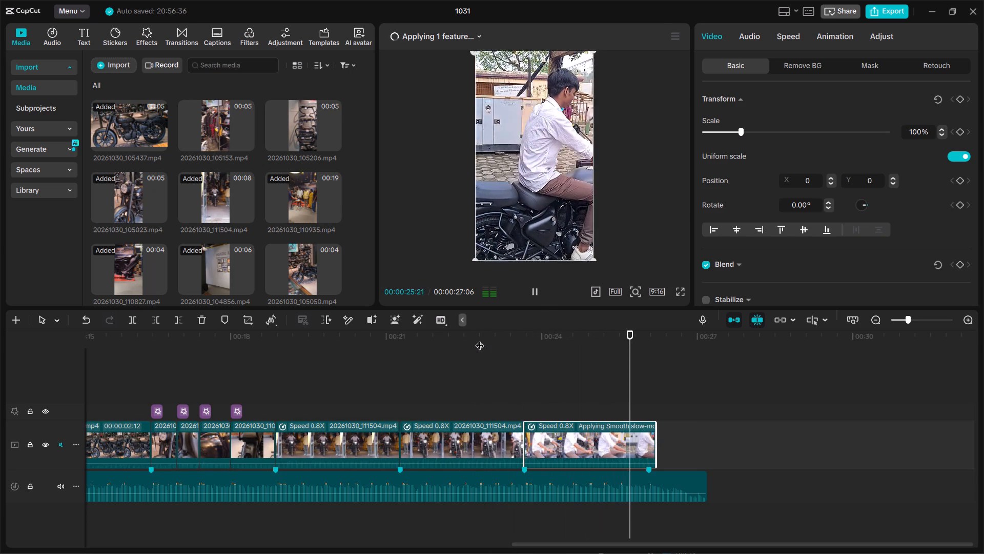
{"action": "key", "text": "space"}
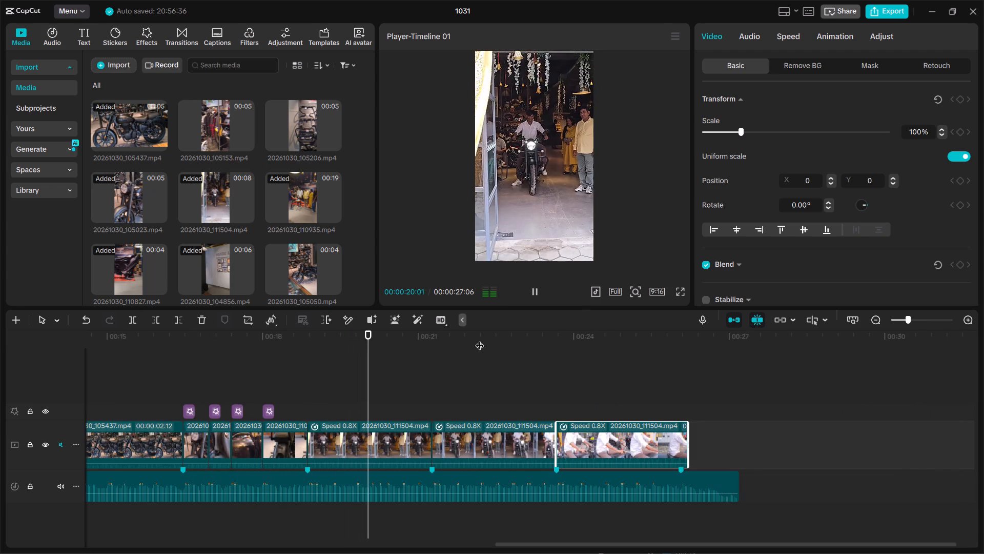
{"action": "key", "text": "space"}
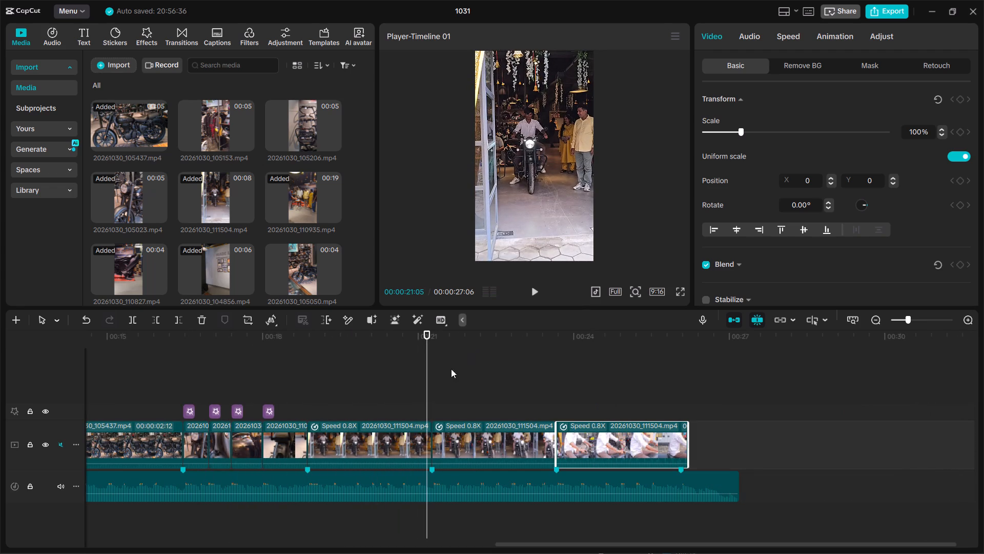
Set the first 0.8X 20261030_111504.mp4 segment to Exposure 4, Shadow -11, Blacks -5, Highlight -11 and Sharpen 10.
{"action": "left_click", "coordinate": [392, 460]}
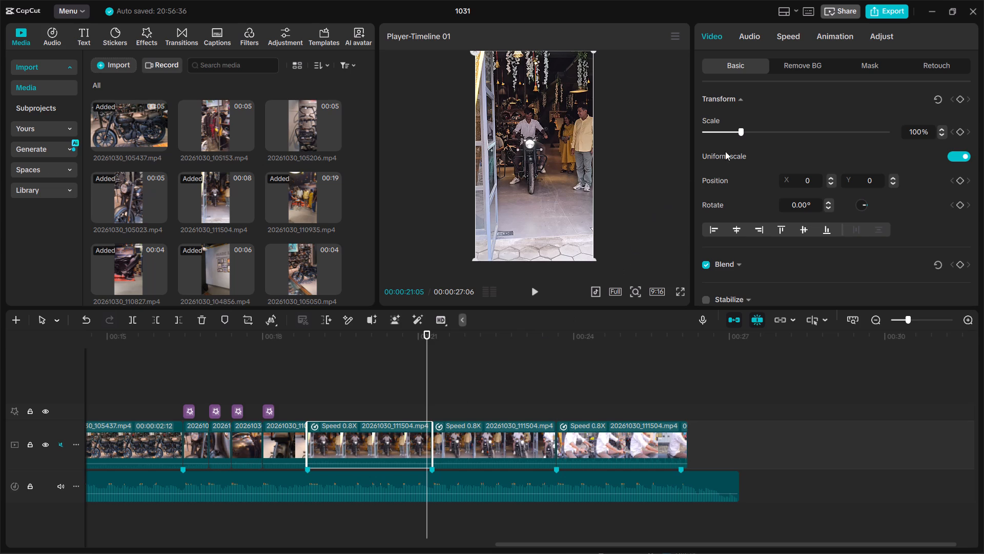
{"action": "left_click", "coordinate": [874, 37]}
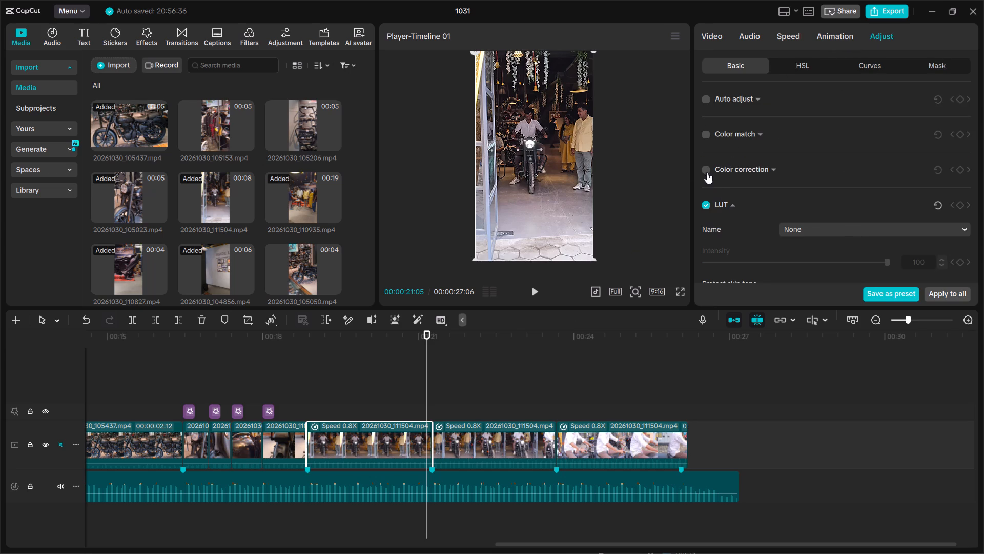
{"action": "left_click", "coordinate": [706, 169]}
{"action": "left_click", "coordinate": [706, 169]}
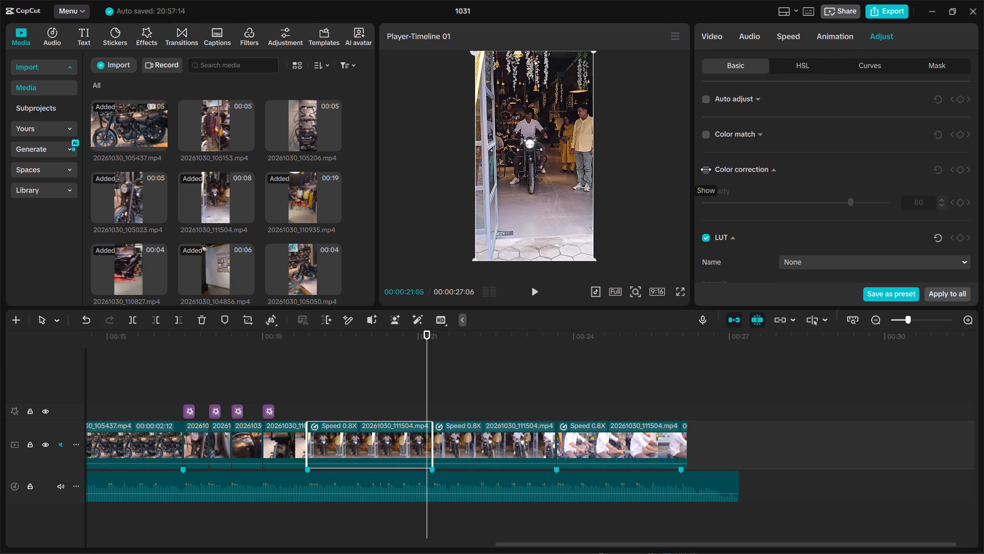
{"action": "scroll", "coordinate": [729, 238], "scroll_direction": "down", "scroll_amount": 2}
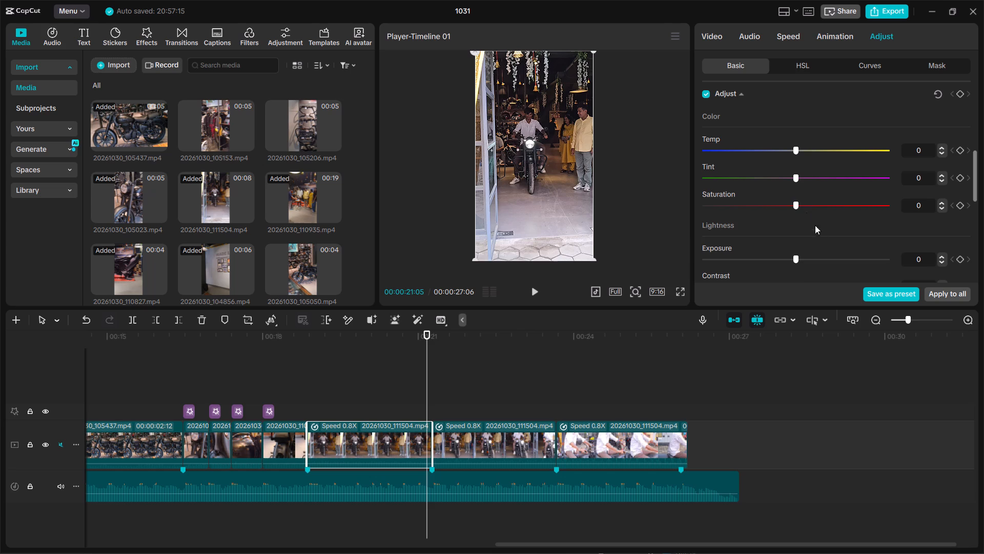
{"action": "left_click", "coordinate": [805, 263]}
{"action": "left_click", "coordinate": [805, 263]}
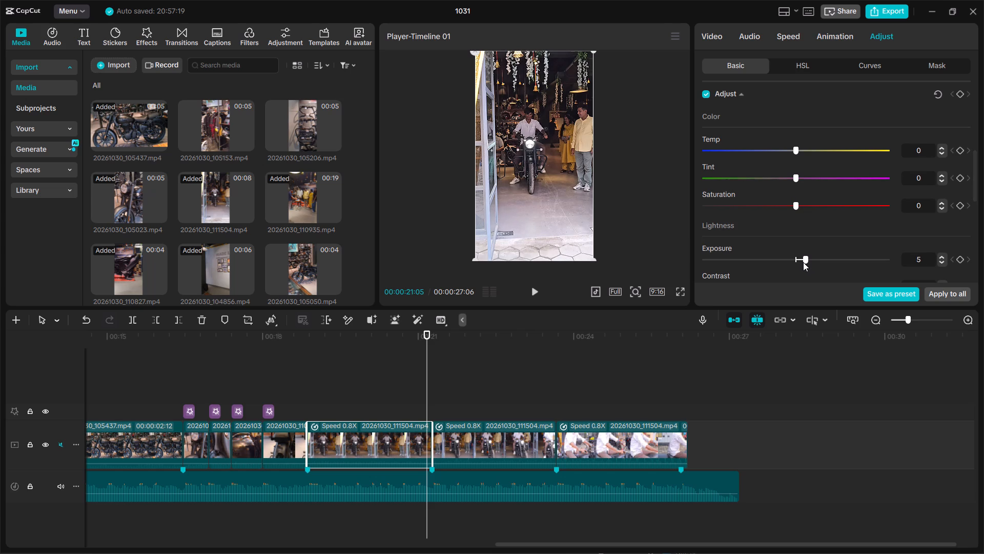
{"action": "scroll", "coordinate": [761, 238], "scroll_direction": "down", "scroll_amount": 1}
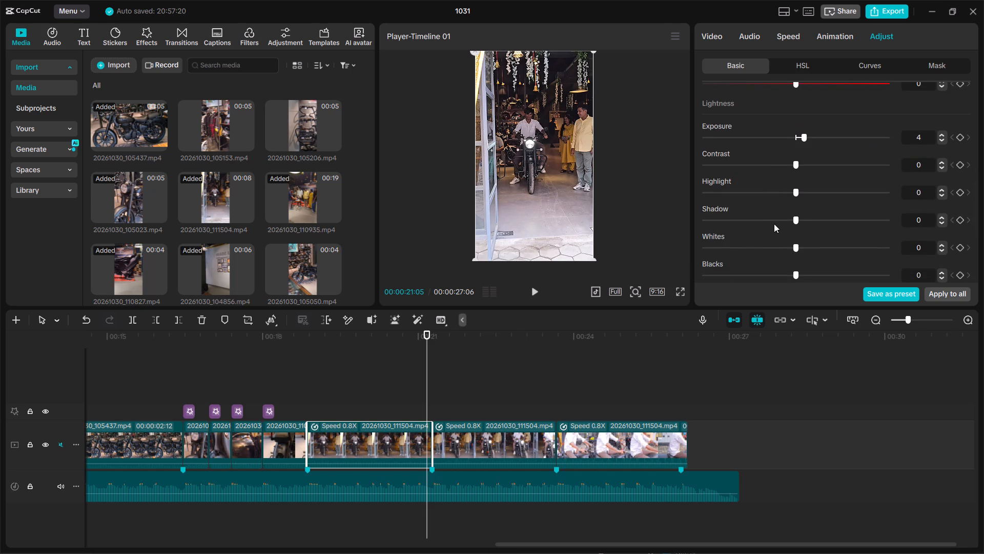
{"action": "left_click", "coordinate": [774, 222]}
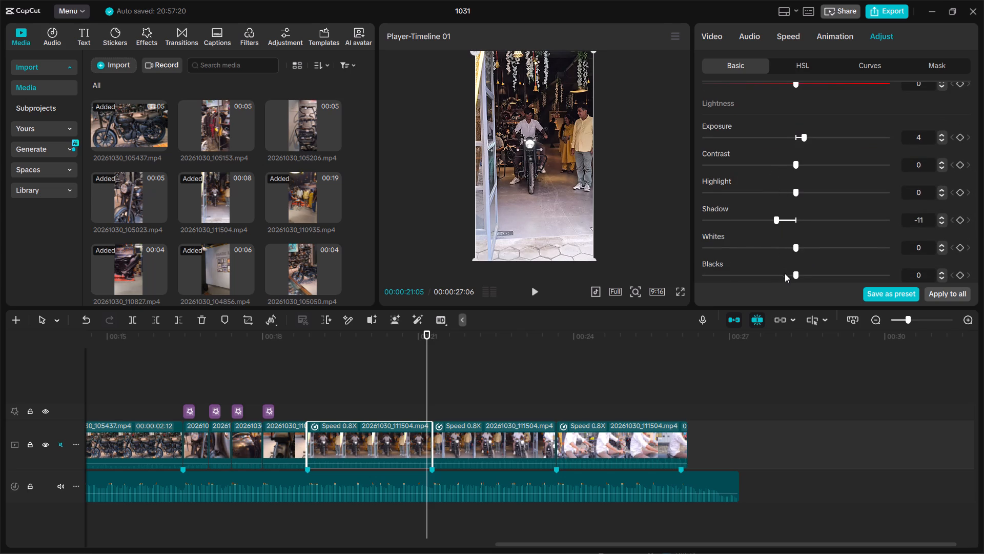
{"action": "left_click", "coordinate": [785, 274]}
{"action": "left_click", "coordinate": [785, 274]}
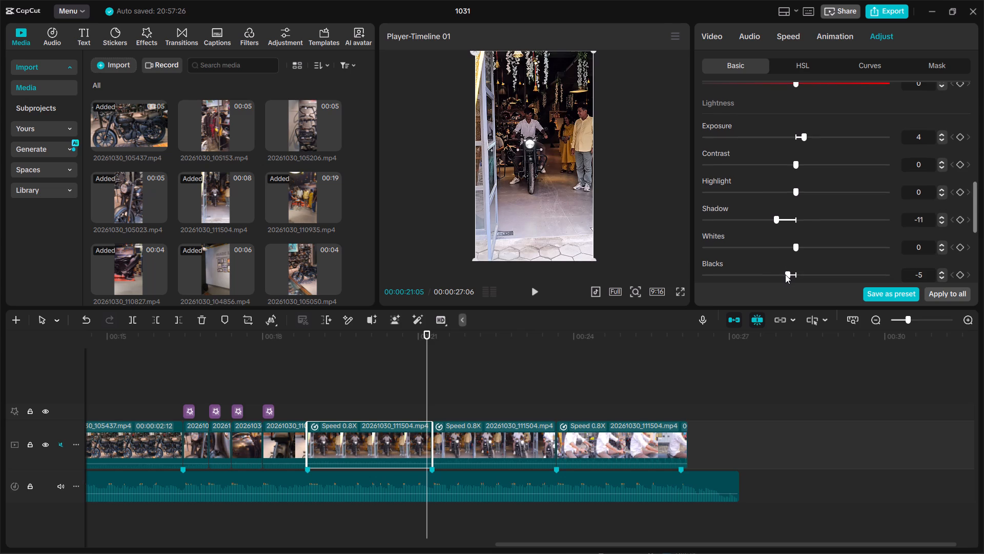
{"action": "scroll", "coordinate": [764, 256], "scroll_direction": "down", "scroll_amount": 1}
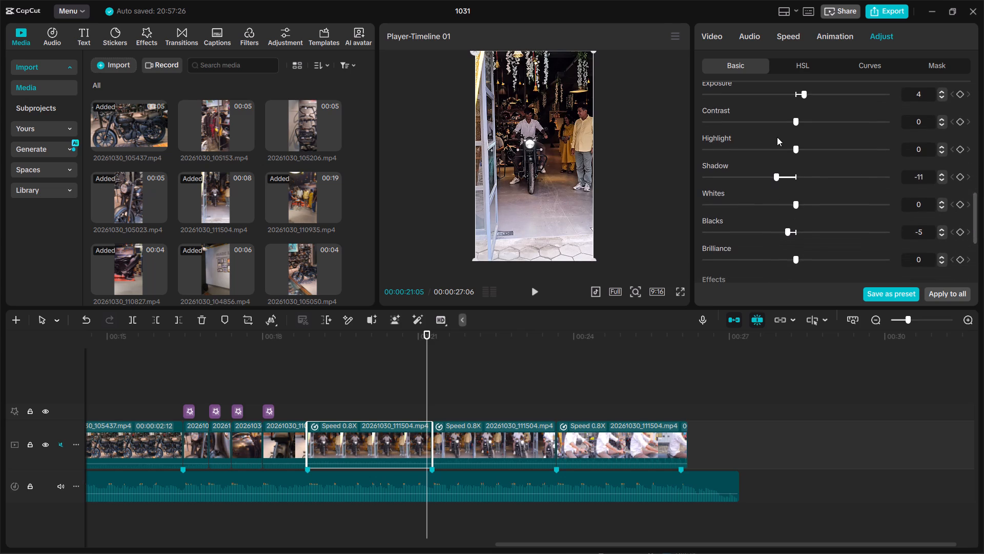
{"action": "left_click", "coordinate": [773, 148]}
{"action": "scroll", "coordinate": [774, 260], "scroll_direction": "down", "scroll_amount": 1}
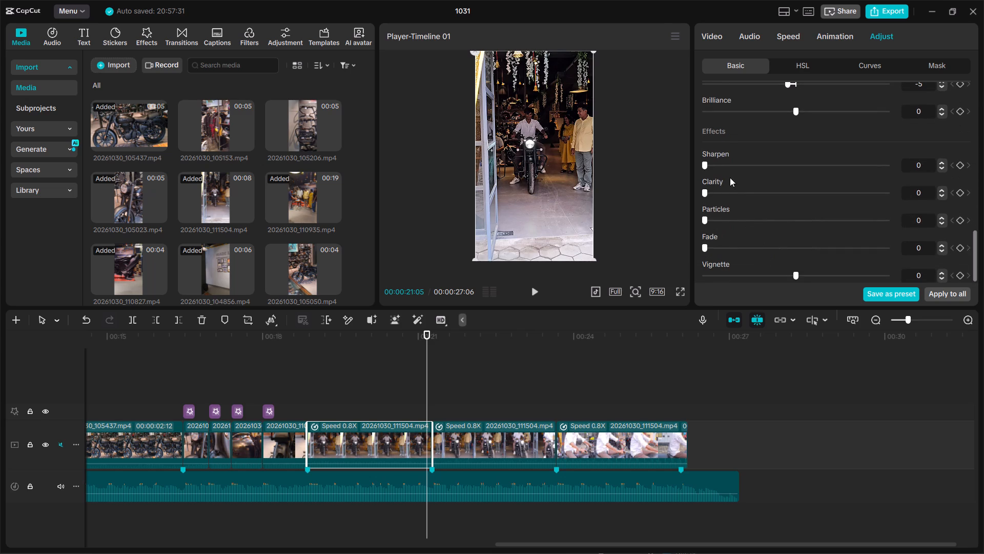
{"action": "left_click", "coordinate": [720, 167]}
{"action": "left_click", "coordinate": [720, 167]}
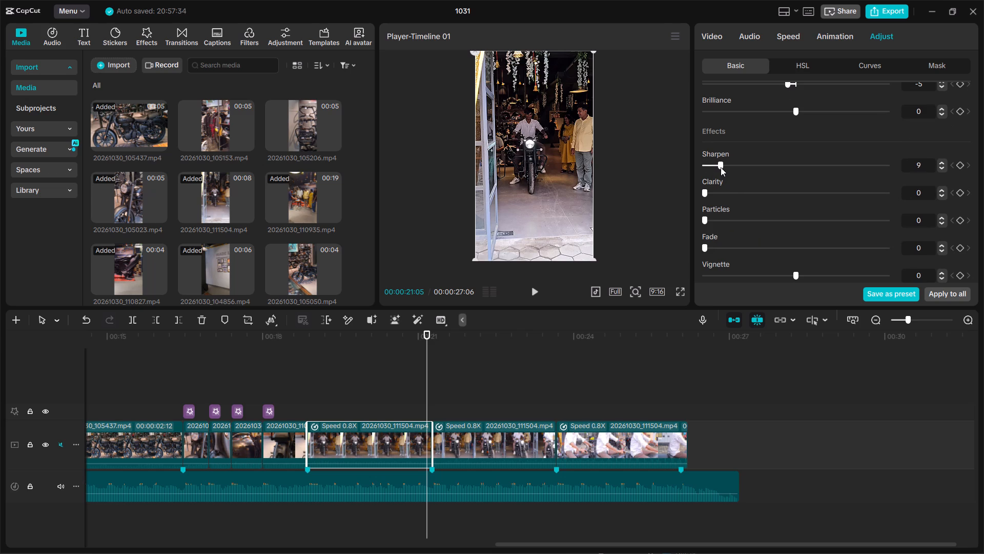
Grade the second 0.8X 20261030_111504.mp4 segment with Sharpen 10, Brilliance -3, Blacks -6, Shadow -5 and Whites -4.
{"action": "left_click", "coordinate": [468, 334]}
{"action": "left_click_drag", "start_coordinate": [490, 335], "coordinate": [566, 330]}
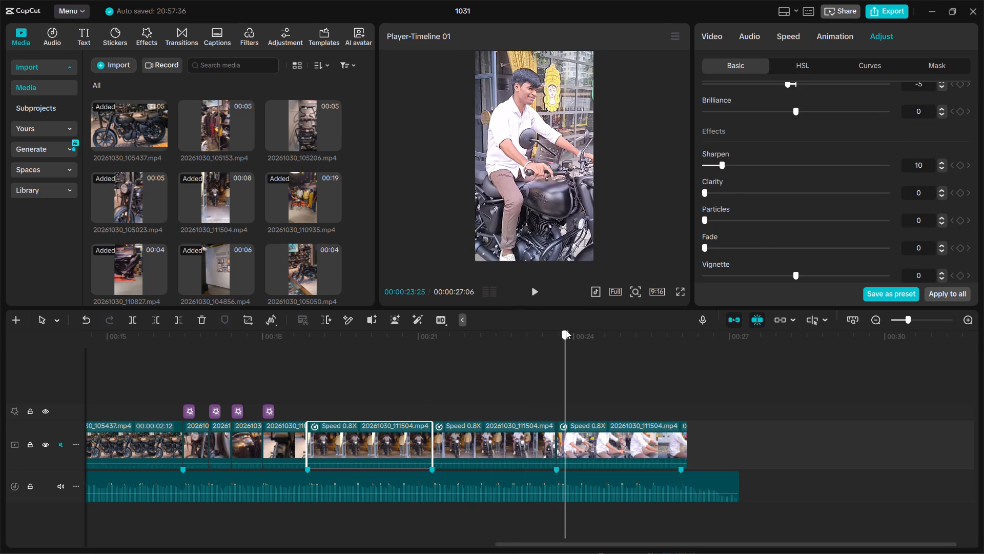
{"action": "left_click_drag", "start_coordinate": [566, 330], "coordinate": [566, 329]}
{"action": "left_click", "coordinate": [516, 439]}
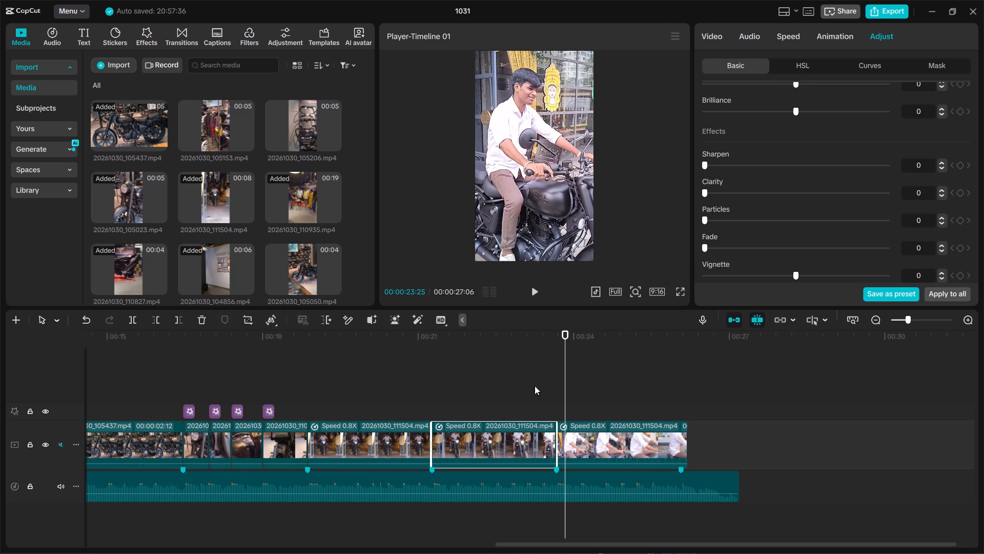
{"action": "left_click", "coordinate": [528, 340]}
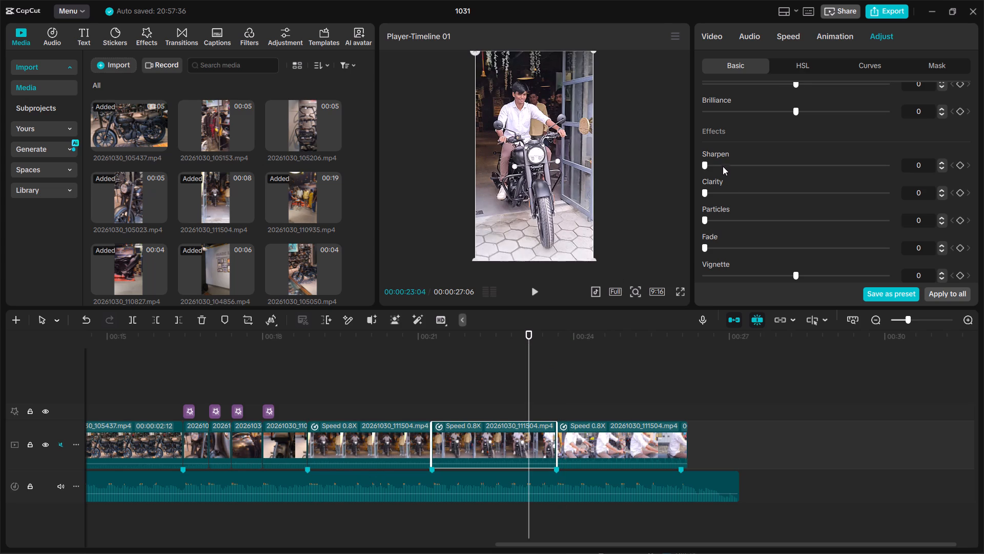
{"action": "left_click", "coordinate": [723, 165]}
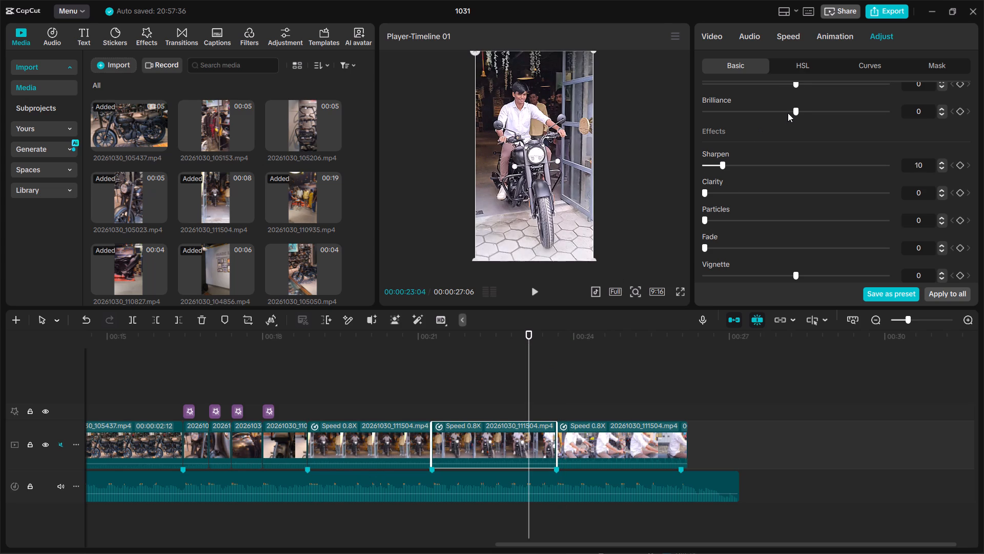
{"action": "left_click", "coordinate": [788, 113]}
{"action": "scroll", "coordinate": [783, 128], "scroll_direction": "up", "scroll_amount": 1}
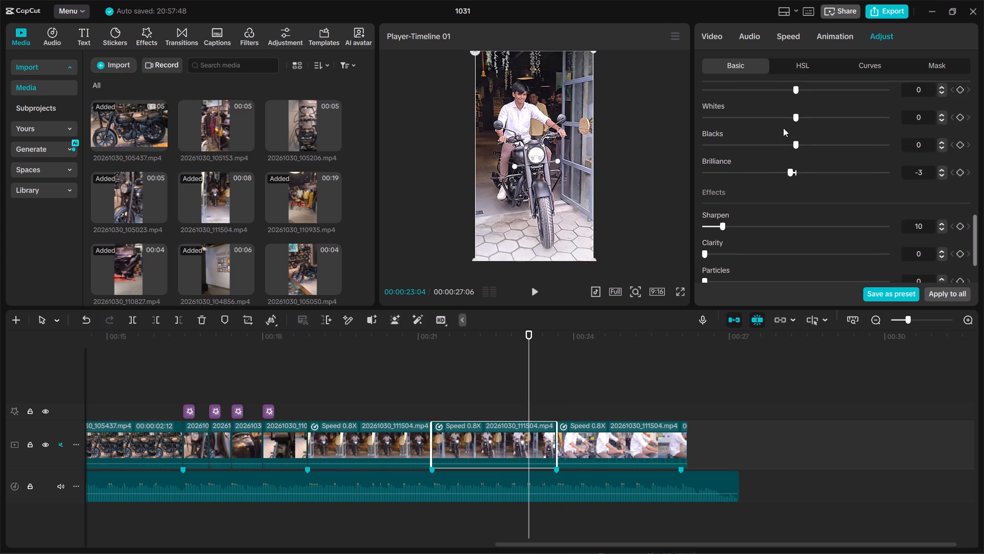
{"action": "left_click", "coordinate": [782, 145]}
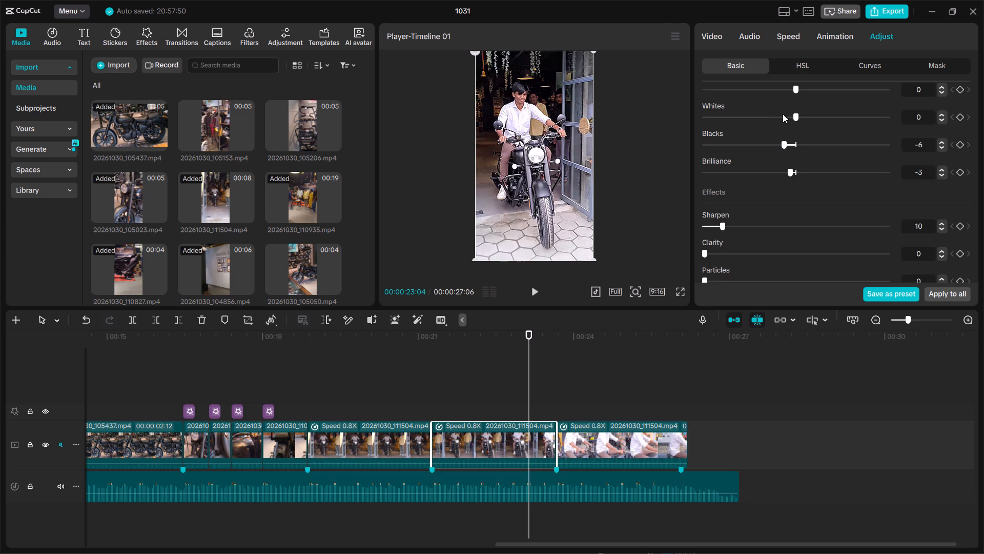
{"action": "double_click", "coordinate": [784, 110]}
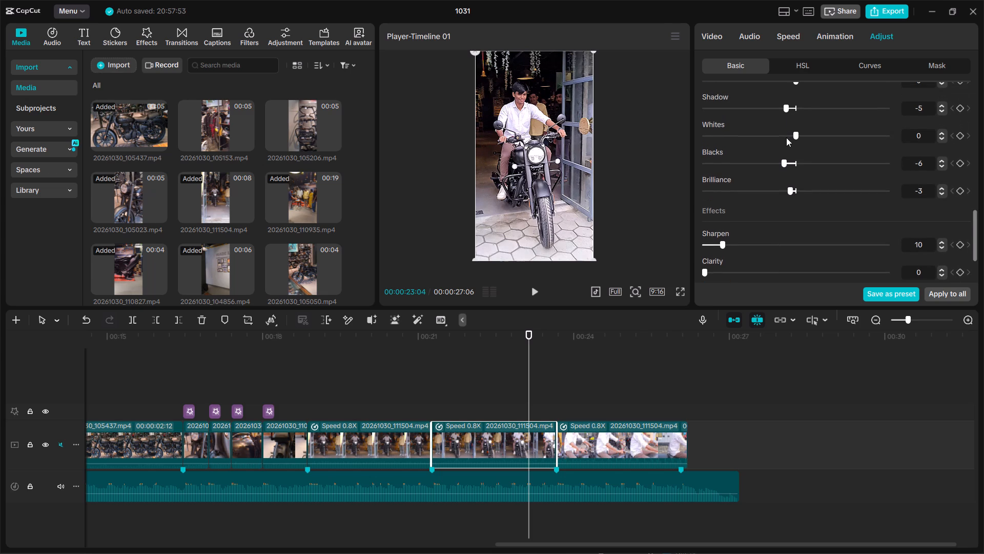
{"action": "left_click", "coordinate": [771, 139]}
{"action": "left_click_drag", "start_coordinate": [771, 139], "coordinate": [785, 138]}
{"action": "left_click_drag", "start_coordinate": [785, 138], "coordinate": [787, 136]}
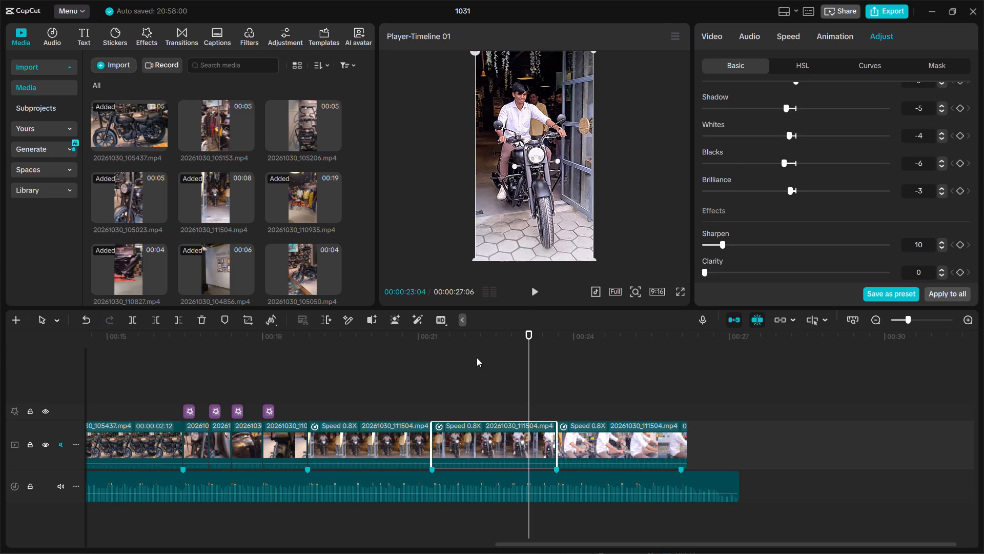
Play the second 0.8X segment from 00:00:21:08 and scrub to its last frames to review the grade.
{"action": "left_click_drag", "start_coordinate": [453, 342], "coordinate": [433, 342]}
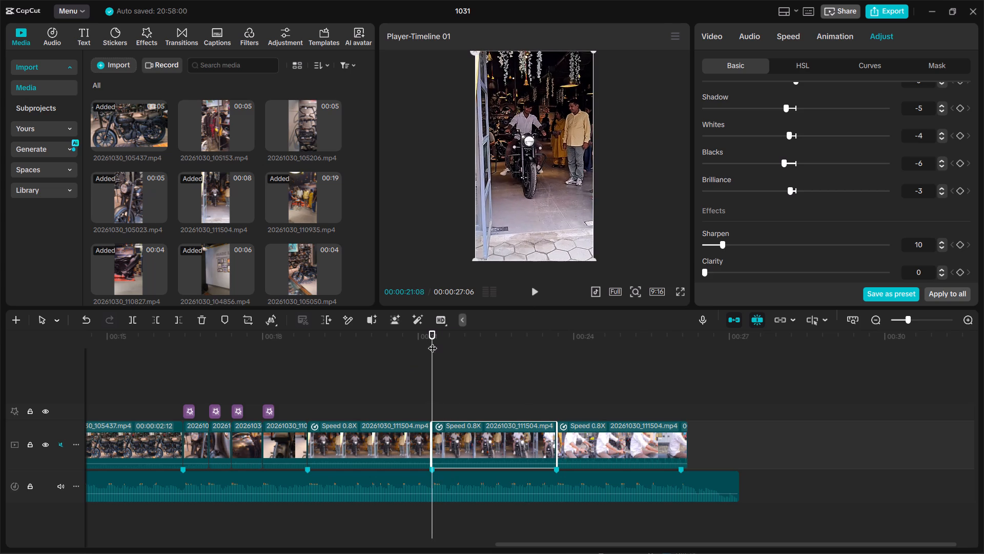
{"action": "key", "text": "space"}
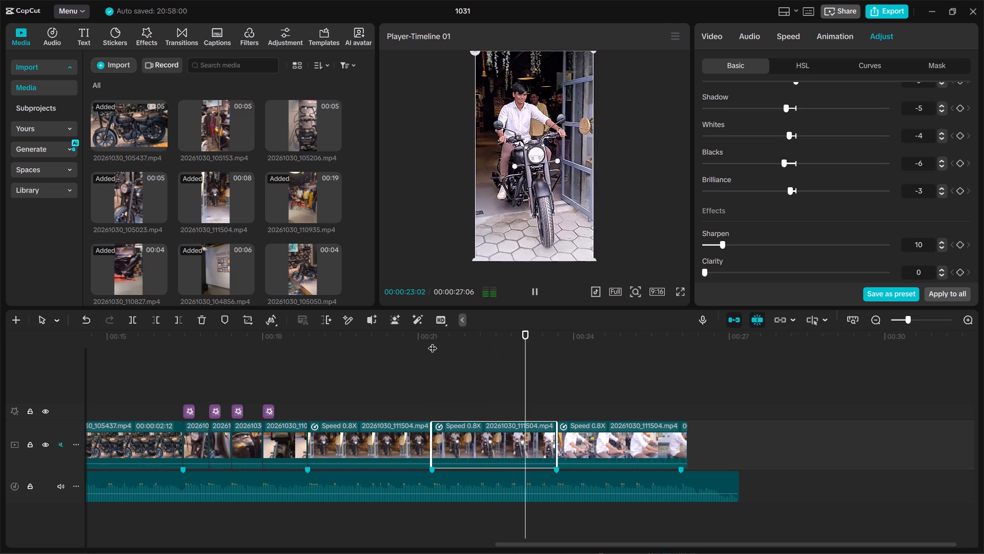
{"action": "key", "text": "space"}
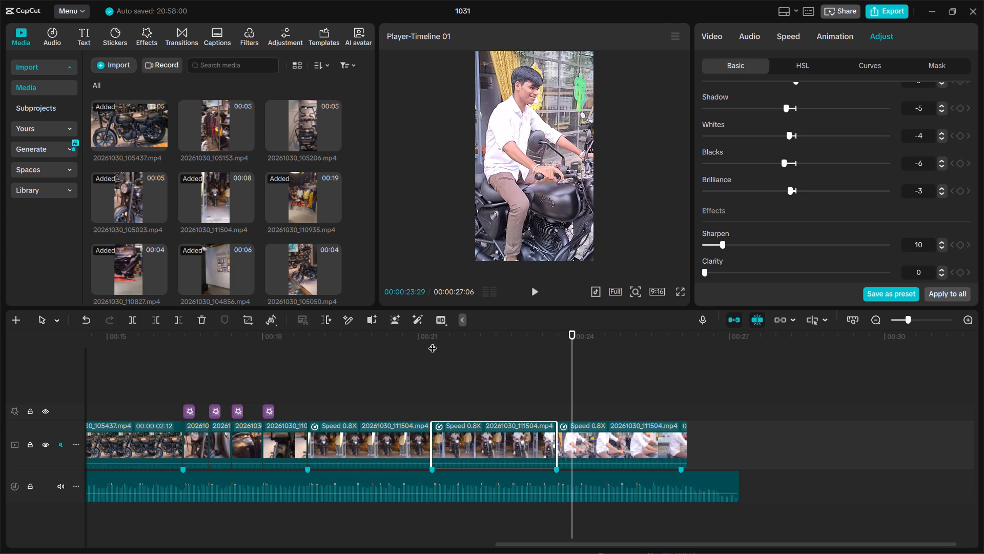
{"action": "left_click", "coordinate": [481, 341]}
{"action": "left_click_drag", "start_coordinate": [481, 341], "coordinate": [552, 342]}
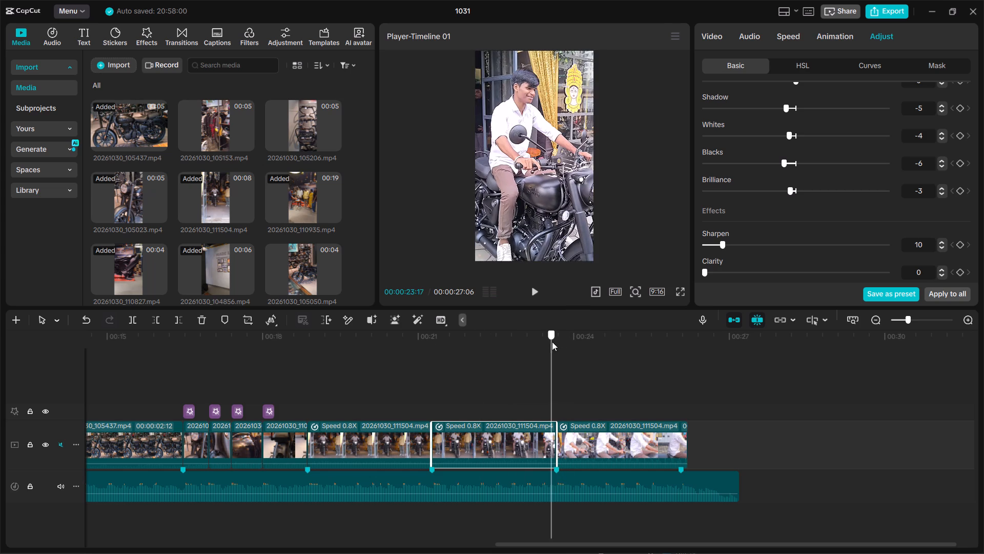
{"action": "left_click_drag", "start_coordinate": [552, 342], "coordinate": [550, 343]}
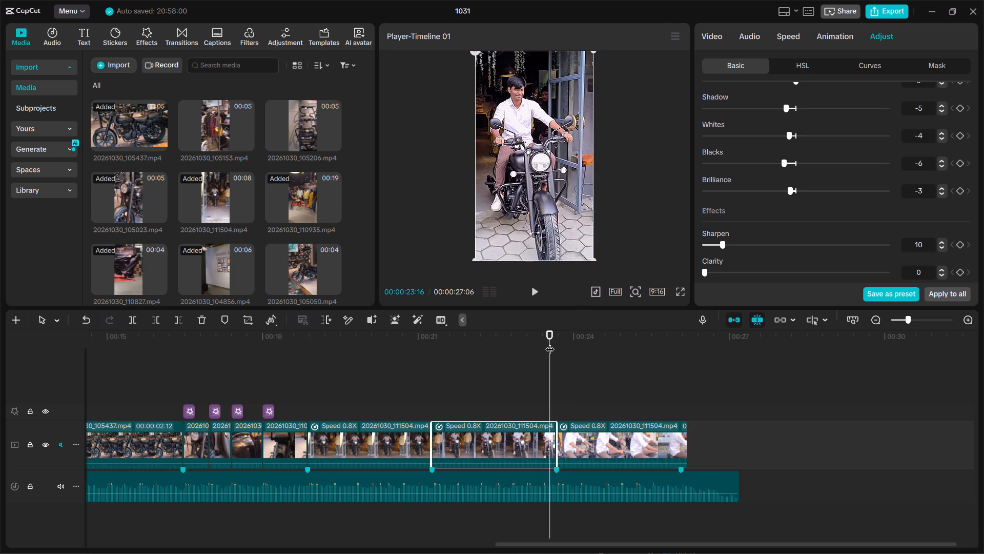
{"action": "double_click", "coordinate": [550, 343]}
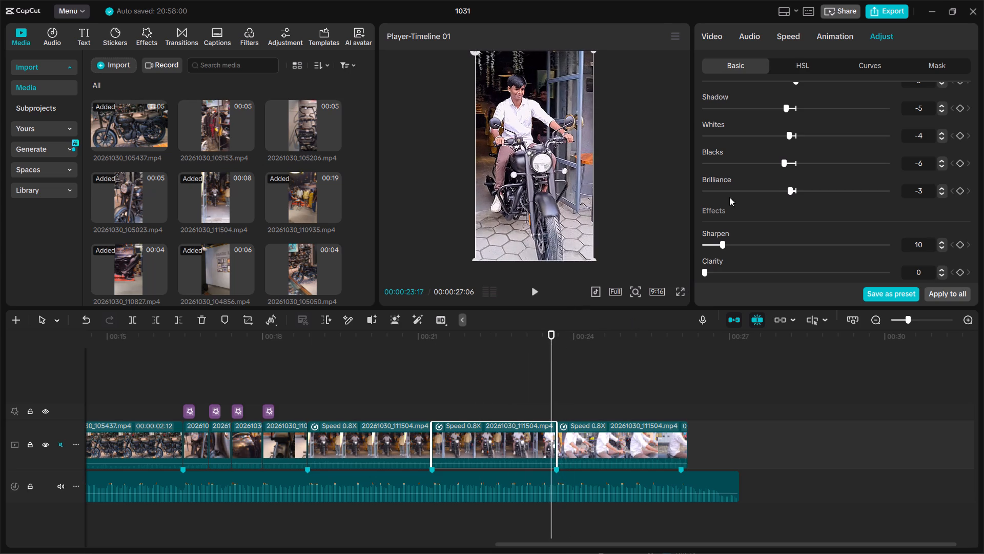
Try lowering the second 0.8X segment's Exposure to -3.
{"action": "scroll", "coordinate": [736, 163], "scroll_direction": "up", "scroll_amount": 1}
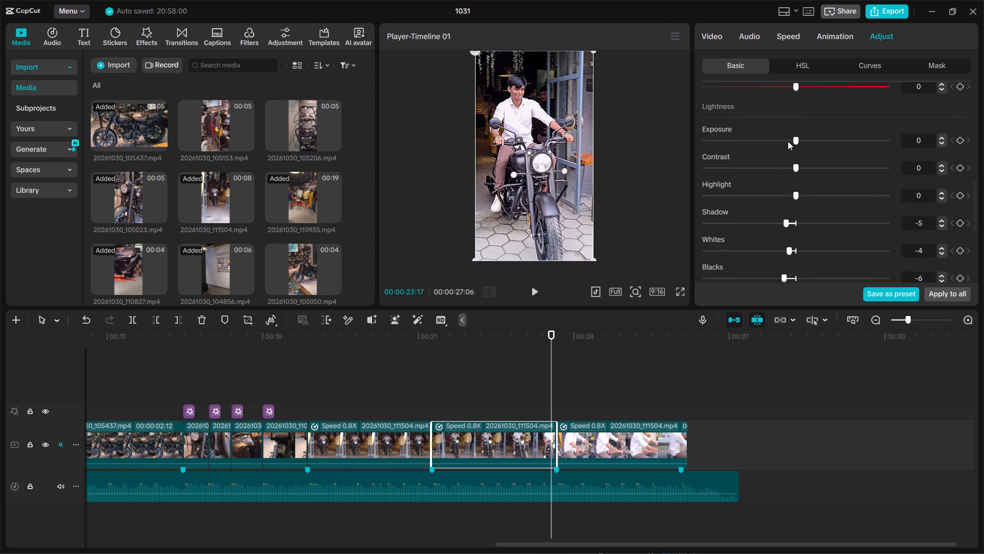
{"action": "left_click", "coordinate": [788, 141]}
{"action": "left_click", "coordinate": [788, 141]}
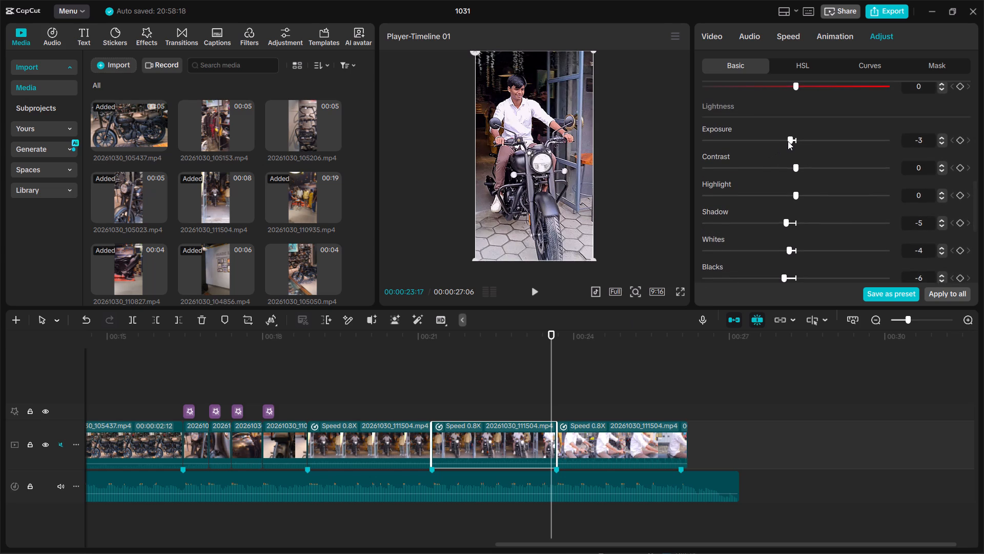
Set the last 0.8X 20261030_111504.mp4 segment to Exposure -3, Shadow -6, Blacks -6, Whites -4 and Sharpen 10.
{"action": "left_click", "coordinate": [596, 339]}
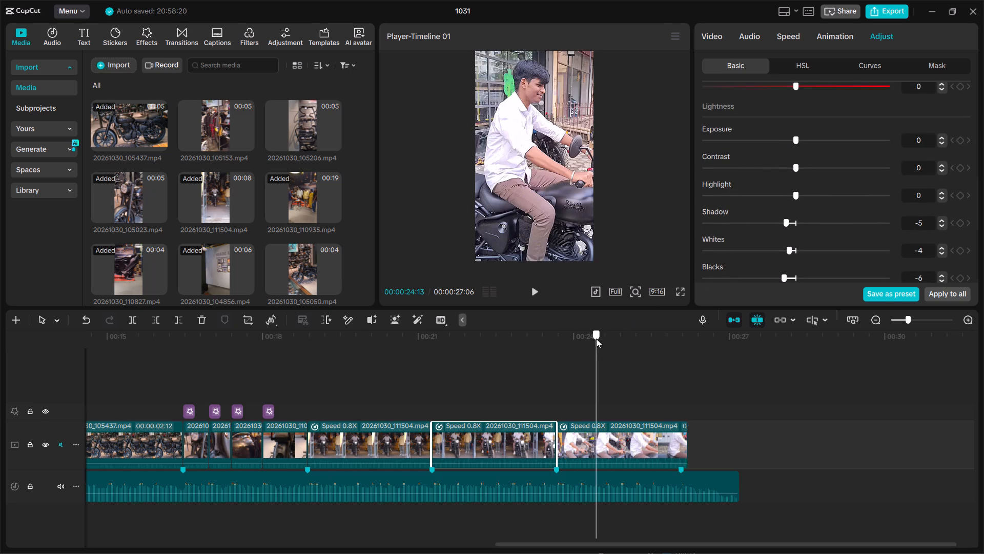
{"action": "left_click", "coordinate": [602, 434]}
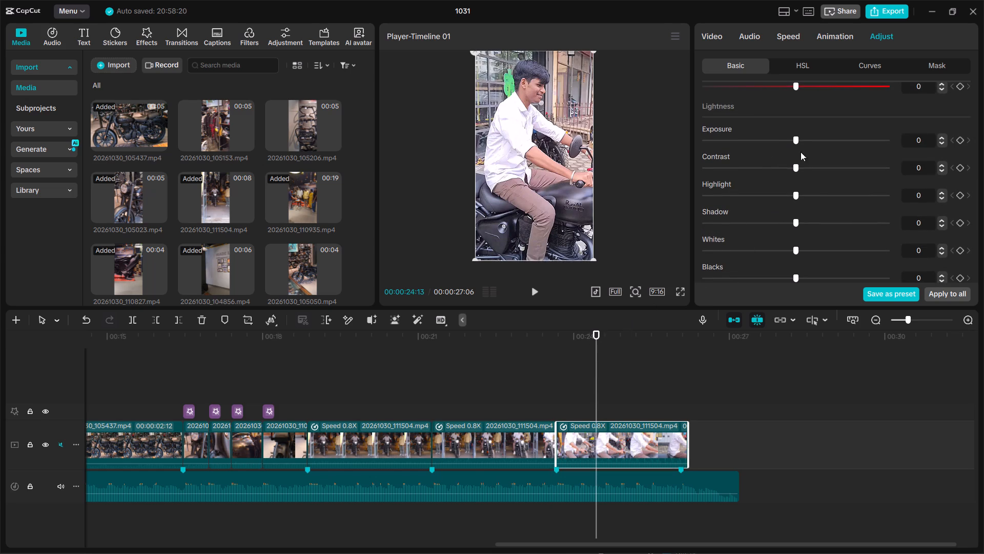
{"action": "left_click", "coordinate": [790, 140]}
{"action": "left_click", "coordinate": [790, 140]}
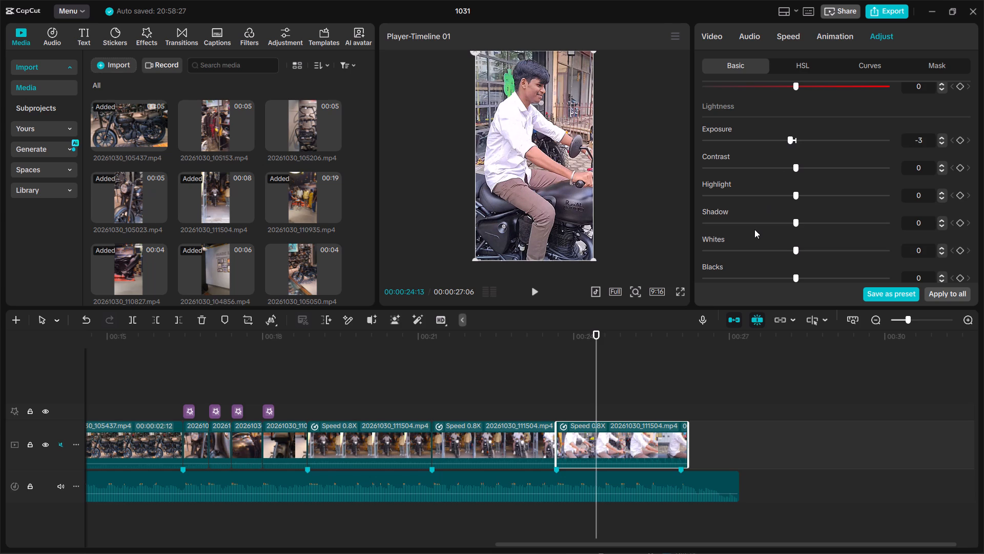
{"action": "scroll", "coordinate": [754, 229], "scroll_direction": "down", "scroll_amount": 1}
{"action": "left_click", "coordinate": [777, 155]}
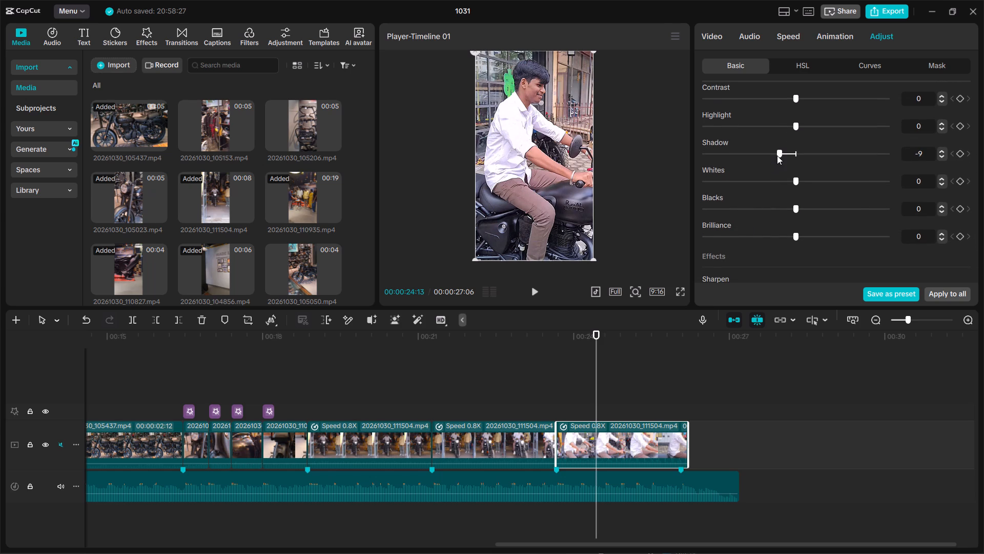
{"action": "left_click_drag", "start_coordinate": [777, 155], "coordinate": [783, 153]}
{"action": "left_click", "coordinate": [783, 208]}
{"action": "left_click", "coordinate": [789, 181]}
{"action": "left_click_drag", "start_coordinate": [789, 181], "coordinate": [783, 181]}
{"action": "left_click", "coordinate": [783, 181]}
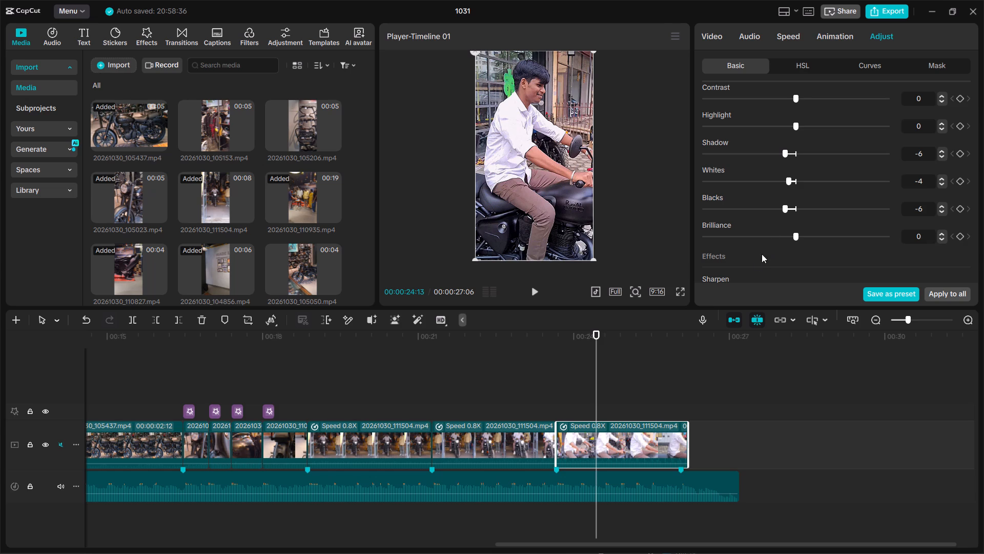
{"action": "scroll", "coordinate": [754, 262], "scroll_direction": "down", "scroll_amount": 1}
{"action": "left_click", "coordinate": [723, 215]}
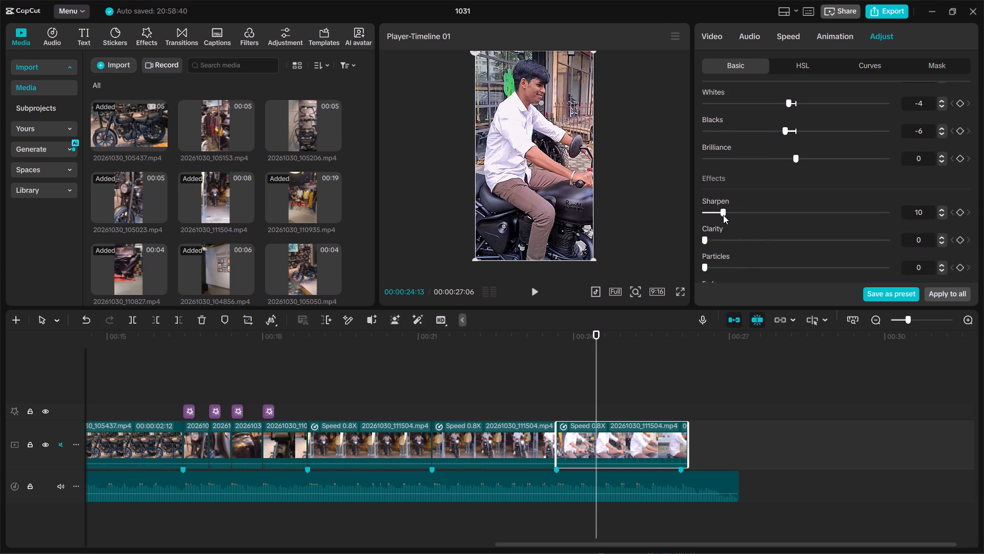
Apply the Fade Out exit animation to the last 0.8X segment with a duration of 0.7s.
{"action": "scroll", "coordinate": [720, 184], "scroll_direction": "up", "scroll_amount": 4}
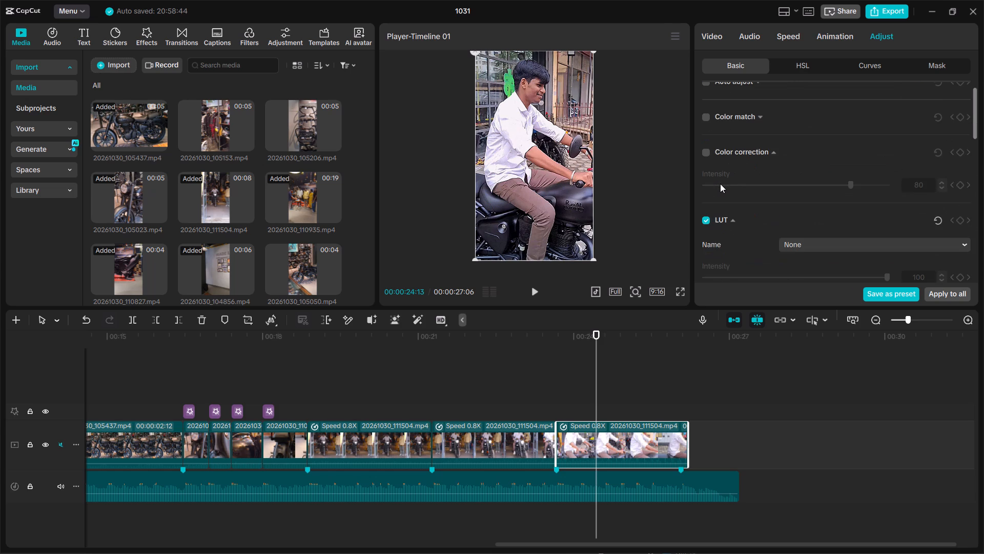
{"action": "left_click", "coordinate": [590, 356]}
{"action": "left_click_drag", "start_coordinate": [590, 356], "coordinate": [605, 358]}
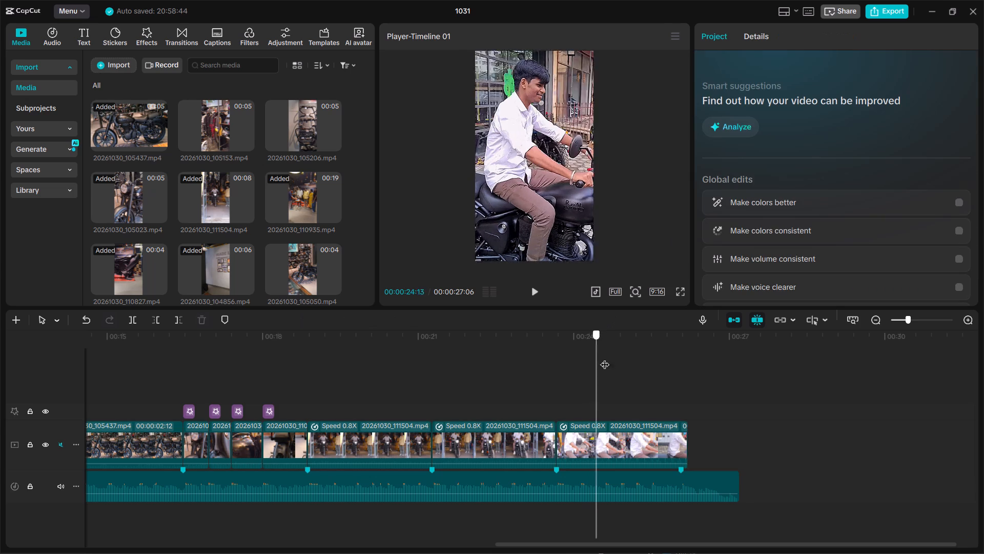
{"action": "left_click_drag", "start_coordinate": [605, 358], "coordinate": [678, 369]}
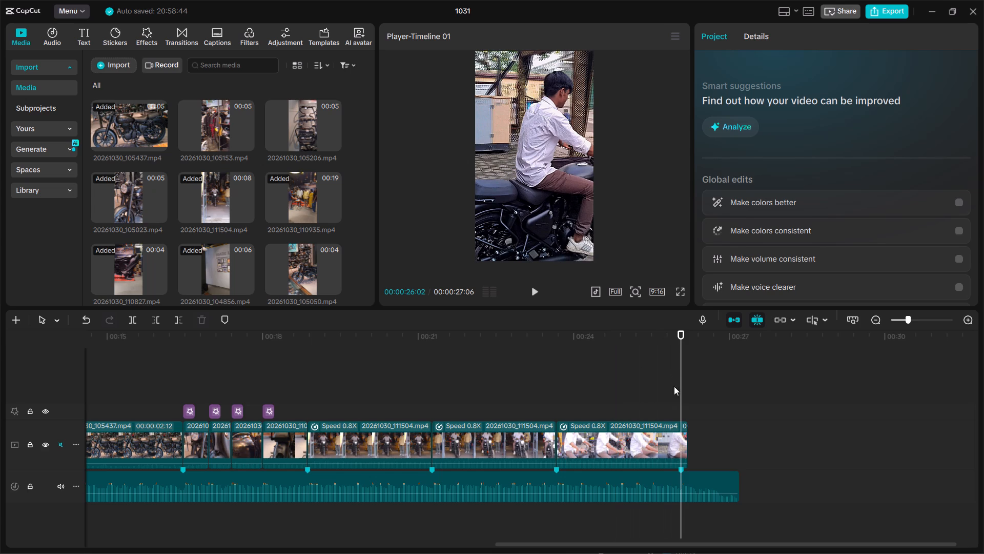
{"action": "left_click", "coordinate": [659, 429]}
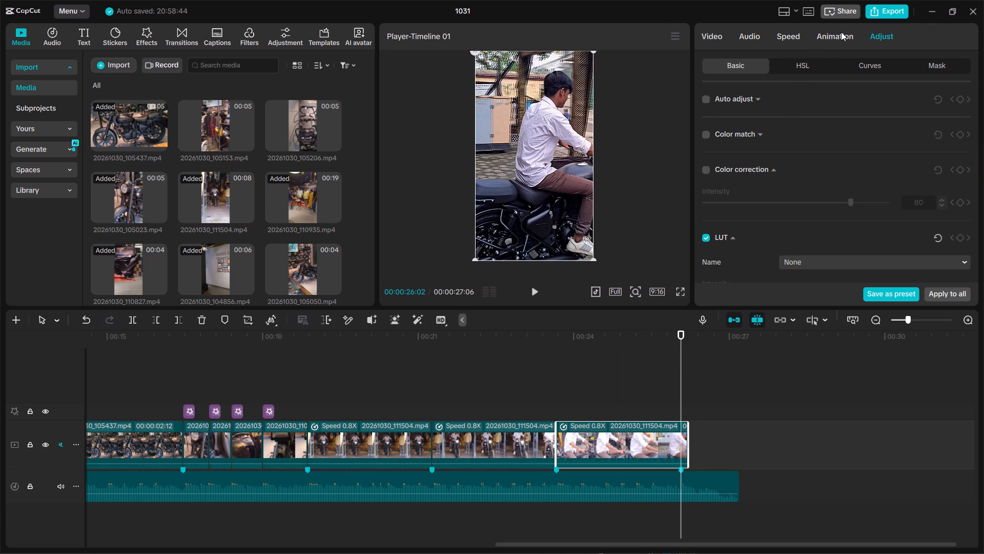
{"action": "left_click", "coordinate": [842, 33]}
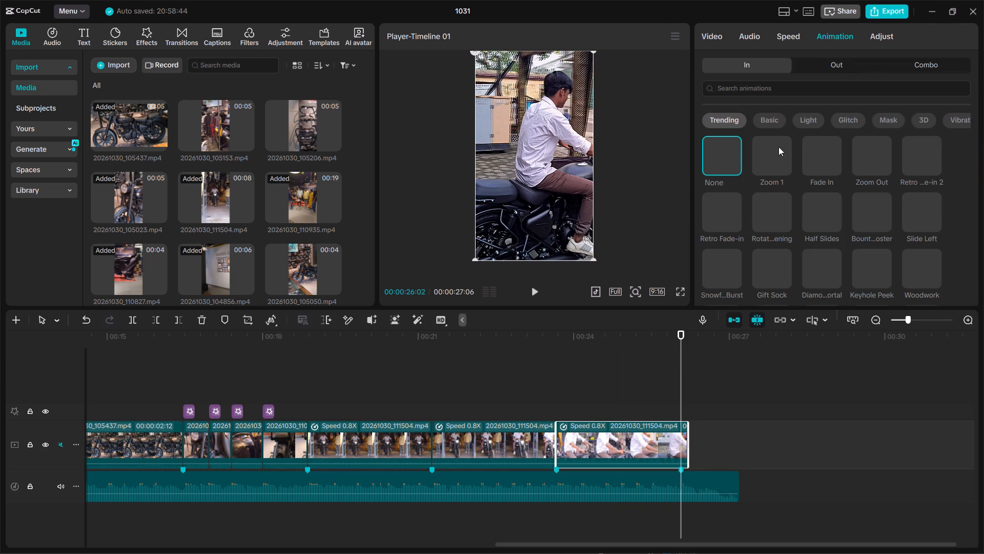
{"action": "left_click", "coordinate": [823, 68]}
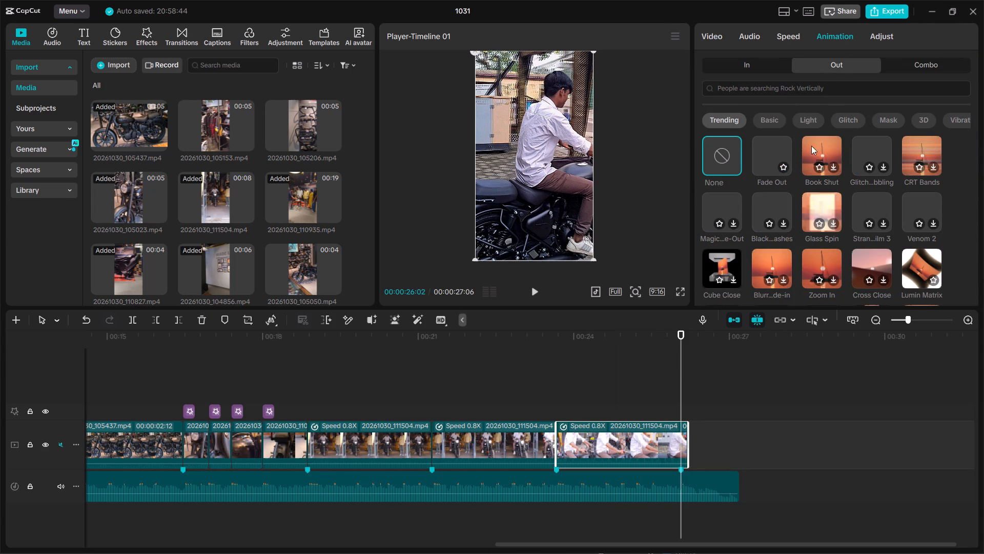
{"action": "double_click", "coordinate": [761, 167]}
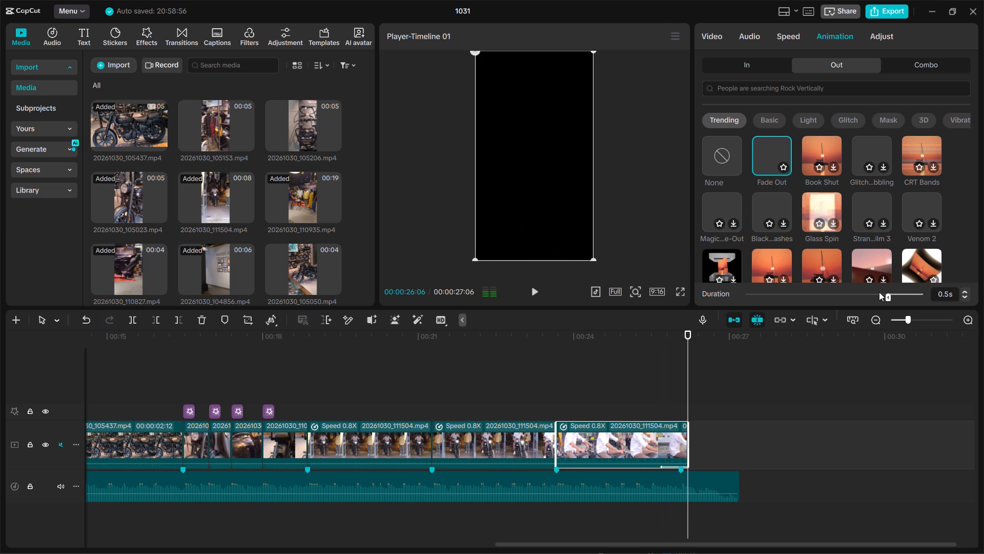
{"action": "left_click_drag", "start_coordinate": [879, 292], "coordinate": [872, 292]}
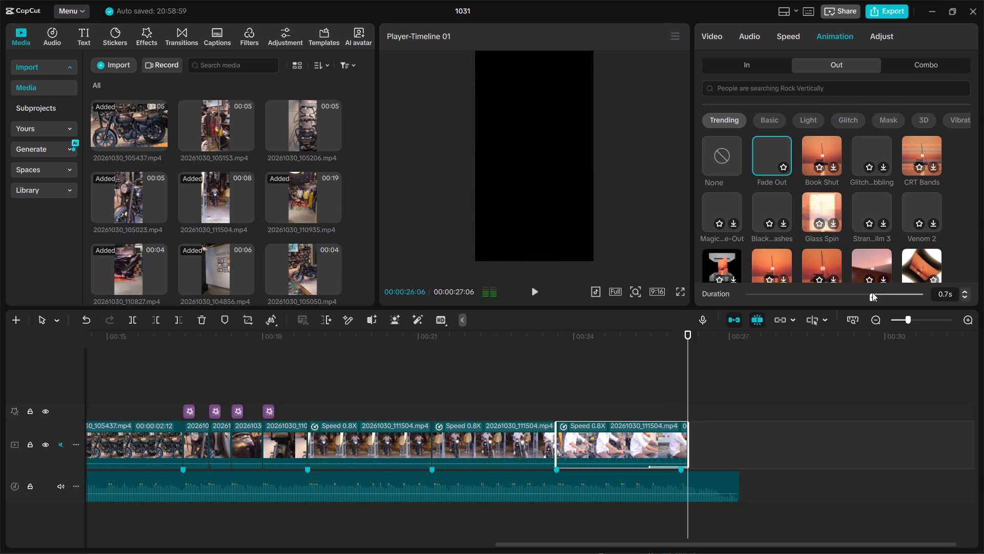
Play the timeline through to its end and play the opening again from the start.
{"action": "key", "text": "space"}
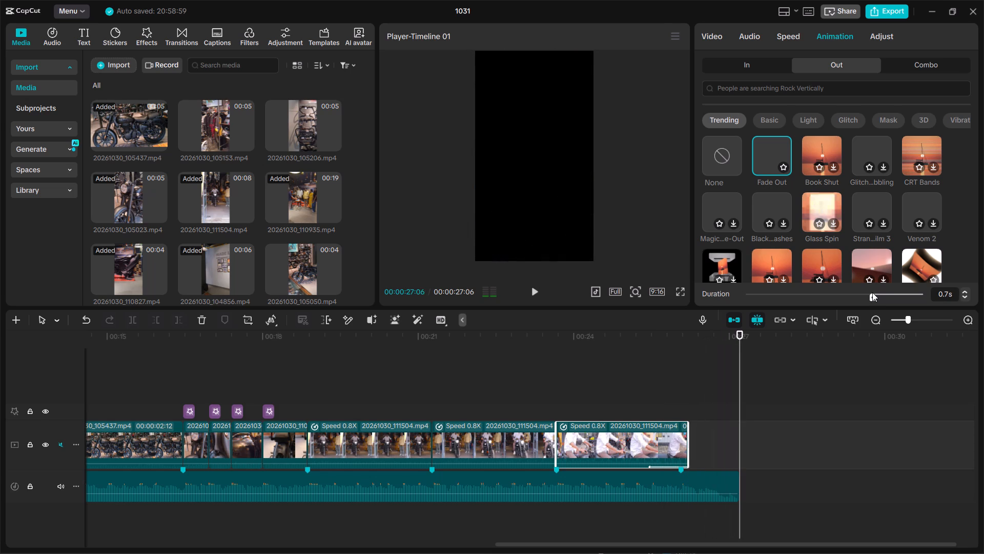
{"action": "key", "text": "space"}
{"action": "key", "text": "space"}
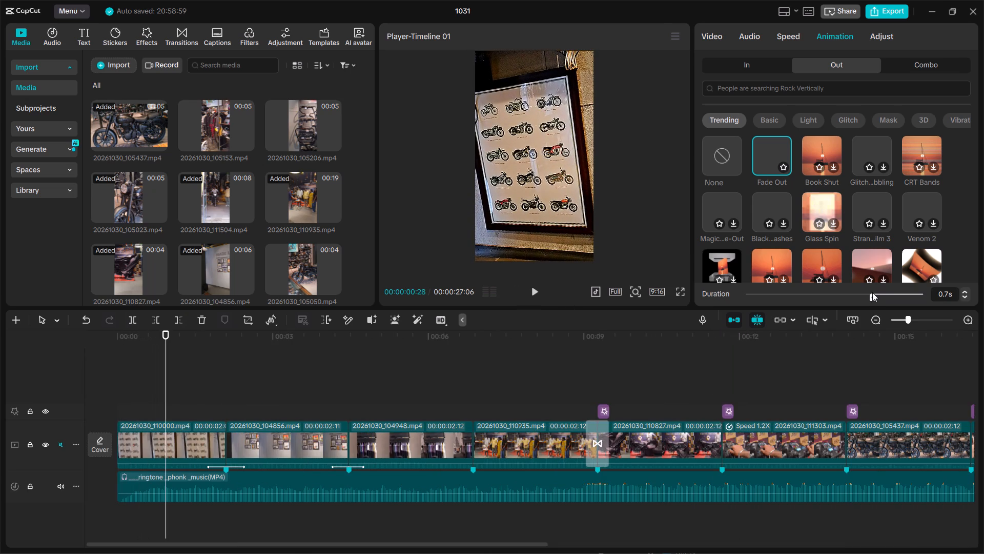
Replace the exit animation of the first clip, 20261030_110000.mp4, with Zoom In.
{"action": "left_click", "coordinate": [178, 437]}
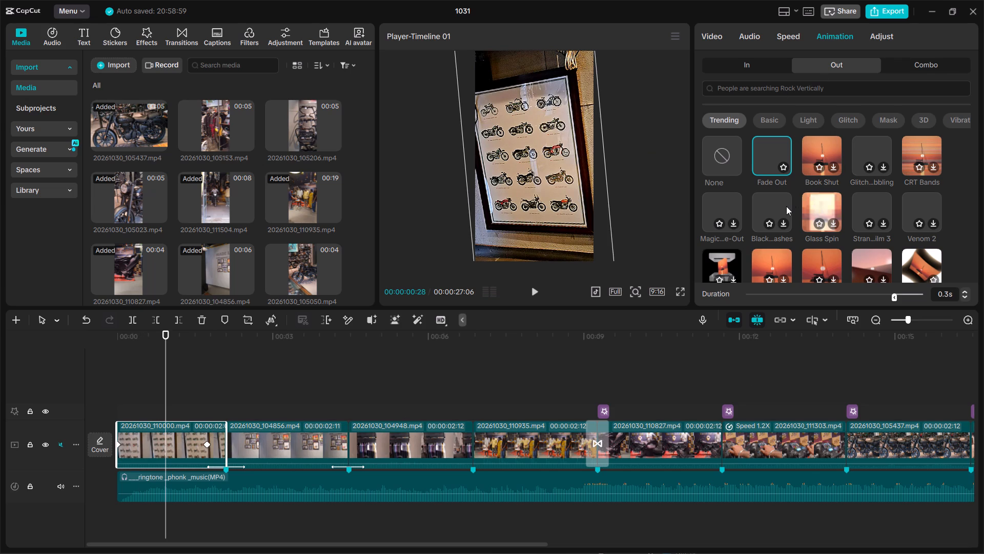
{"action": "scroll", "coordinate": [814, 190], "scroll_direction": "down", "scroll_amount": 1}
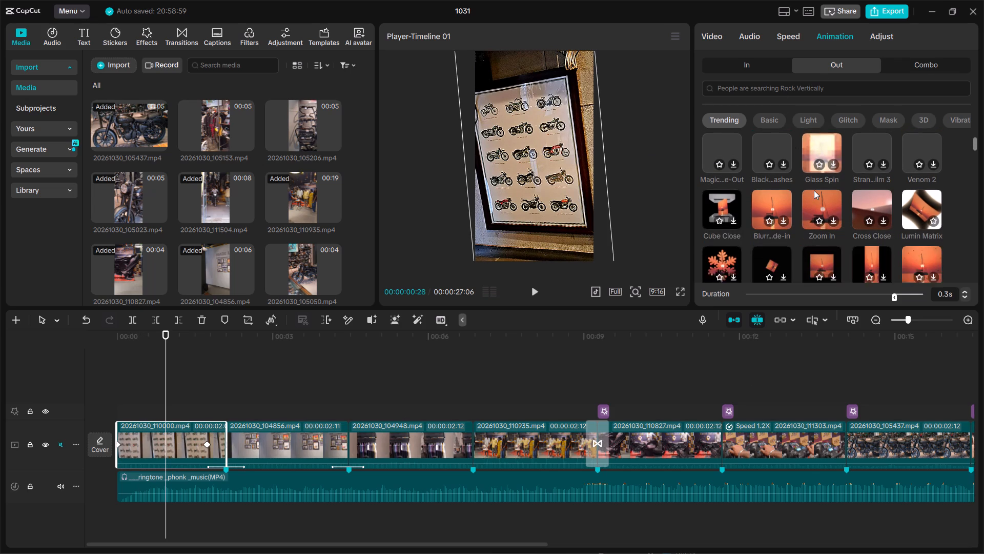
{"action": "scroll", "coordinate": [814, 190], "scroll_direction": "down", "scroll_amount": 1}
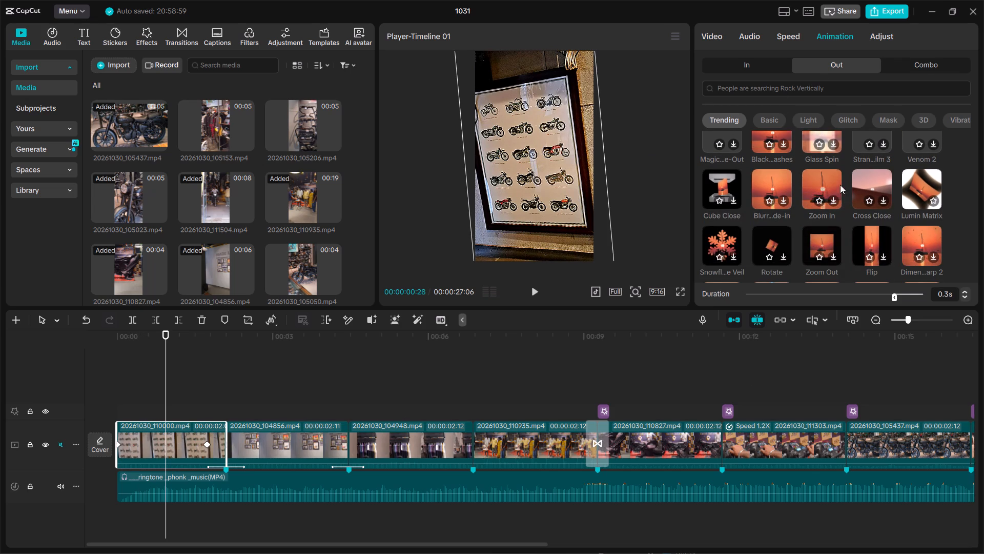
{"action": "double_click", "coordinate": [830, 185]}
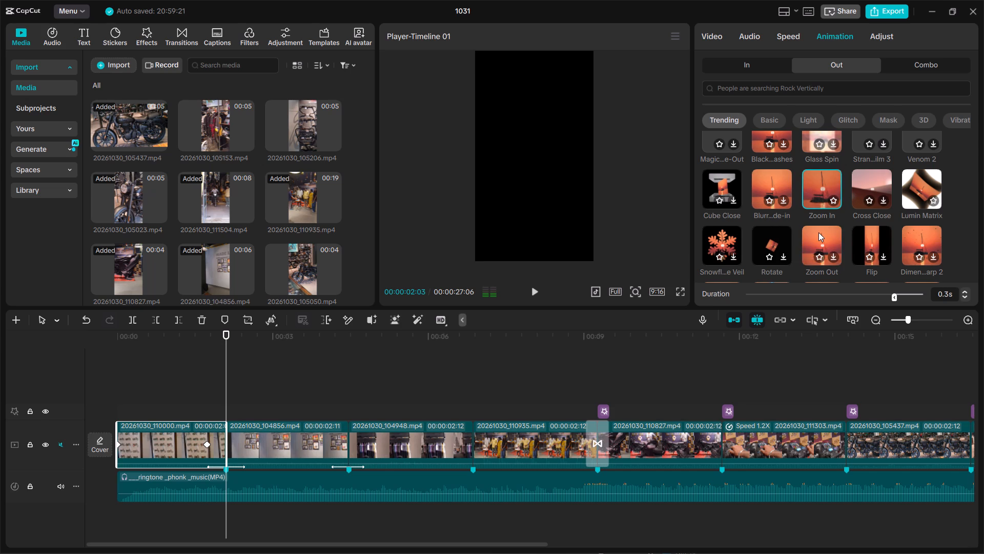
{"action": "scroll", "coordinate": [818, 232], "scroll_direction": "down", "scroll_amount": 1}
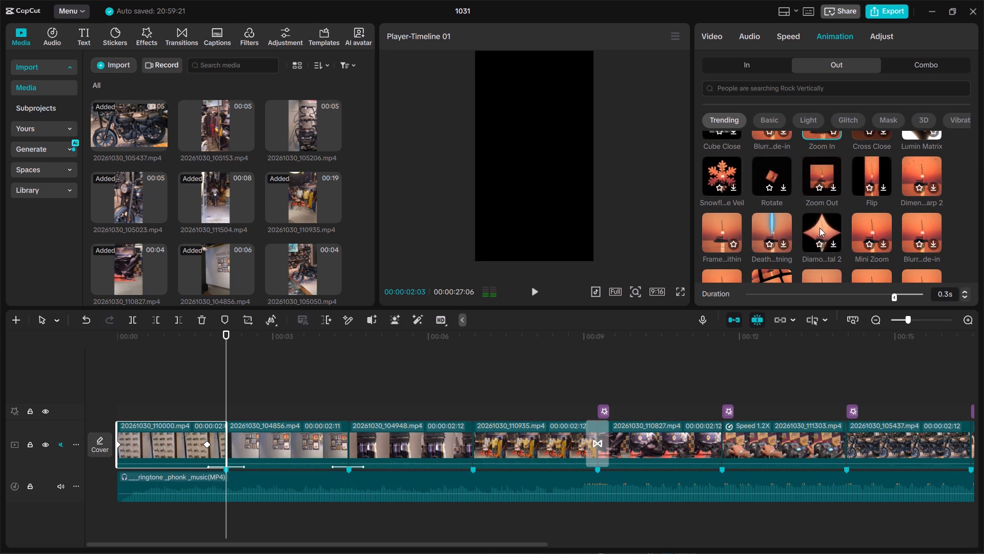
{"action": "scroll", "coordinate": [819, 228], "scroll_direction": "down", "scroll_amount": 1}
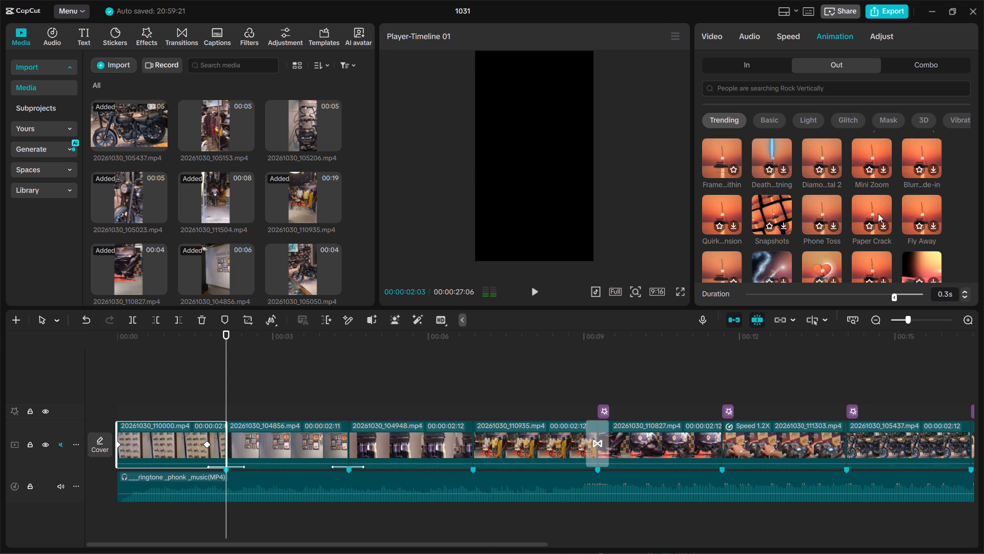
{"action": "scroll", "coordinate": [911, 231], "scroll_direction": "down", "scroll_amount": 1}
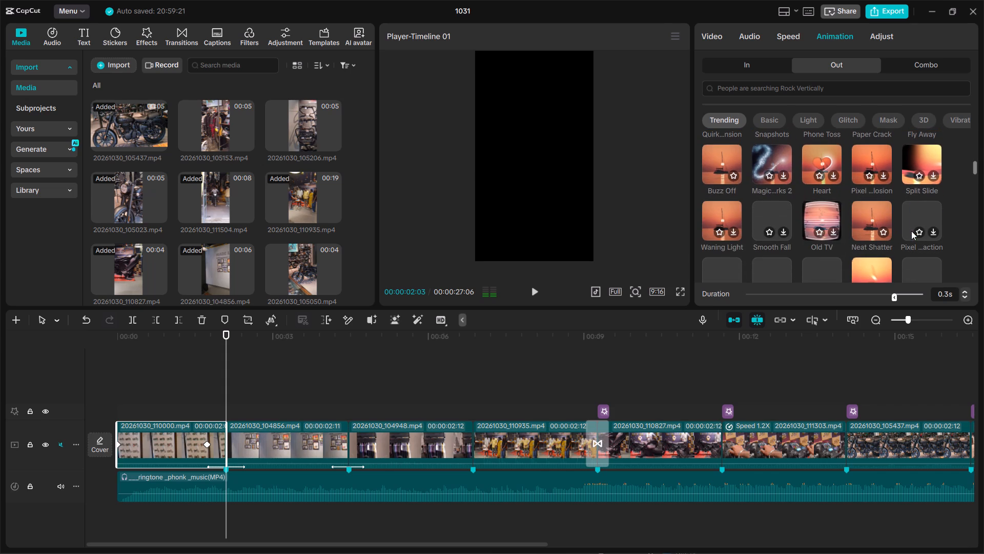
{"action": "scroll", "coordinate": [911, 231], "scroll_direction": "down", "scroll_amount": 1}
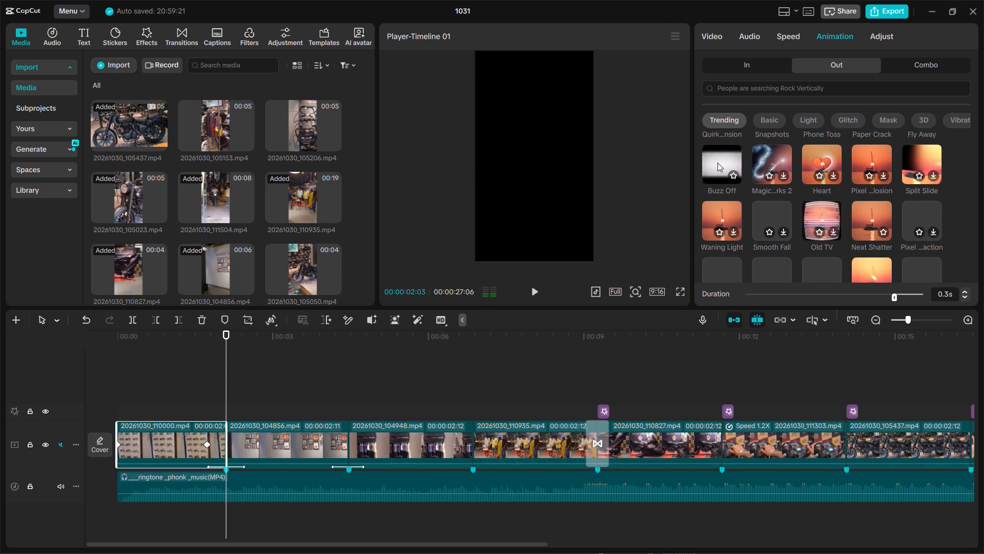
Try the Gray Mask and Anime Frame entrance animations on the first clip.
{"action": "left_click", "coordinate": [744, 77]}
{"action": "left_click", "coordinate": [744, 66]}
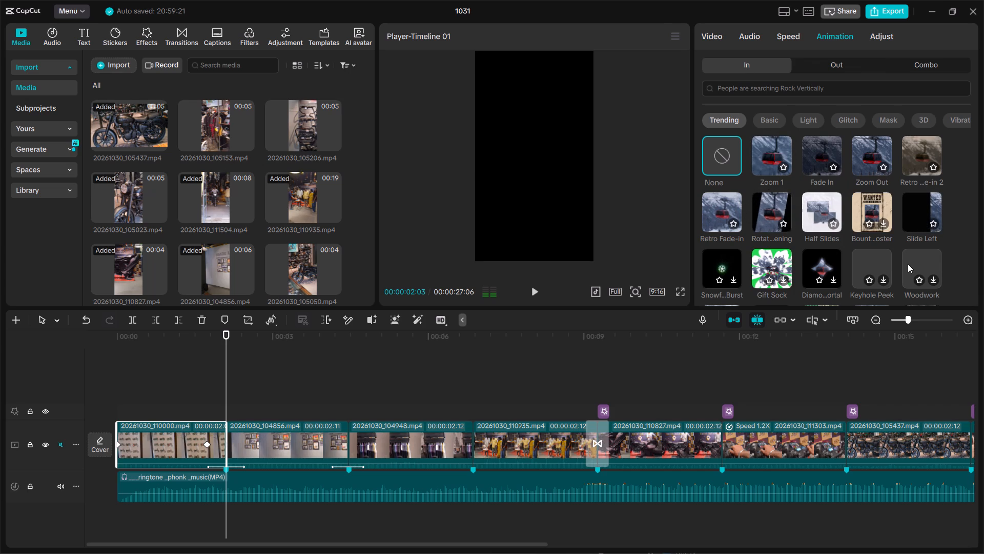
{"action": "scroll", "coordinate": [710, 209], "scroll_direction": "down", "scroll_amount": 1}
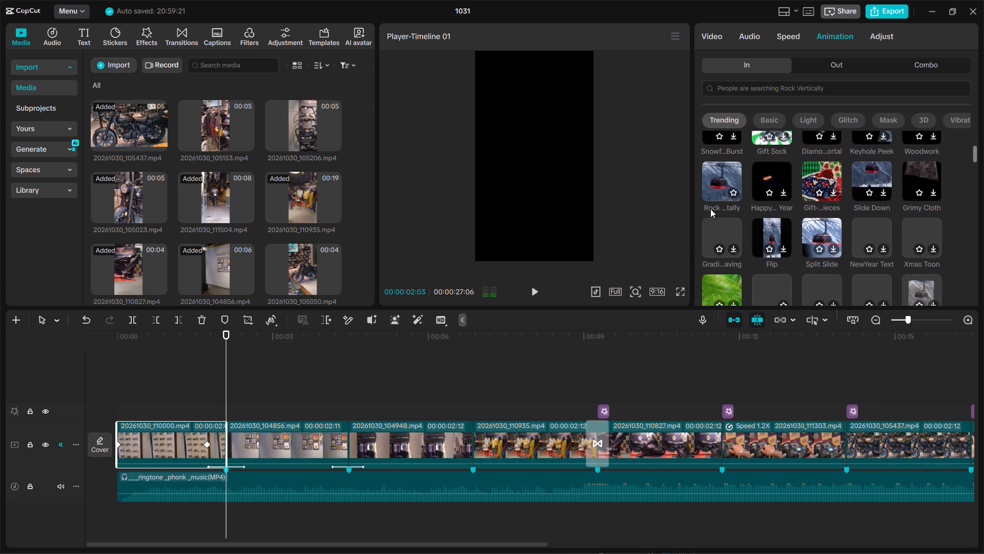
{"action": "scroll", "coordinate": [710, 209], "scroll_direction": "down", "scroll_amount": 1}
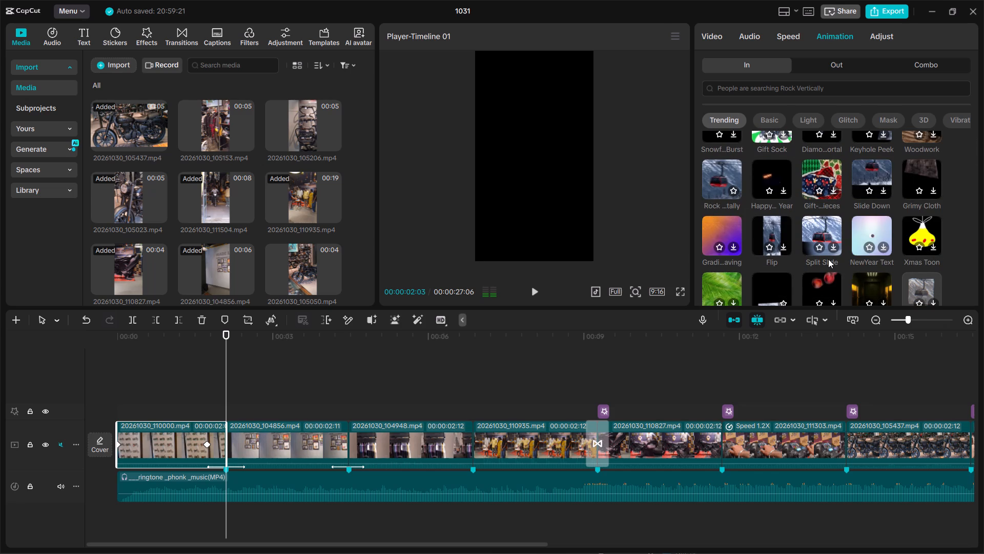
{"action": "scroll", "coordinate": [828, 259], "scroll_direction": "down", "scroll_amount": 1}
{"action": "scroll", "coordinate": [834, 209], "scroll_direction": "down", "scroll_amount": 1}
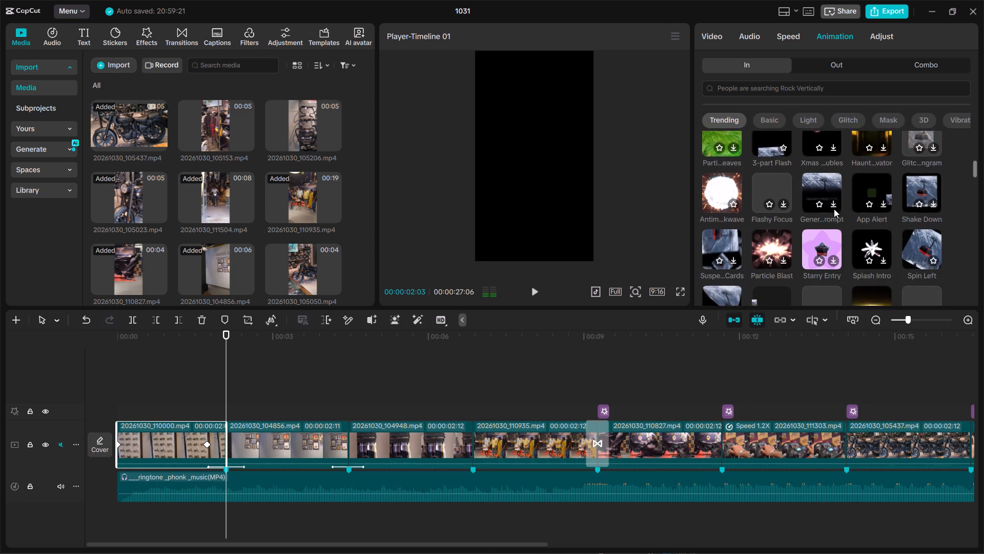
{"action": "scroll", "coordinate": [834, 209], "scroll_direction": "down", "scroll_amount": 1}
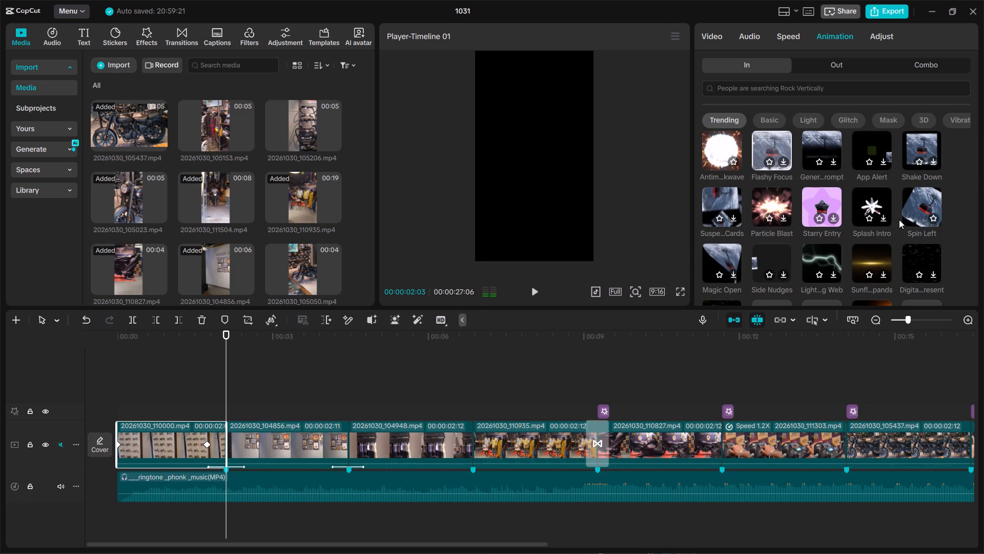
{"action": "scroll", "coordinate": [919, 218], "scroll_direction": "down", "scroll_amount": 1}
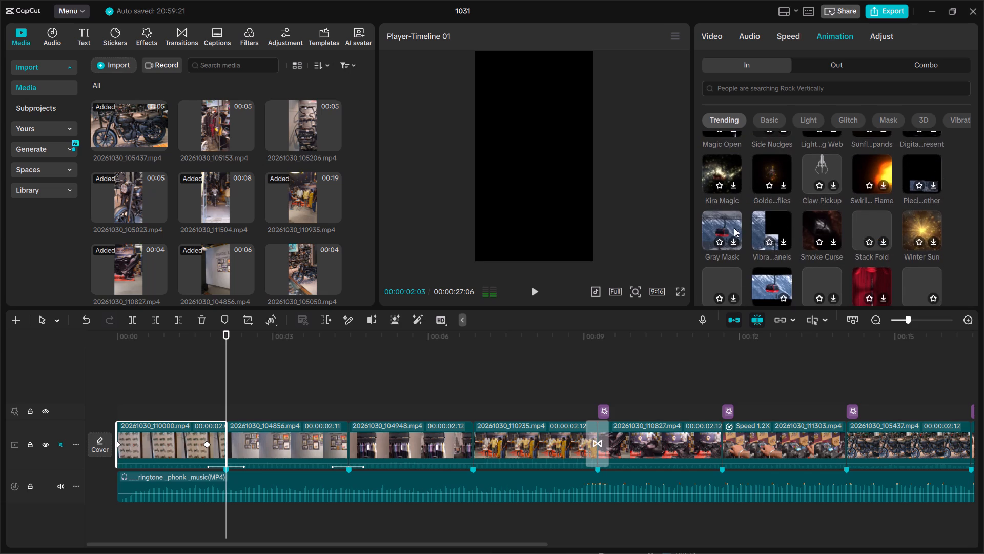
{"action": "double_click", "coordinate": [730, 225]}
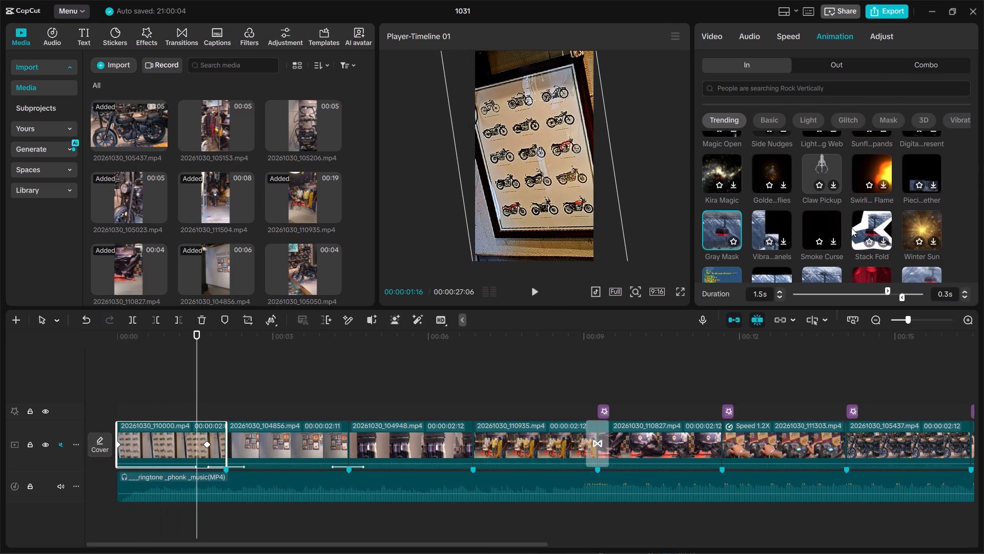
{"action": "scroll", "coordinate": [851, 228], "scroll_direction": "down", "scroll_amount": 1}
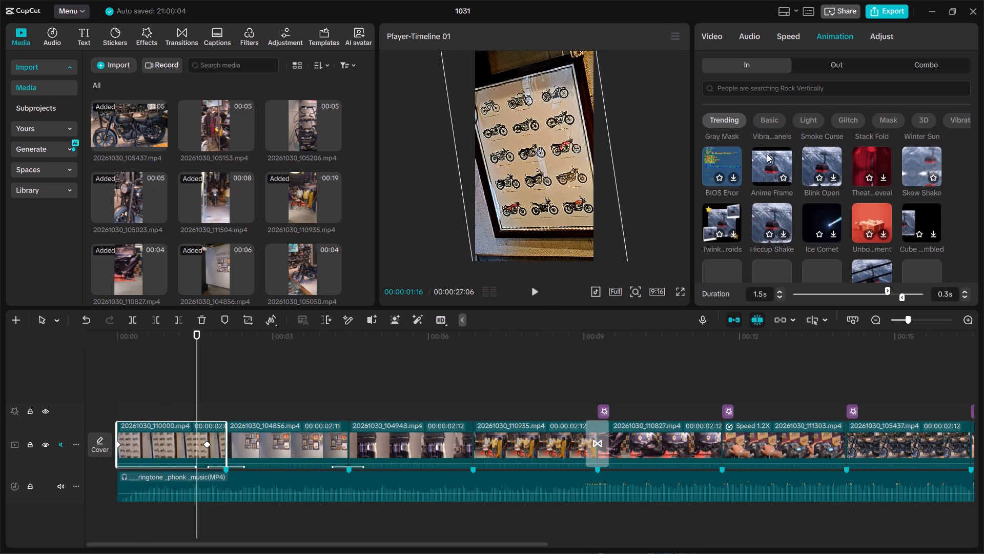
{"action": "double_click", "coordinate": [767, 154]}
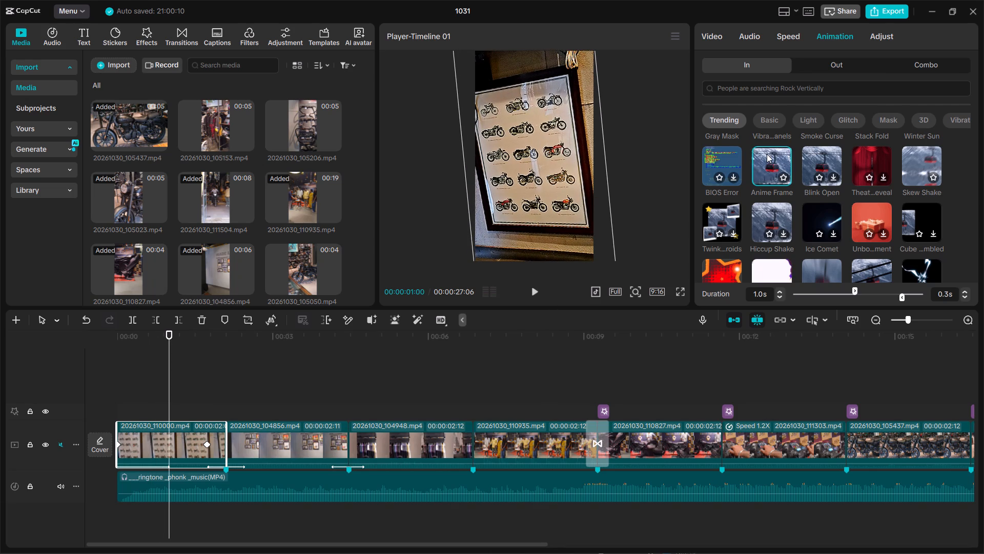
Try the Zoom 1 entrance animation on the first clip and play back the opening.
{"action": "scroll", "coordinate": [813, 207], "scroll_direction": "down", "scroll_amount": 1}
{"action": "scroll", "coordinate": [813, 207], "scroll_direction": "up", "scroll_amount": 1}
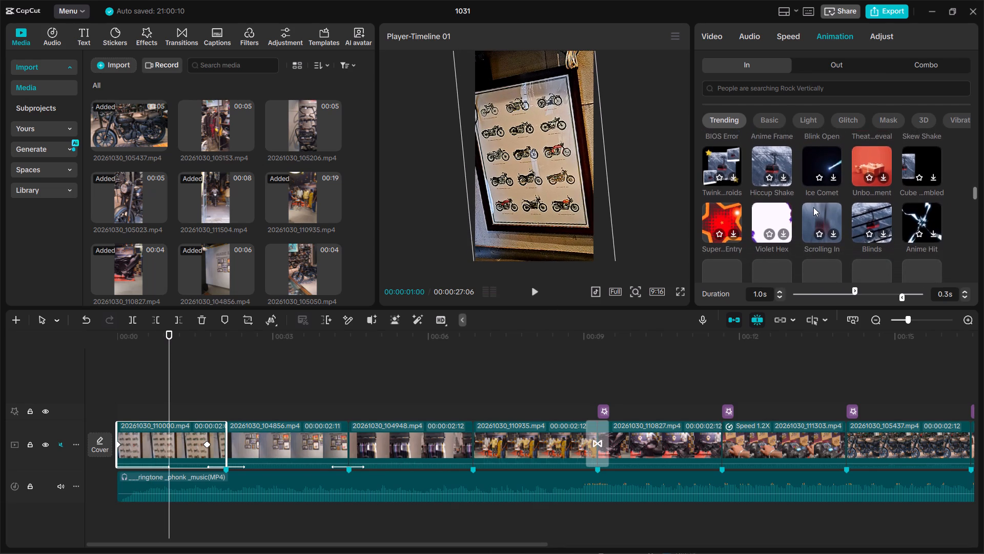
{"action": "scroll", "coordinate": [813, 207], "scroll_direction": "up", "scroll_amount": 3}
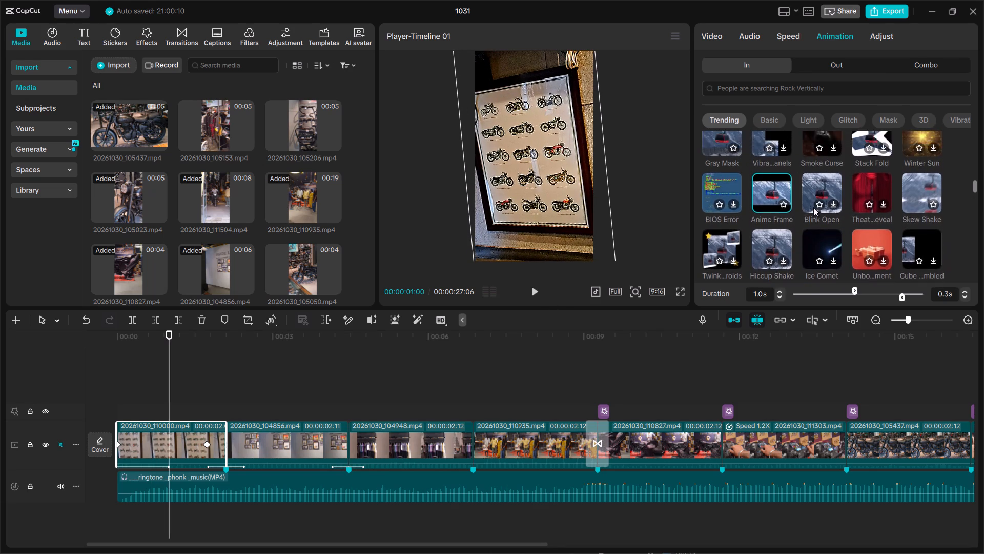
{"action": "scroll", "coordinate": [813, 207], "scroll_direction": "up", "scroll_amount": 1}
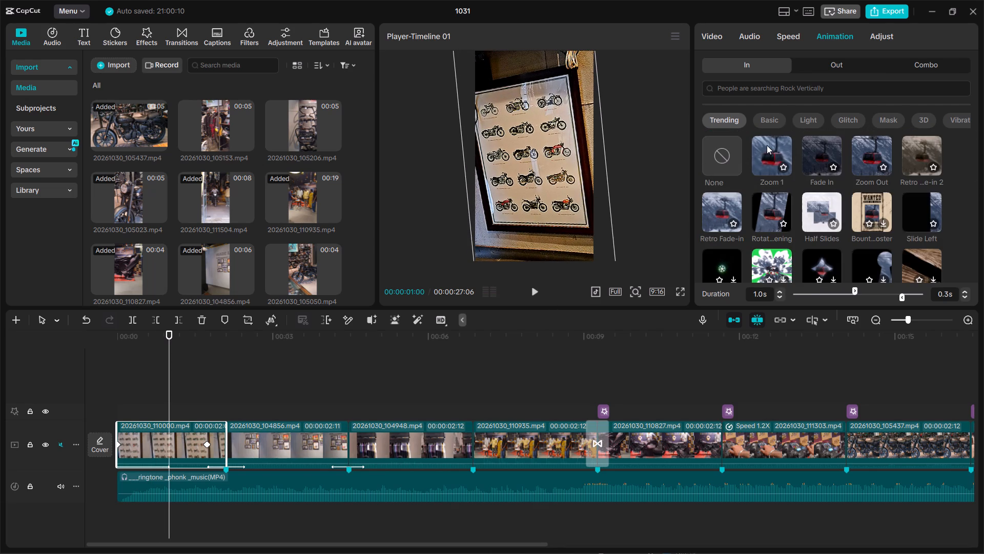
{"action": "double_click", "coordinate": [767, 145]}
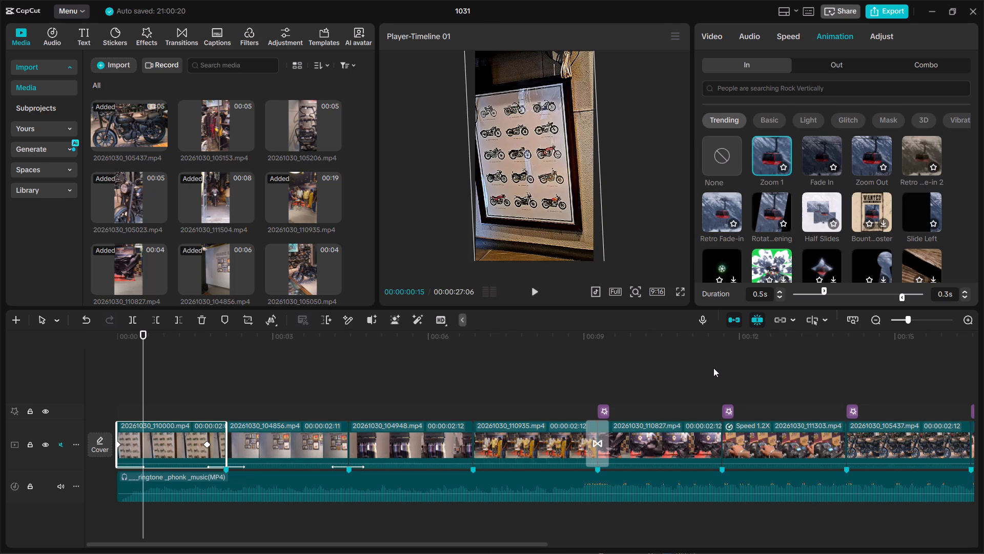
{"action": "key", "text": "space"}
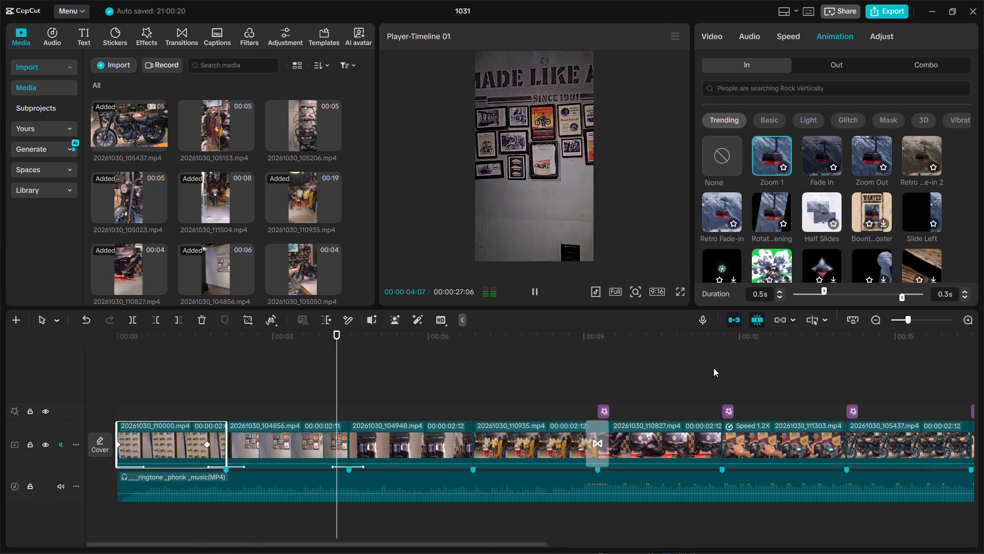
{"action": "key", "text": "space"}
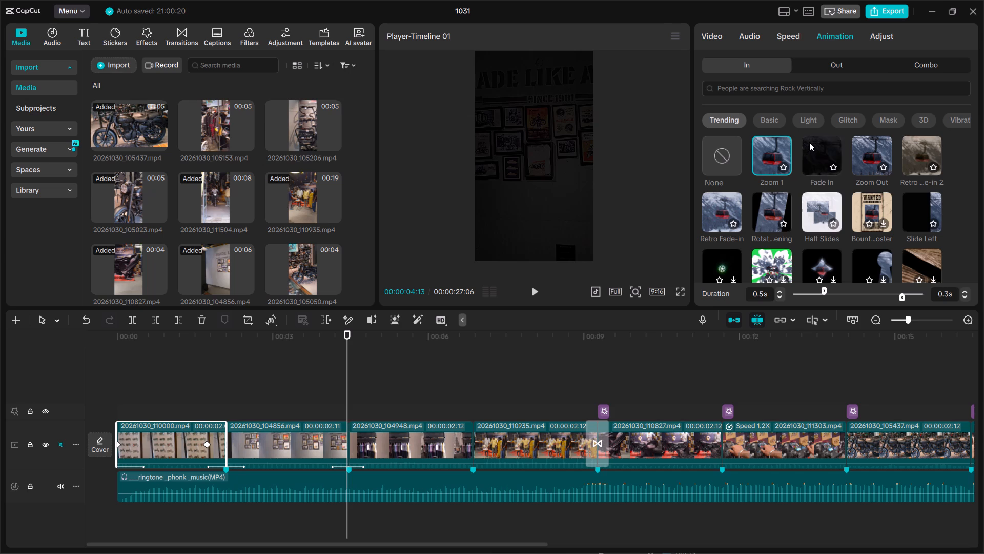
Apply the Fade In entrance animation to the first clip with a duration of 0.3s.
{"action": "double_click", "coordinate": [810, 145]}
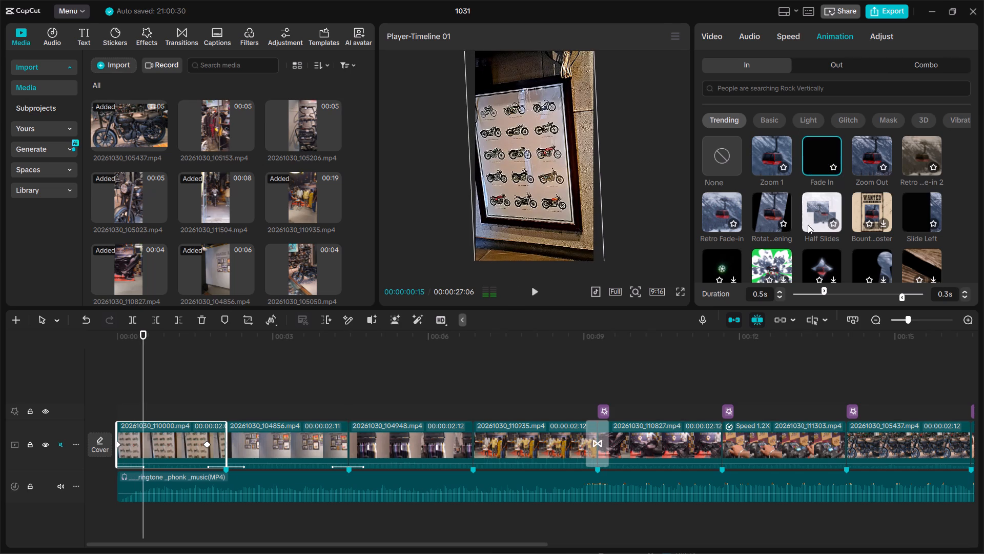
{"action": "left_click", "coordinate": [809, 289]}
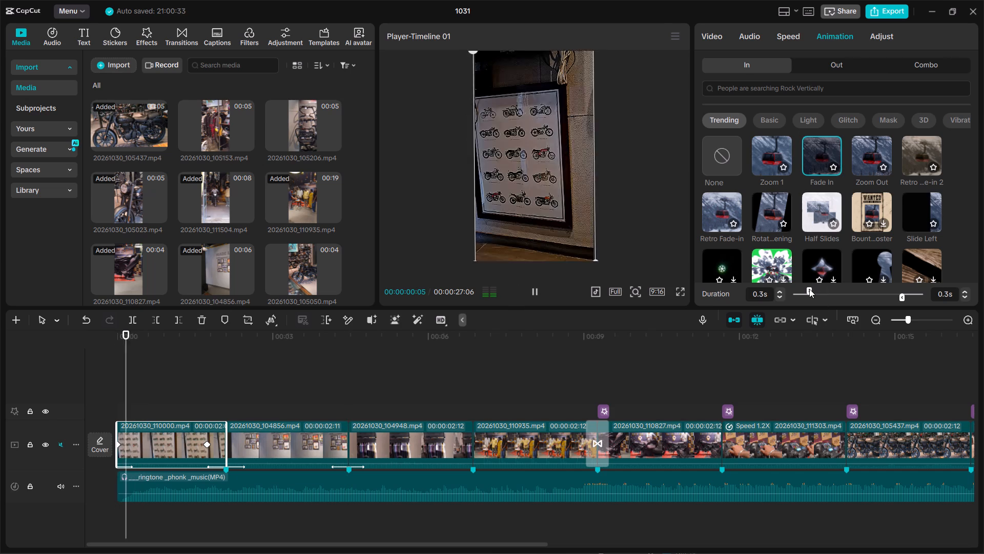
Play the whole video in full screen from the start and return to the editor.
{"action": "left_click_drag", "start_coordinate": [130, 349], "coordinate": [95, 344]}
{"action": "left_click", "coordinate": [138, 360]}
{"action": "left_click_drag", "start_coordinate": [138, 360], "coordinate": [81, 363]}
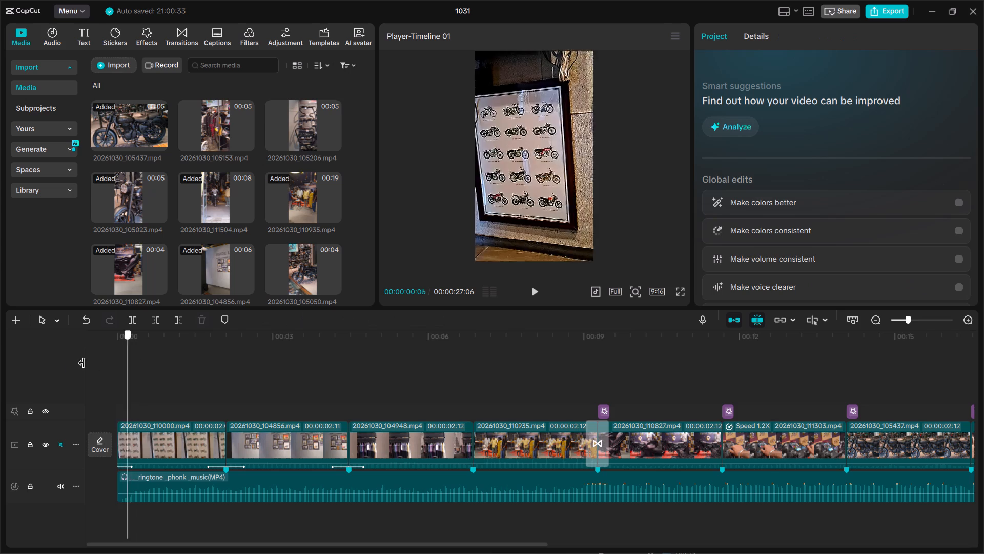
{"action": "left_click_drag", "start_coordinate": [81, 363], "coordinate": [58, 364]}
{"action": "left_click", "coordinate": [684, 291]}
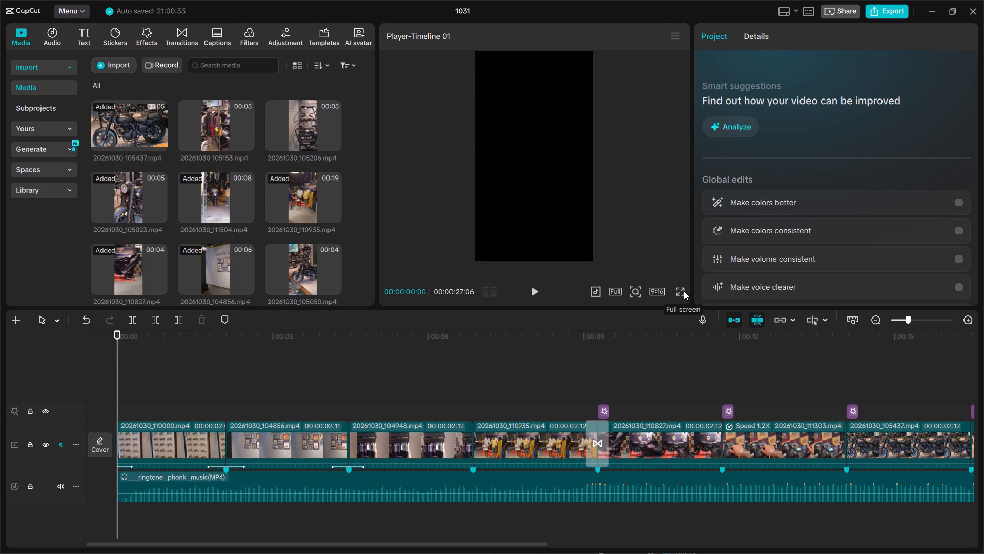
{"action": "key", "text": "space"}
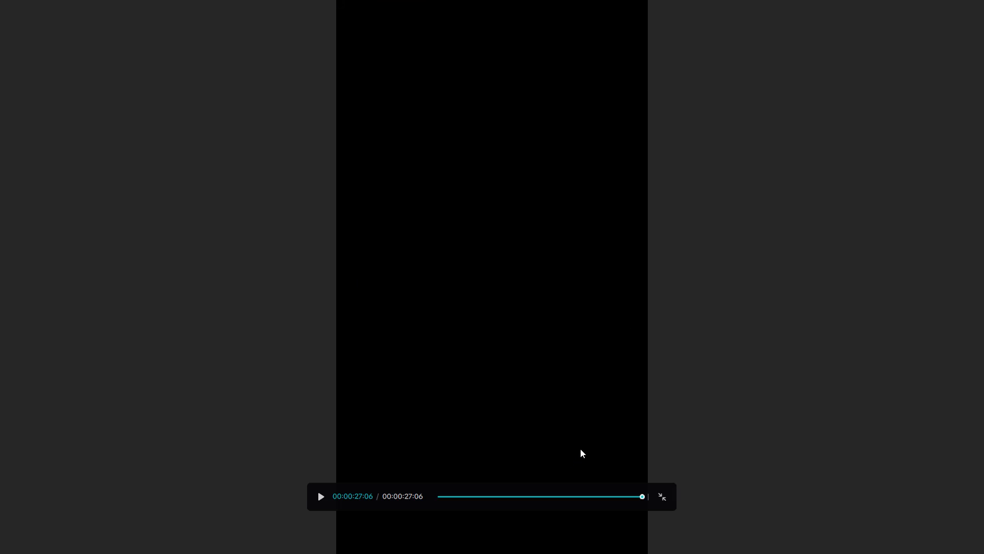
{"action": "double_click", "coordinate": [580, 449]}
{"action": "left_click", "coordinate": [661, 503]}
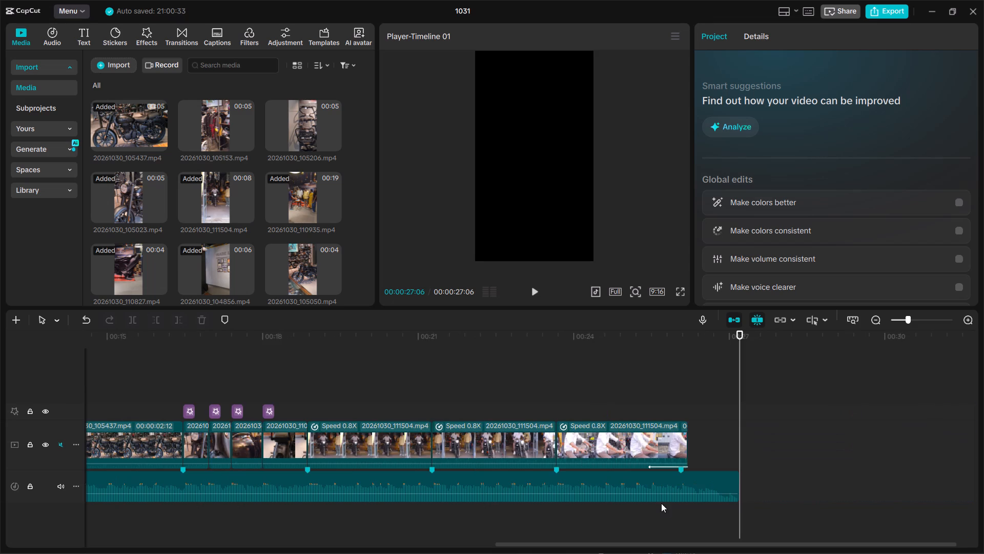
Play back the middle section of the timeline from shortly before the 20261030_110935.mp4 clip.
{"action": "left_click_drag", "start_coordinate": [268, 340], "coordinate": [68, 361]}
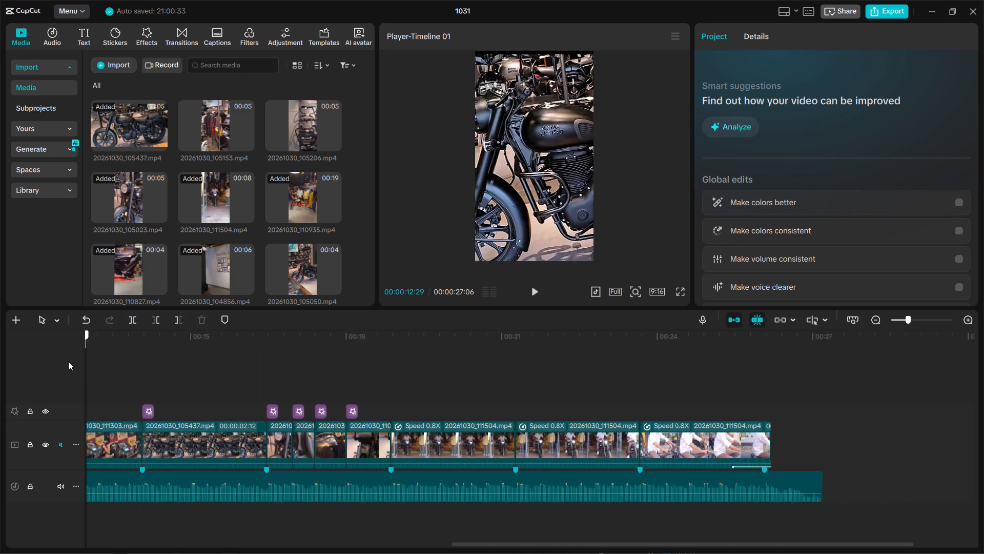
{"action": "left_click_drag", "start_coordinate": [68, 361], "coordinate": [153, 368]}
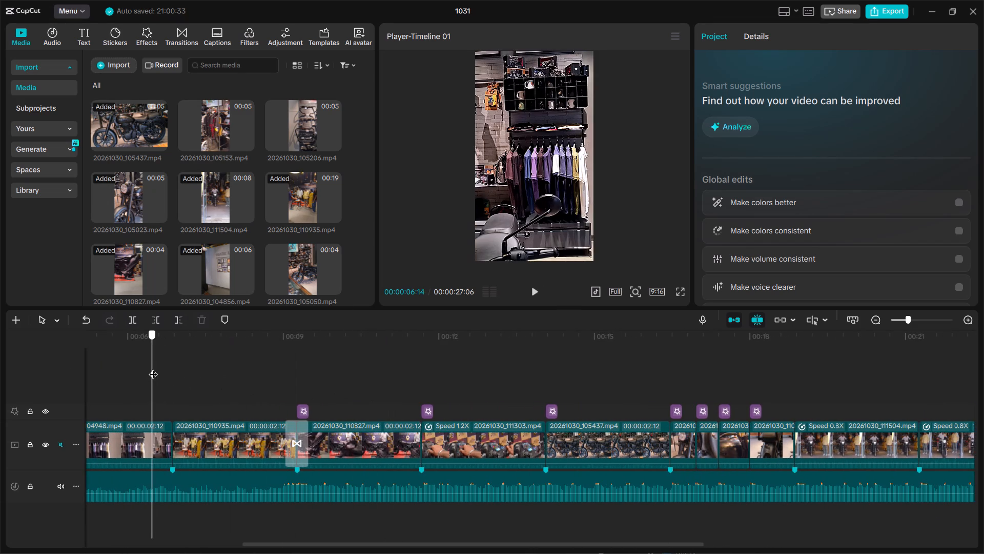
{"action": "left_click_drag", "start_coordinate": [153, 368], "coordinate": [154, 367]}
{"action": "key", "text": "space"}
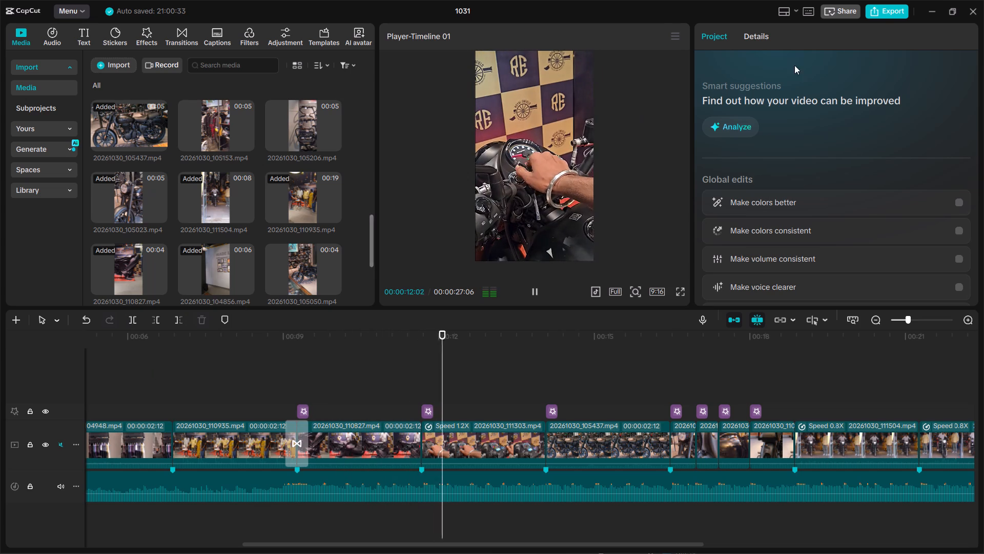
Export the video at 1080P resolution as 1031.mp4 into the D:/video project folder and dismiss the sharing dialog.
{"action": "left_click", "coordinate": [884, 11]}
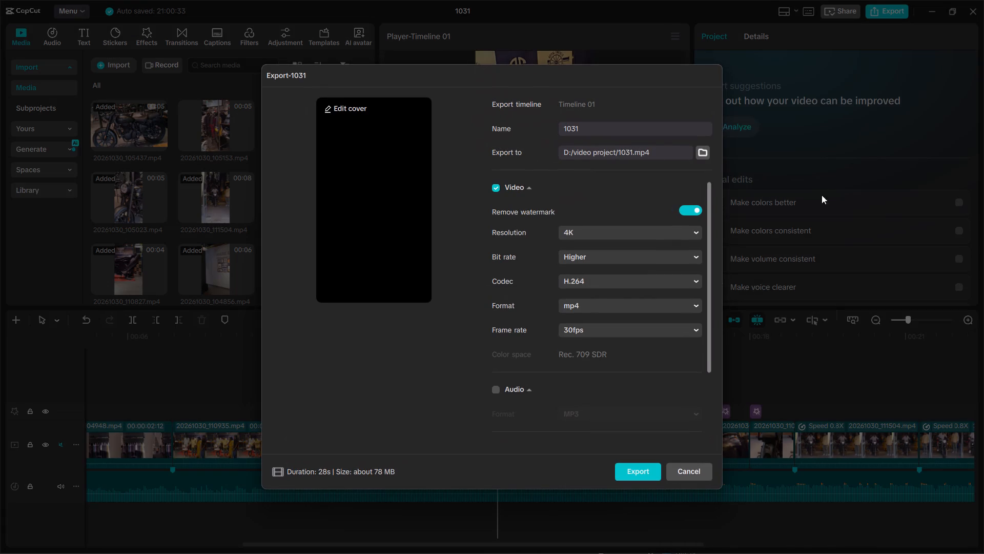
{"action": "left_click", "coordinate": [643, 239]}
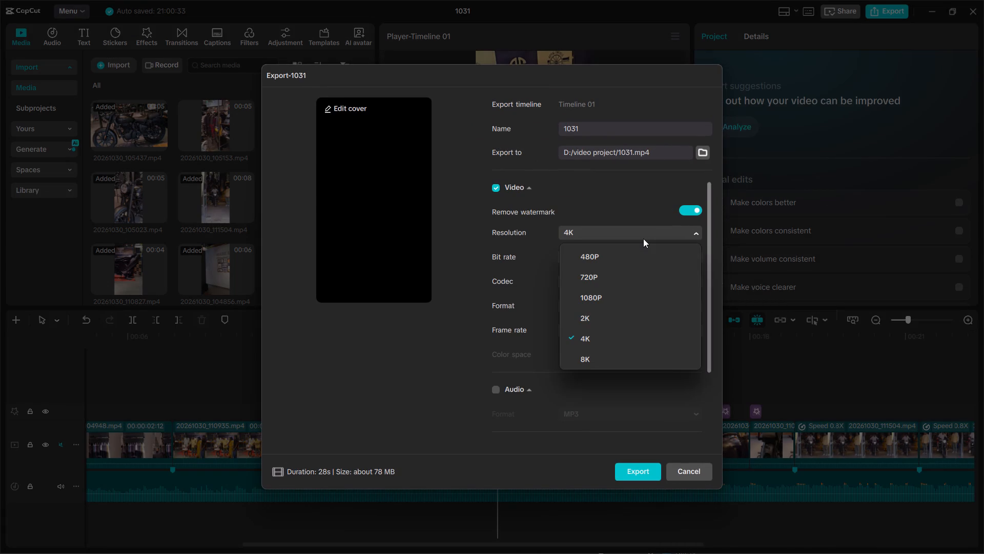
{"action": "left_click", "coordinate": [626, 300]}
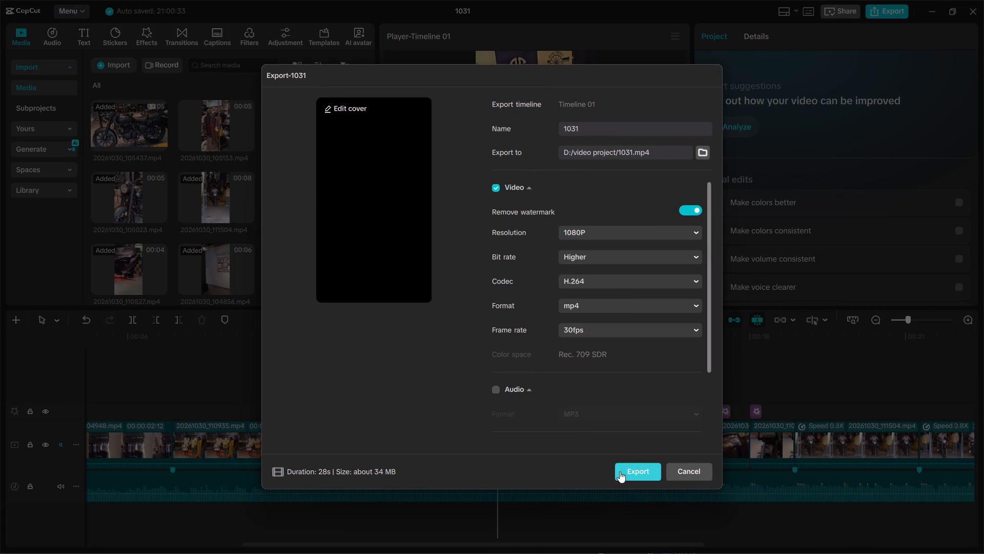
{"action": "left_click", "coordinate": [622, 467]}
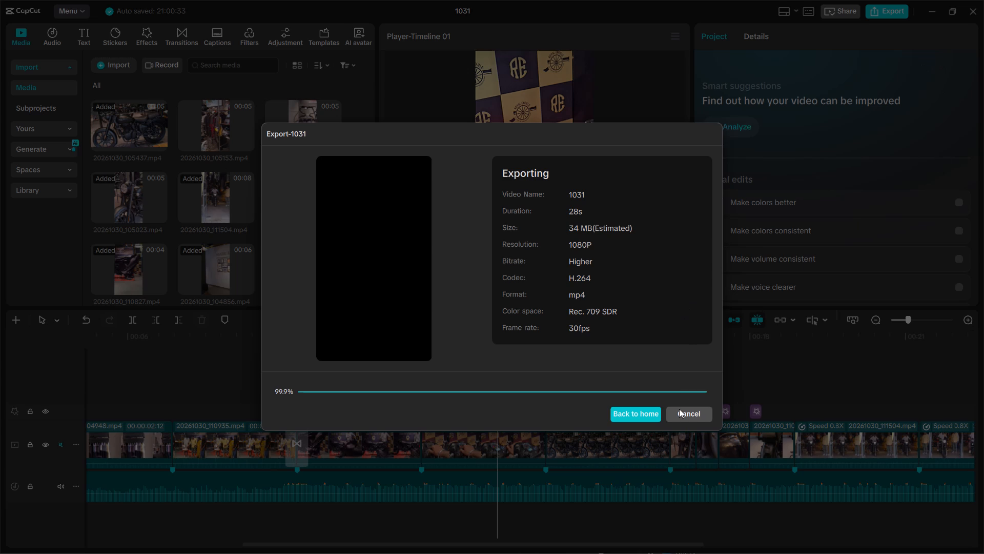
{"action": "left_click", "coordinate": [691, 463]}
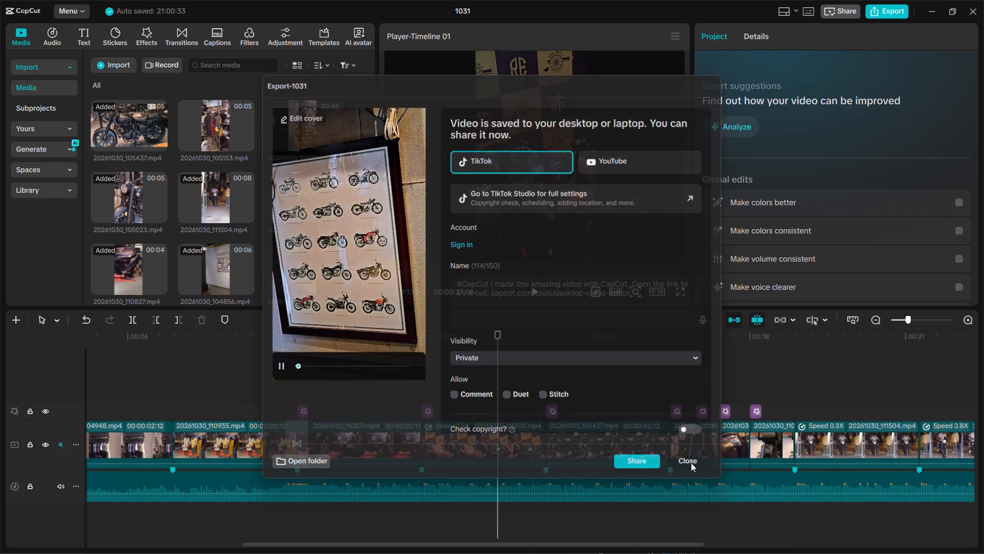
In File Explorer, copy 1031.mp4 from the video project folder to the Download folder in the connected phone's internal storage.
{"action": "left_click", "coordinate": [939, 18]}
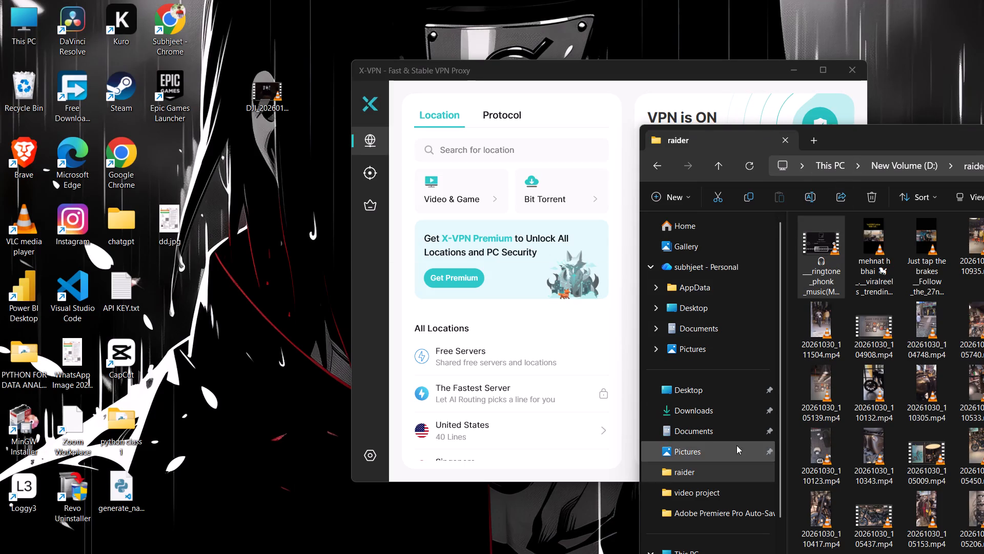
{"action": "left_click", "coordinate": [736, 494]}
{"action": "key", "text": "super+e"}
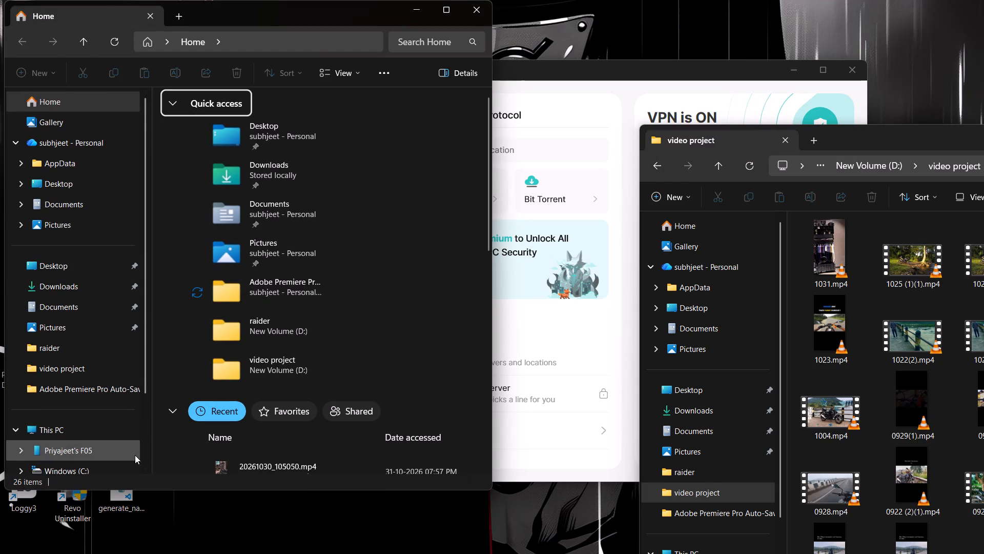
{"action": "left_click", "coordinate": [133, 456]}
{"action": "double_click", "coordinate": [273, 99]}
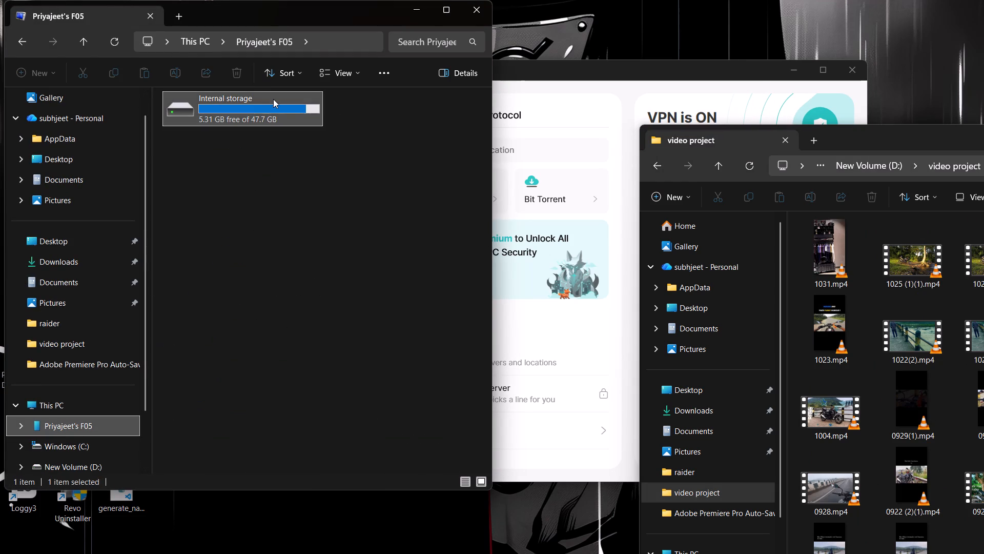
{"action": "double_click", "coordinate": [230, 274]}
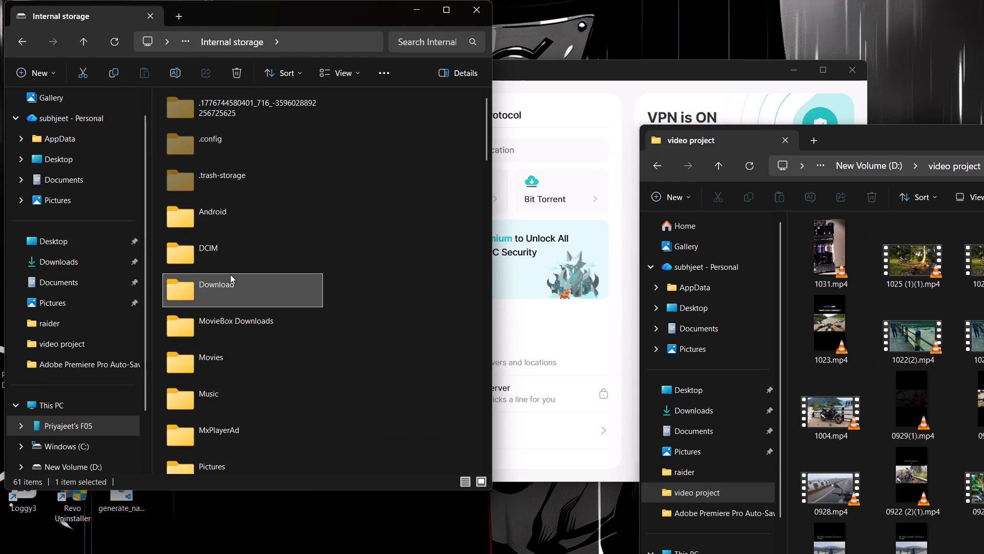
{"action": "left_click_drag", "start_coordinate": [838, 246], "coordinate": [334, 235]}
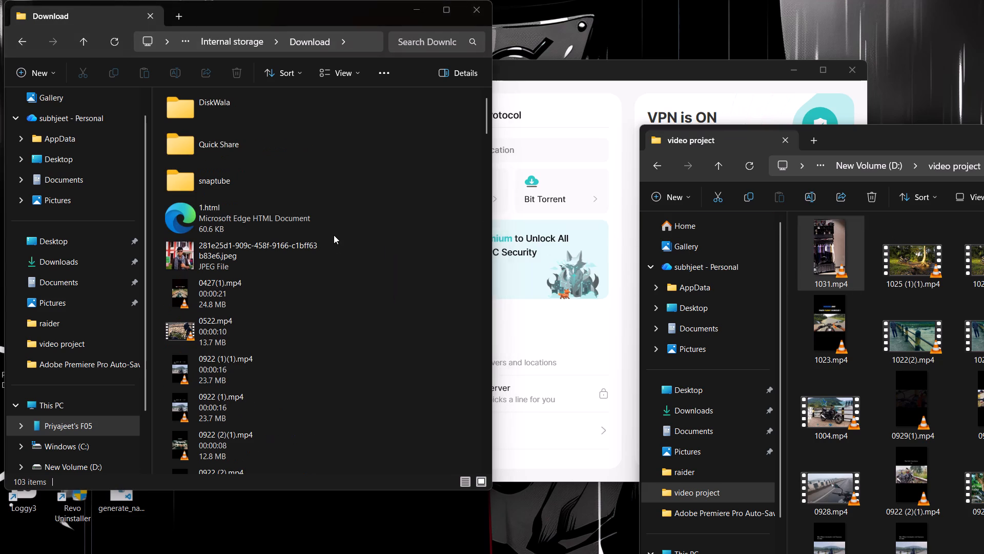
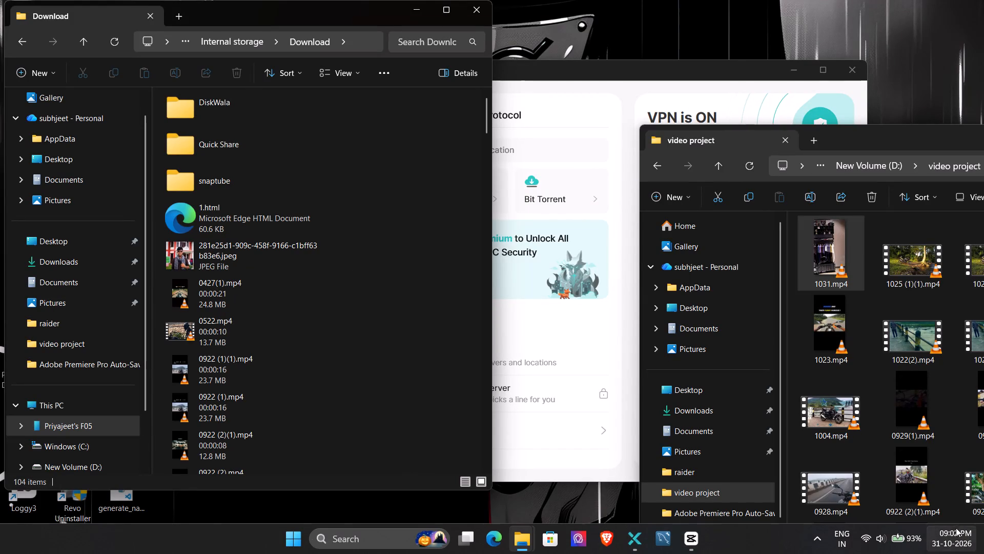
Turn off the computer's Wi-Fi in the Windows quick settings.
{"action": "left_click", "coordinate": [874, 544]}
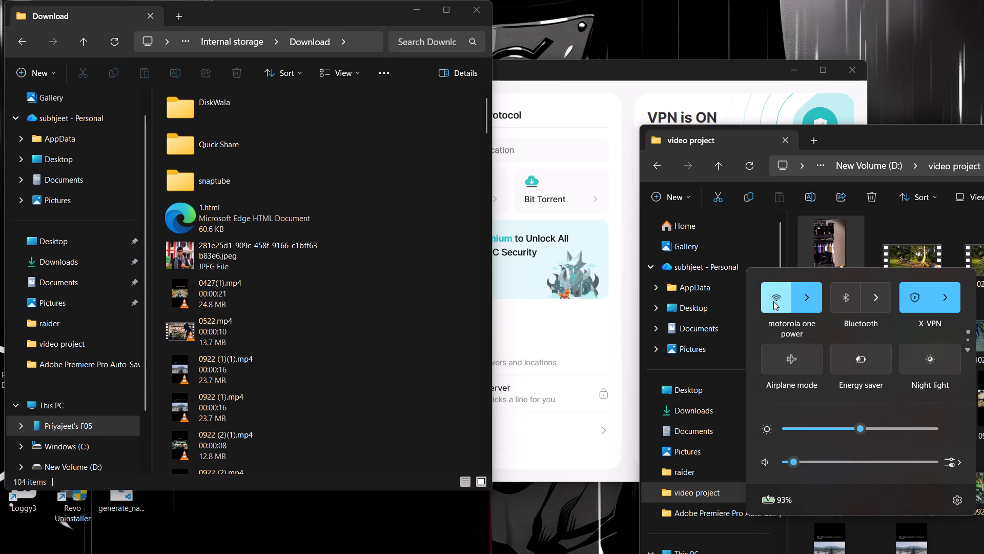
{"action": "left_click", "coordinate": [773, 298]}
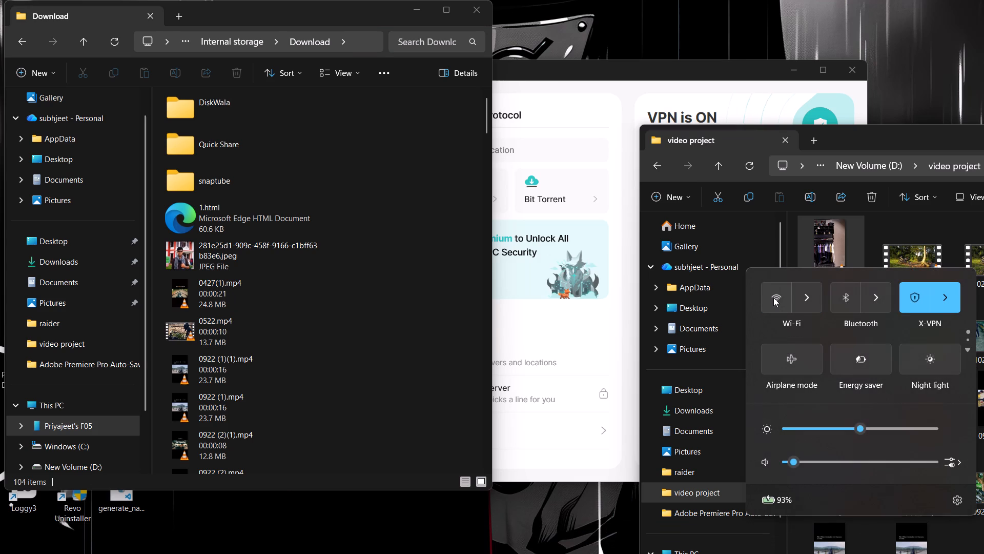
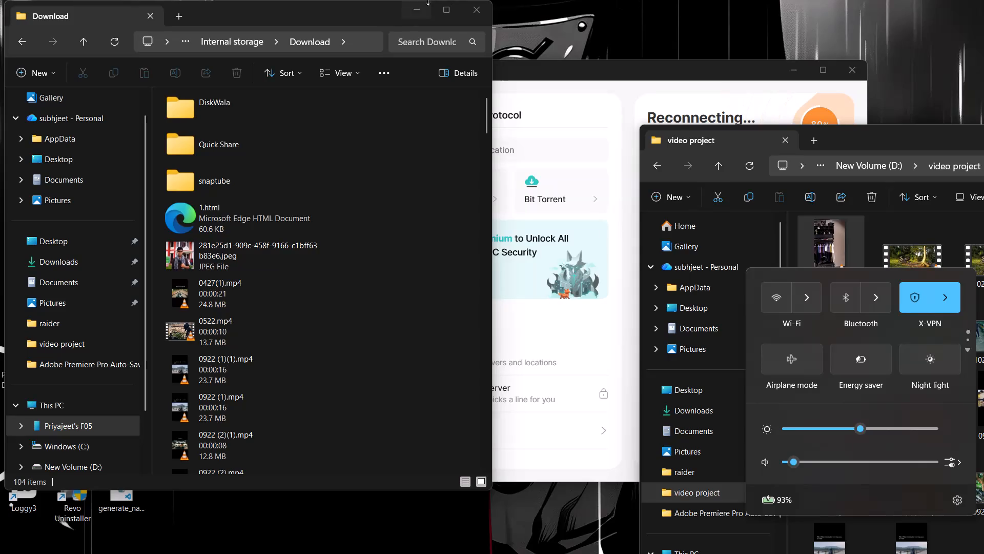
Close the File Explorer window showing the phone's Download folder.
{"action": "left_click", "coordinate": [474, 5]}
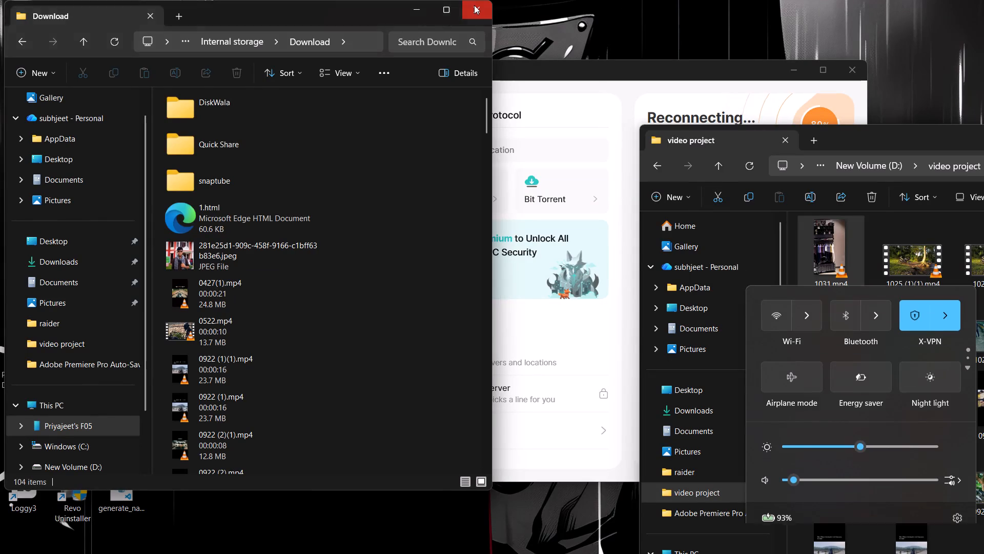